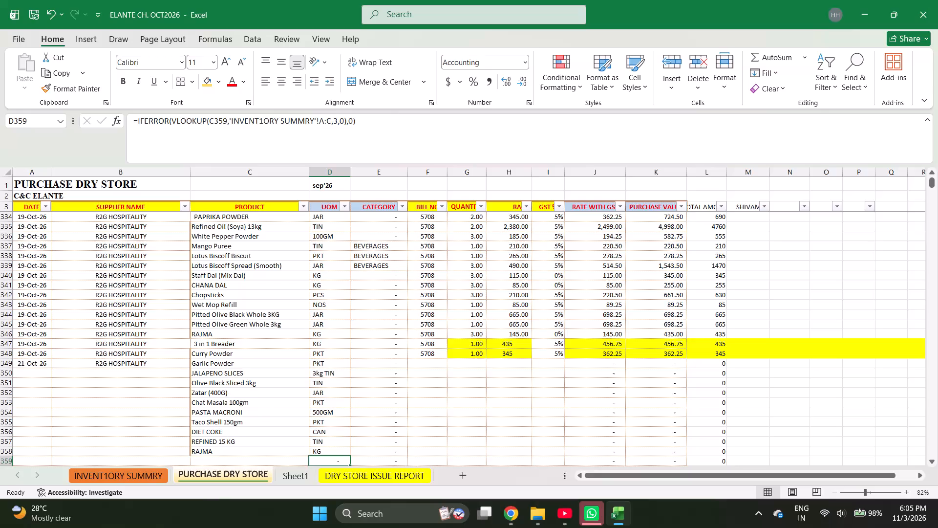
# Enter bill number 5744 for the Garlic Powder purchase dated 21-Oct-26 in row 349, and save the workbook.
pyautogui.press('Right')
pyautogui.press('Right')
pyautogui.press('Right')
pyautogui.press('Right')
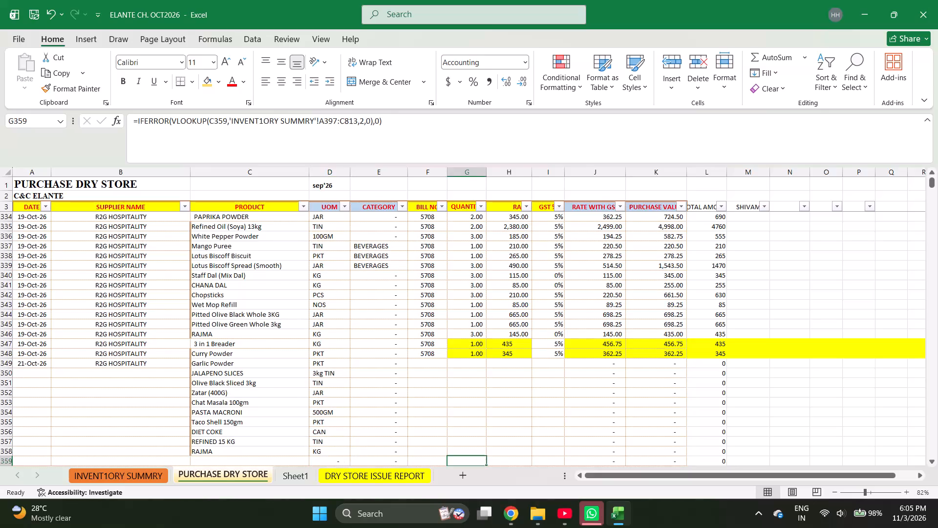
pyautogui.press('Left')
pyautogui.press('Left')
pyautogui.hotkey('ctrl', 'Up')
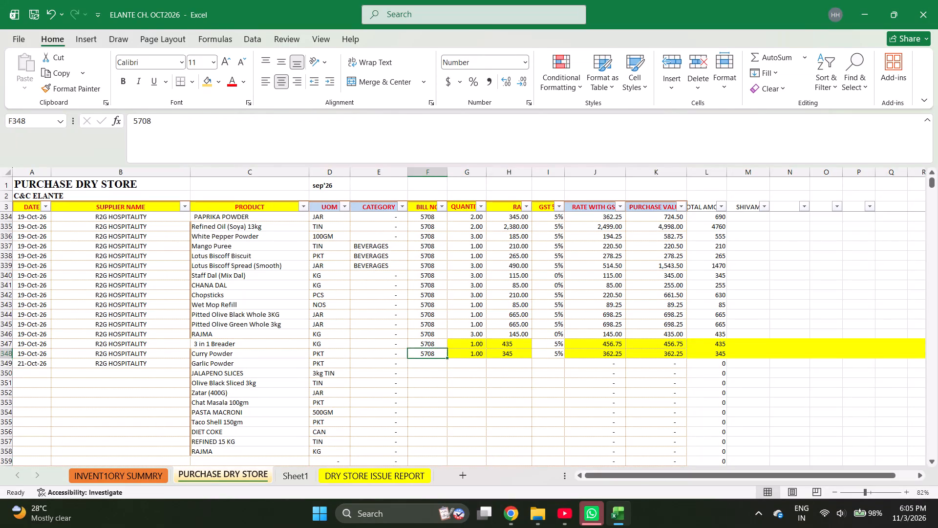
pyautogui.press('Down')
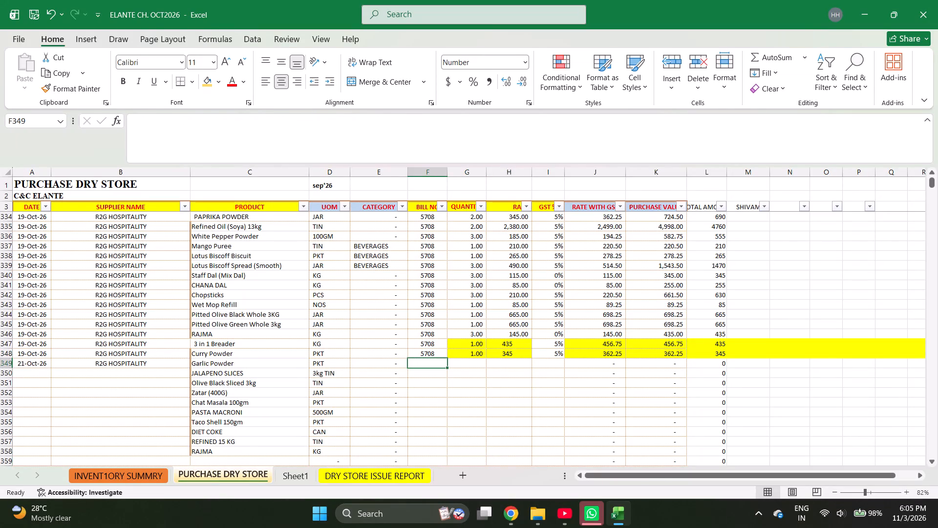
pyautogui.write('5744')
pyautogui.press('Return')
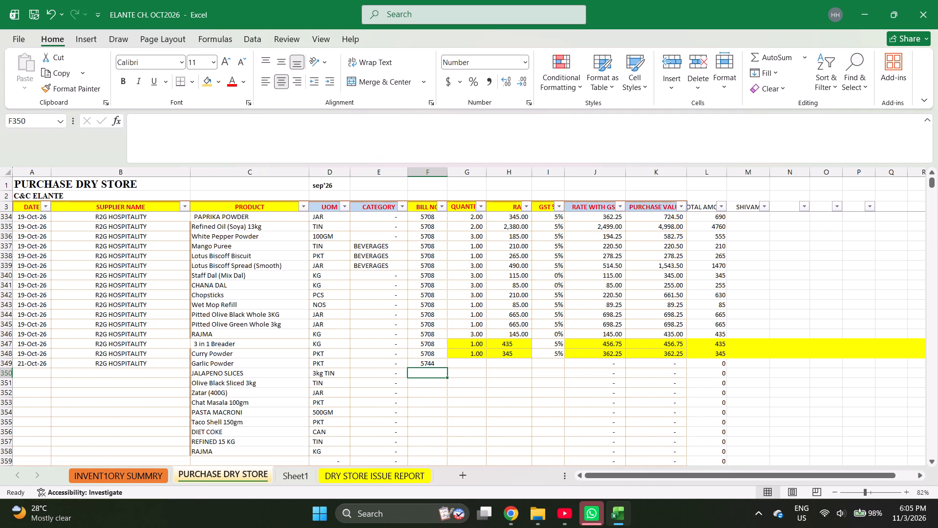
pyautogui.hotkey('ctrl', 's')
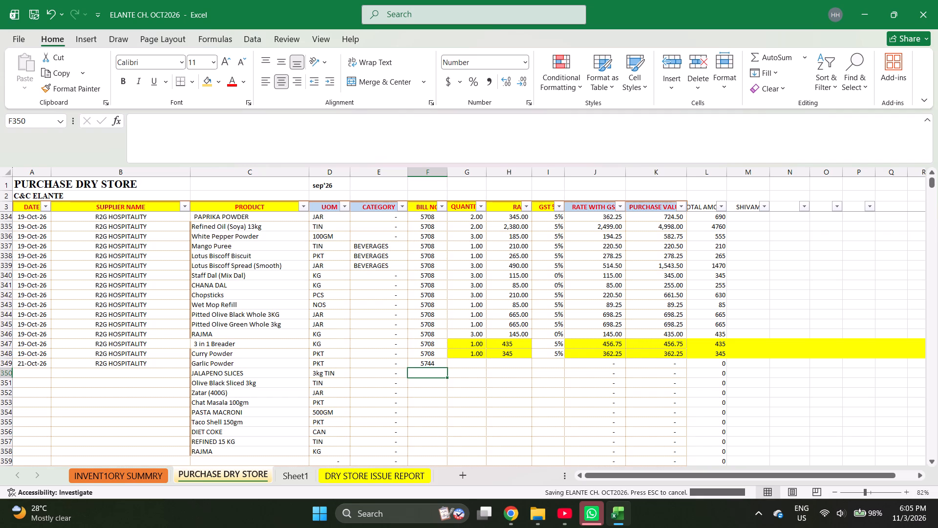
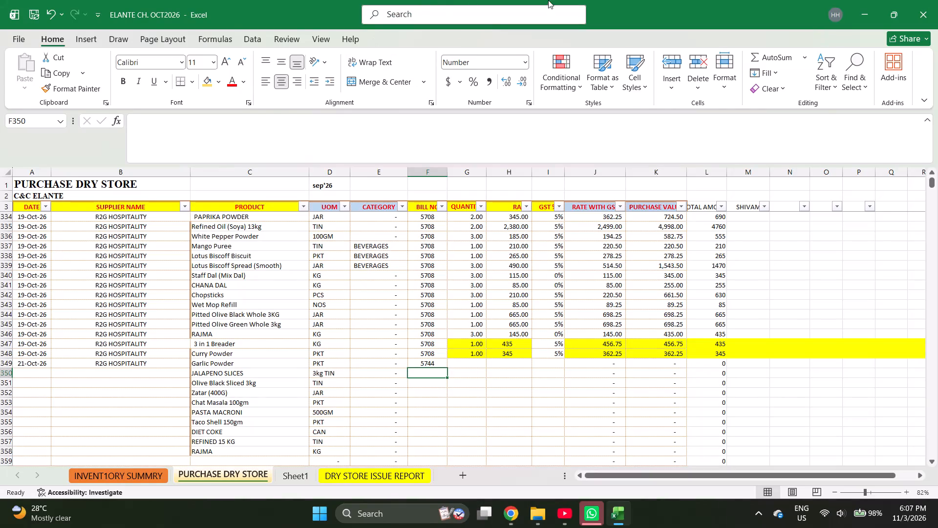
# Minimize the ELANTE CH. OCT2026 workbook and the browser window with the scanned invoices to show the desktop.
pyautogui.click(862, 7)
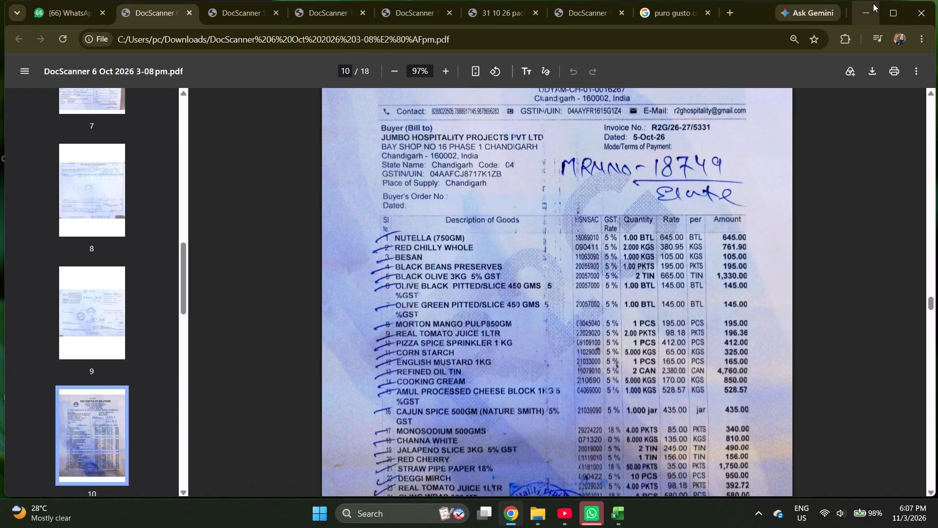
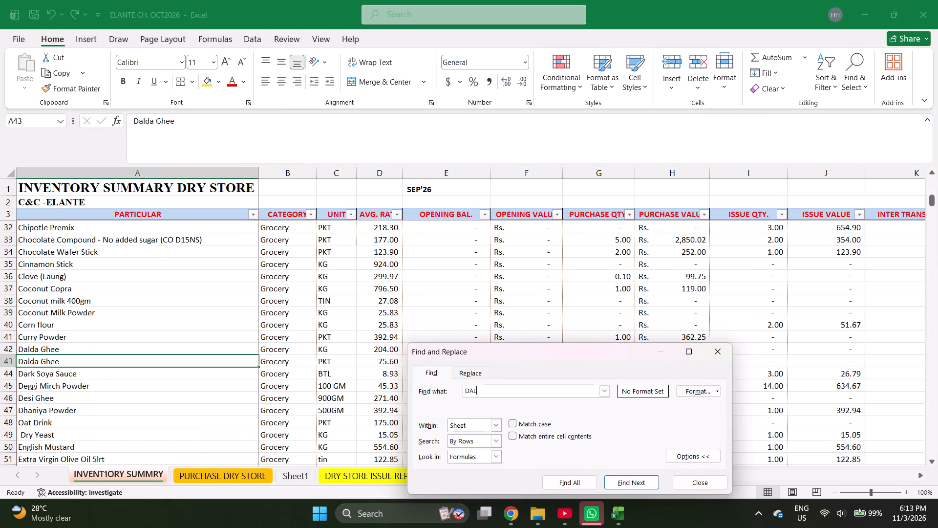
# Search the INVENTORY SUMMRY sheet for DAL and go through the matching product entries.
pyautogui.press('Return')
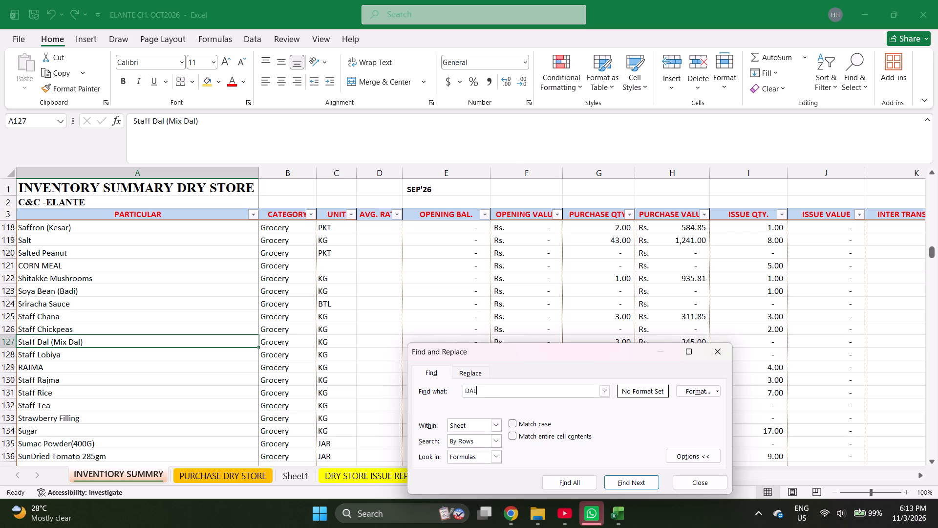
pyautogui.press('Return')
pyautogui.press('Return')
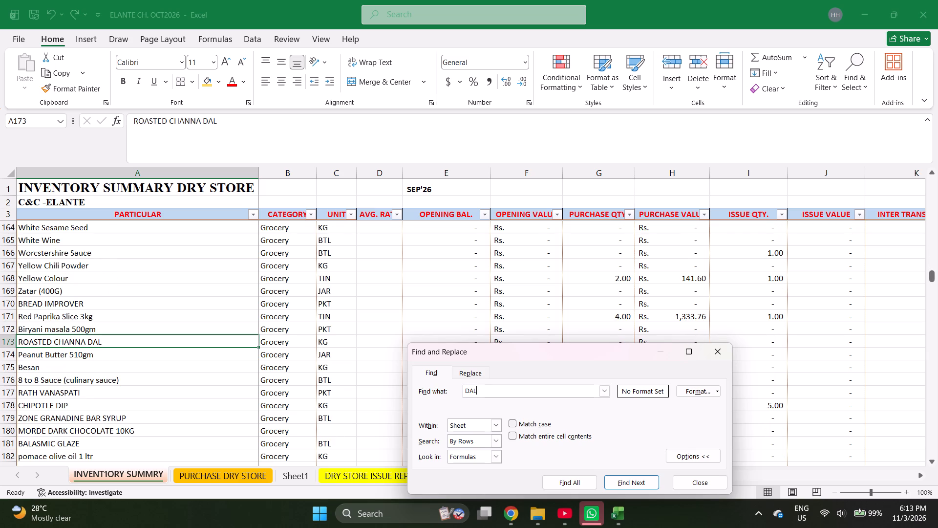
pyautogui.press('Return')
pyautogui.press('Return')
pyautogui.press('Return')
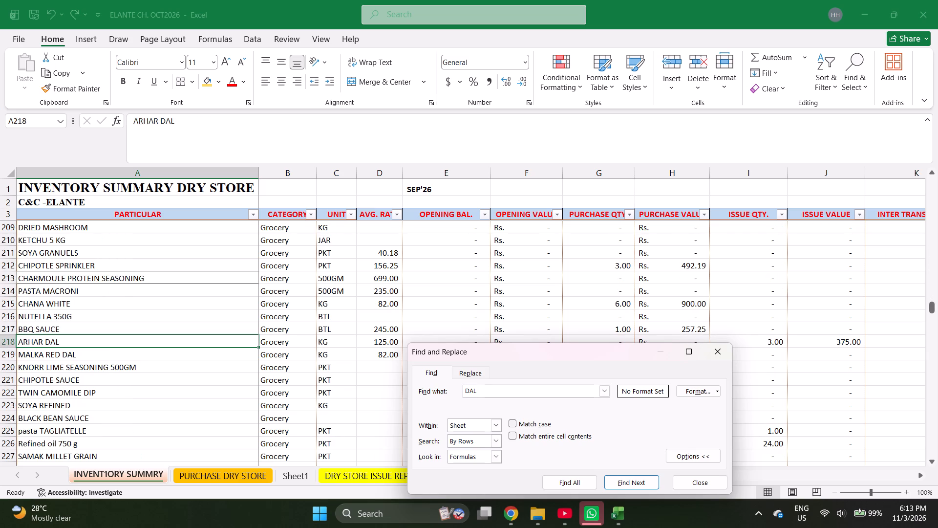
pyautogui.press('Return')
pyautogui.press('Return')
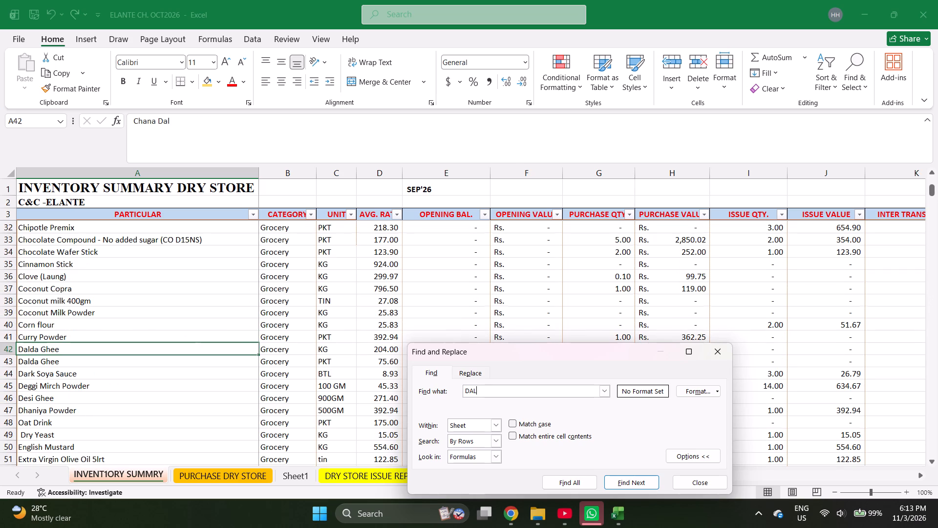
pyautogui.press('Return')
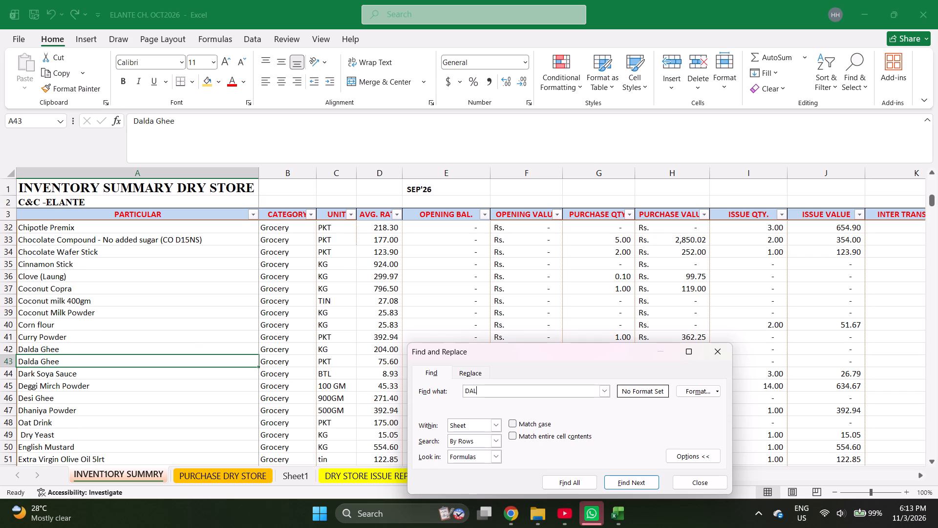
pyautogui.press('Escape')
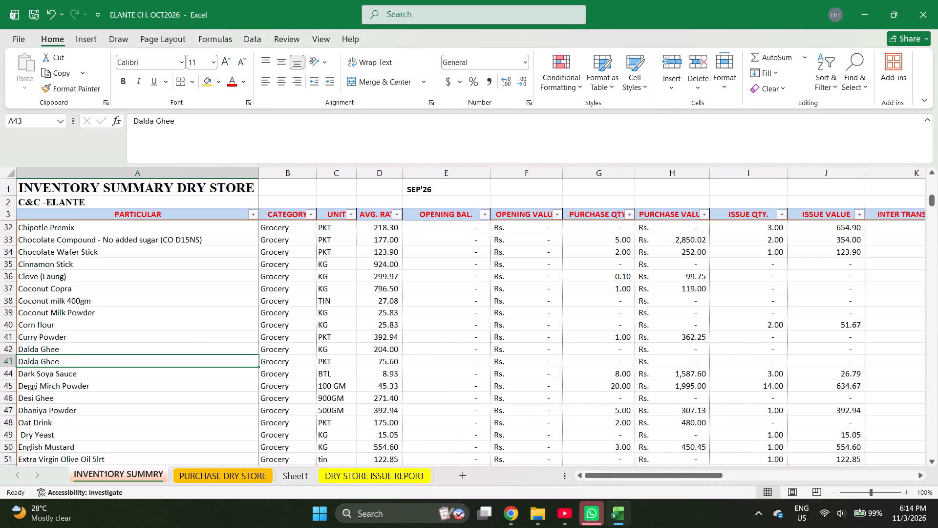
# Open the CNC HL OCT 2026 workbook from the CNC OCT DATA 2026 folder and find DALDA in its inventory summary.
pyautogui.press('Up')
pyautogui.hotkey('shift', 'space')
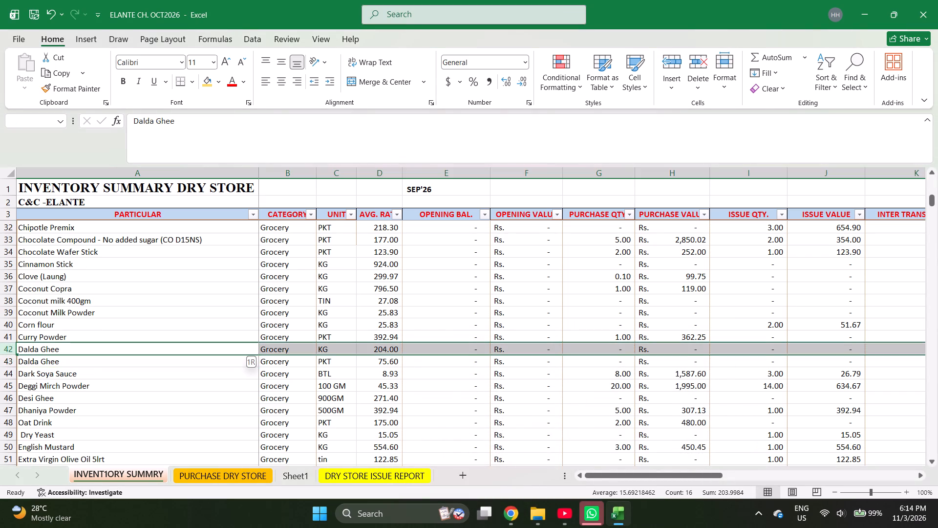
pyautogui.press('Down')
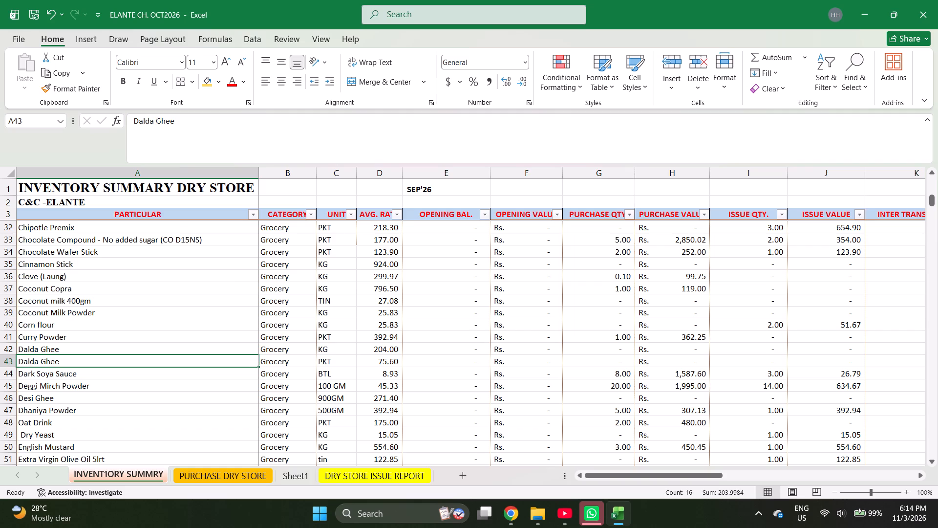
pyautogui.hotkey('alt', 'Tab')
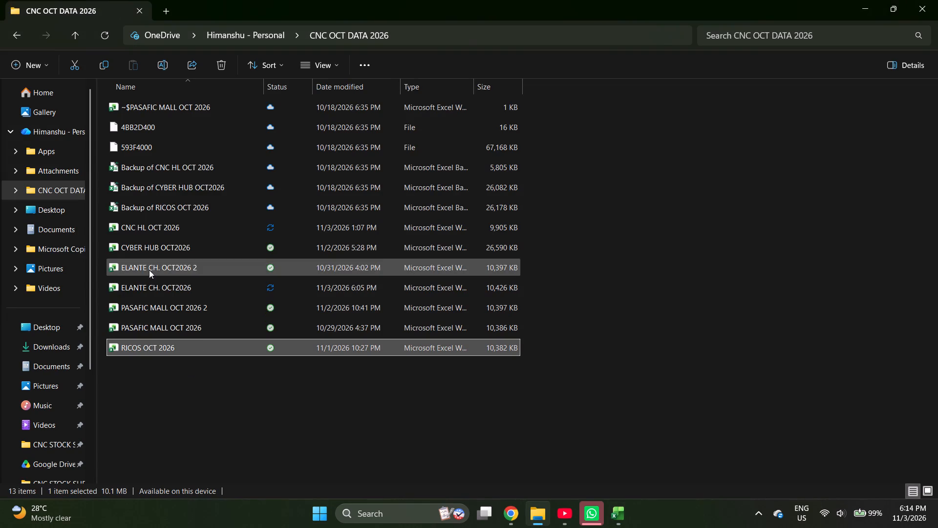
pyautogui.doubleClick(152, 231)
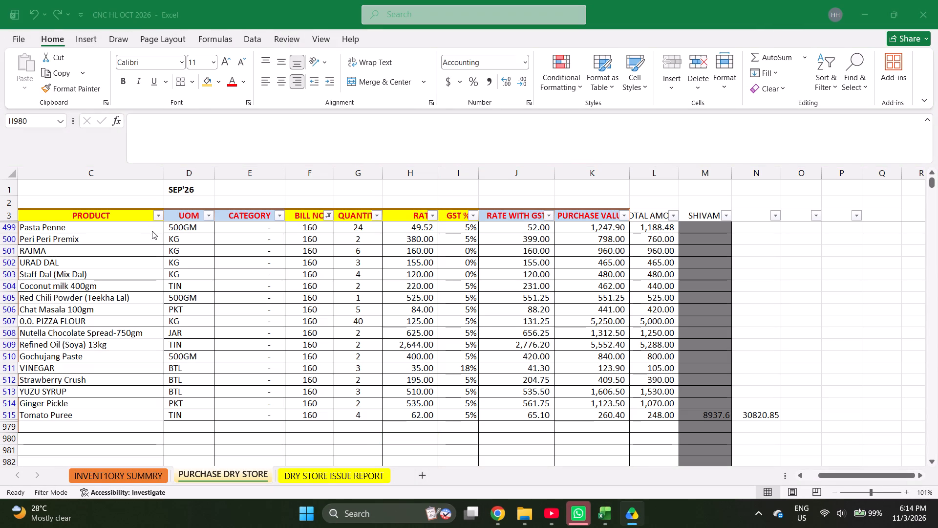
pyautogui.click(145, 480)
pyautogui.click(139, 402)
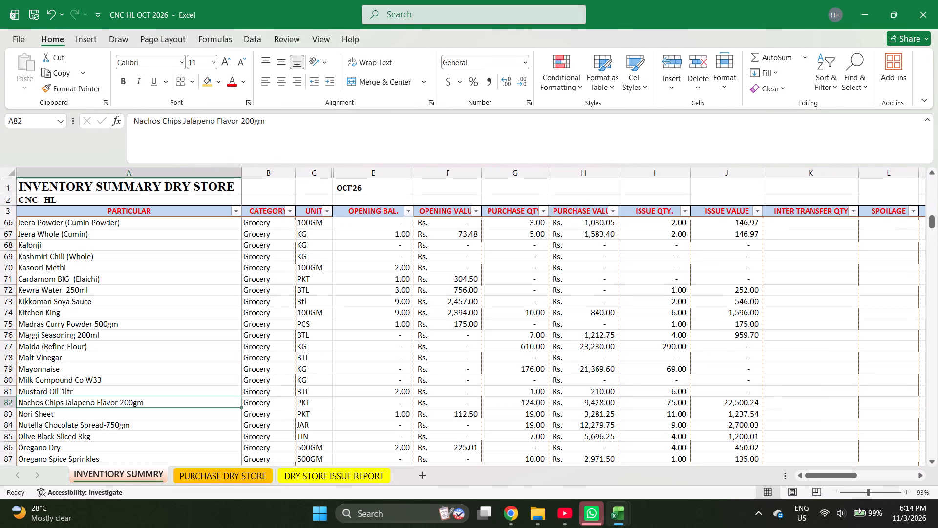
pyautogui.hotkey('ctrl', 'f')
pyautogui.write('DALDA')
pyautogui.press('Return')
pyautogui.press('Escape')
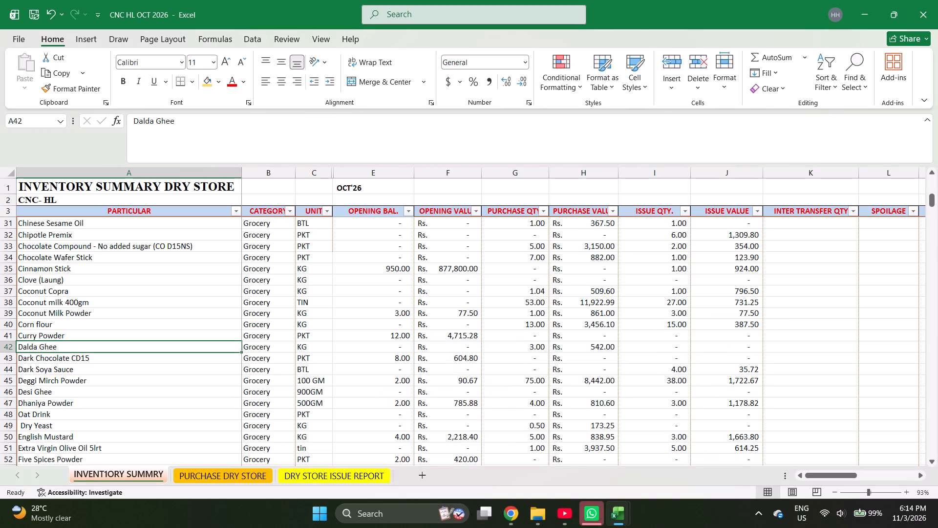
# Copy Dark Chocolate CD15 from below Dalda Ghee over the second Dalda Ghee entry, cell A43, in the ELANTE CH. OCT2026 workbook.
pyautogui.press('Down')
pyautogui.hotkey('ctrl', 'c')
pyautogui.hotkey('alt', 'Tab')
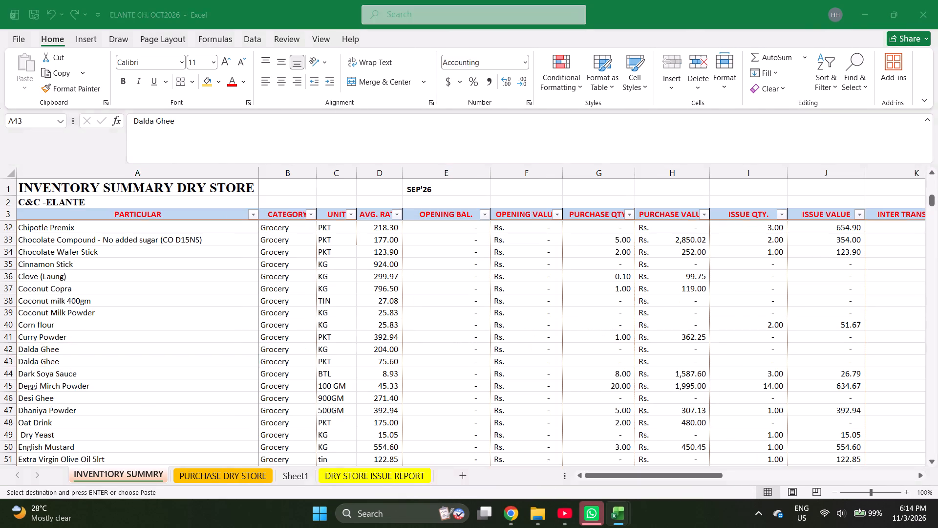
pyautogui.press('Return')
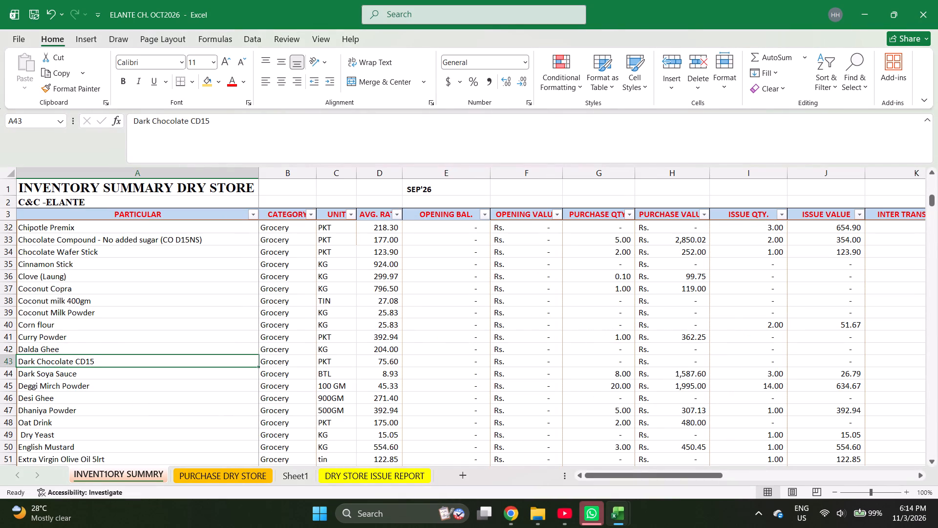
pyautogui.press('Up')
# Replace the first NA entry below REFINED 15 KG in the ELANTE inventory summary with RONGI DAL.
pyautogui.hotkey('alt', 'Tab')
pyautogui.hotkey('alt', 'Tab')
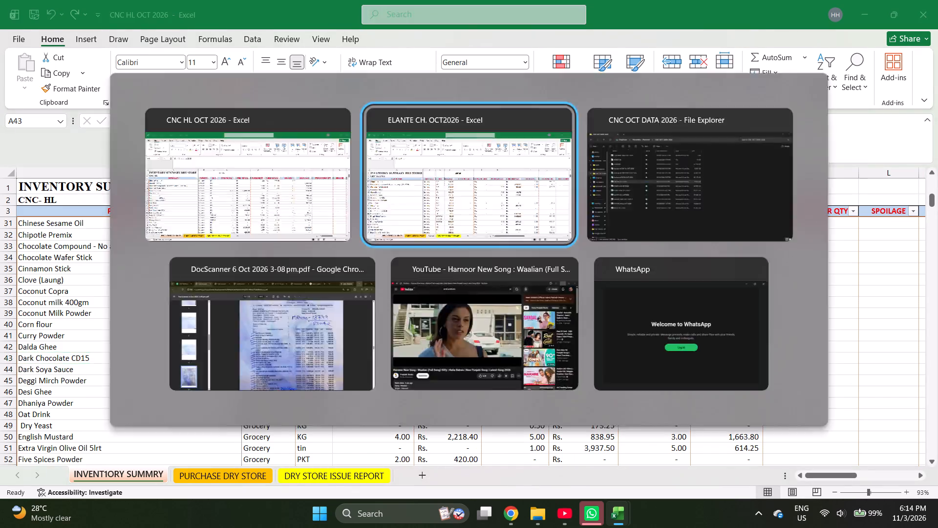
pyautogui.hotkey('ctrl', 'pagedown')
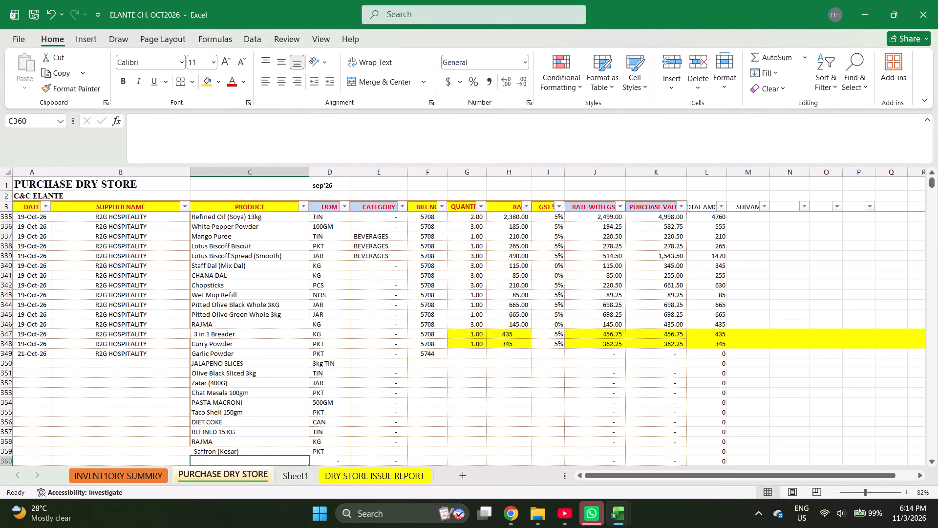
pyautogui.hotkey('ctrl', 'pageup')
pyautogui.press('Down')
pyautogui.press('Down')
pyautogui.press('Down')
pyautogui.press('Down')
pyautogui.press('Down')
pyautogui.press('Down')
pyautogui.press('Down')
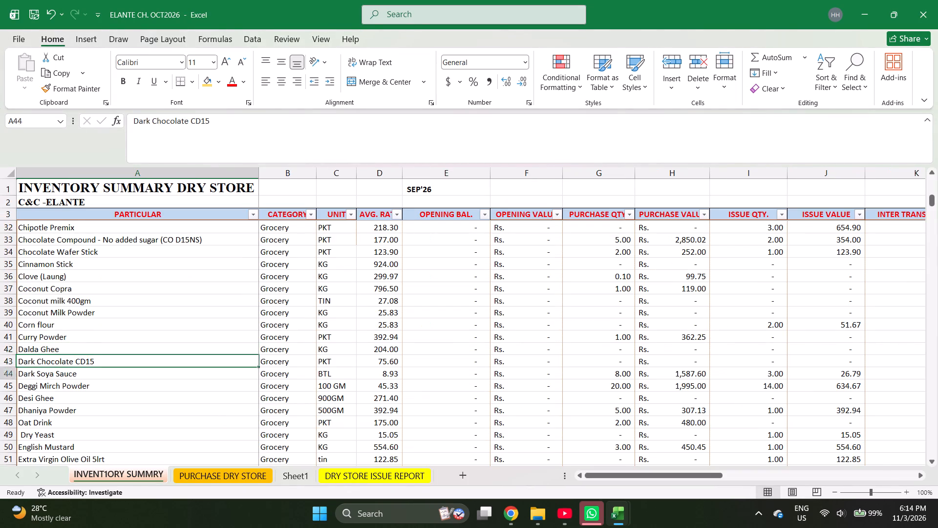
pyautogui.press('pagedown')
pyautogui.press('pagedown')
pyautogui.press('pagedown')
pyautogui.press('pagedown')
pyautogui.press('pagedown')
pyautogui.press('pagedown')
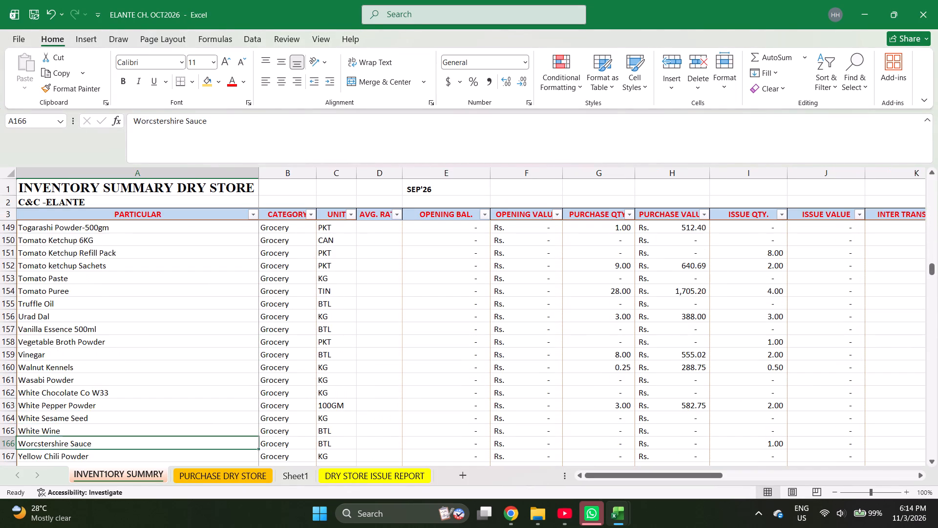
pyautogui.press('pagedown')
pyautogui.press('pagedown')
pyautogui.press('pagedown')
pyautogui.press('pagedown')
pyautogui.press('pageup')
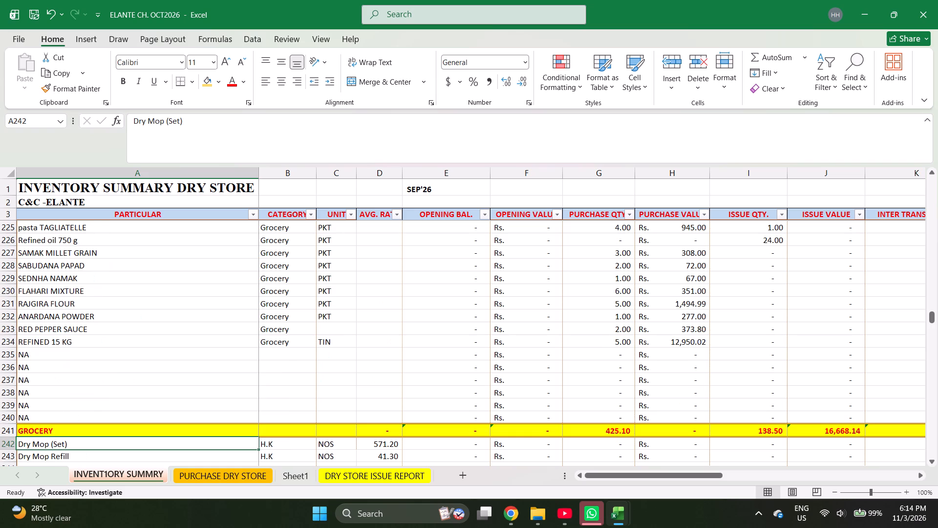
pyautogui.press('pagedown')
pyautogui.press('Up')
pyautogui.press('Up')
pyautogui.press('Up')
pyautogui.press('Up')
pyautogui.press('Up')
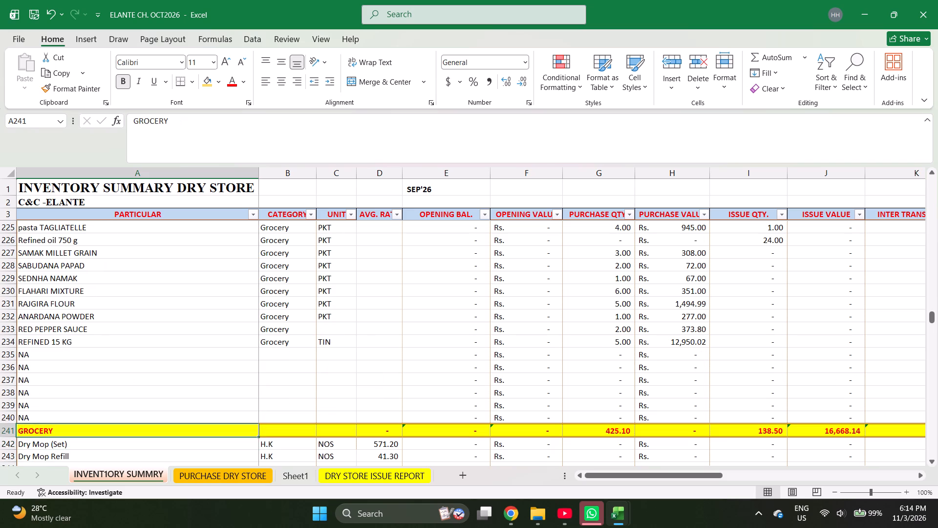
pyautogui.press('Up')
pyautogui.press('Up')
pyautogui.write('DAL R')
pyautogui.press('BackSpace')
pyautogui.press('BackSpace')
pyautogui.press('BackSpace')
pyautogui.press('BackSpace')
pyautogui.press('BackSpace')
pyautogui.press('BackSpace')
pyautogui.press('BackSpace')
pyautogui.press('BackSpace')
pyautogui.press('BackSpace')
pyautogui.press('BackSpace')
pyautogui.press('BackSpace')
pyautogui.press('BackSpace')
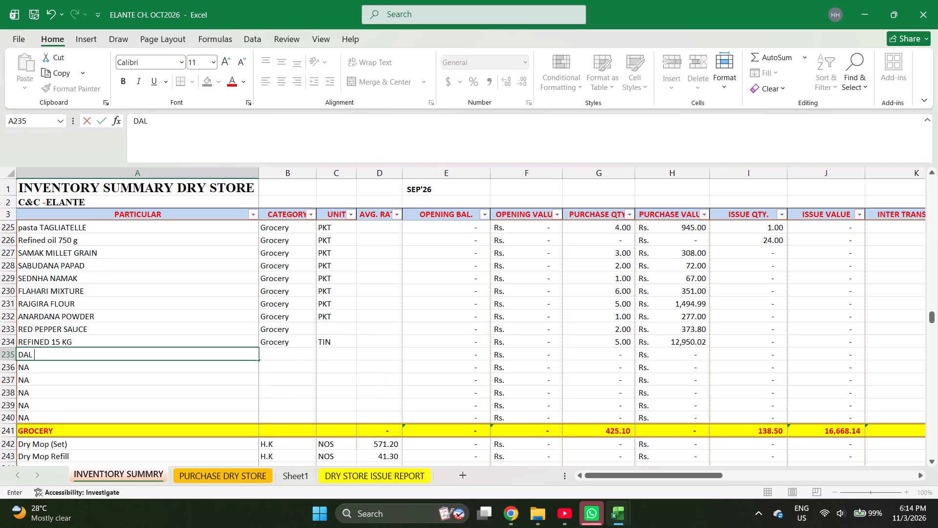
pyautogui.write('RO')
pyautogui.write('NGI DAL')
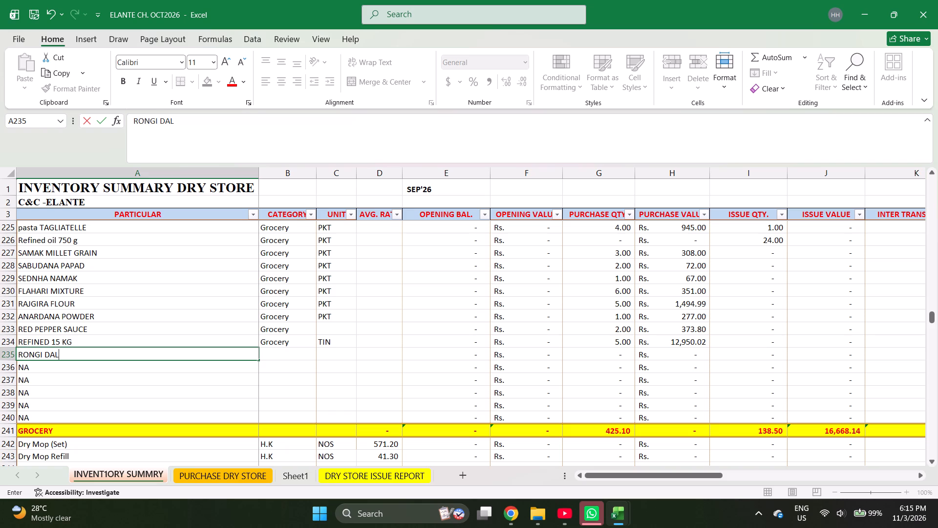
pyautogui.press('Right')
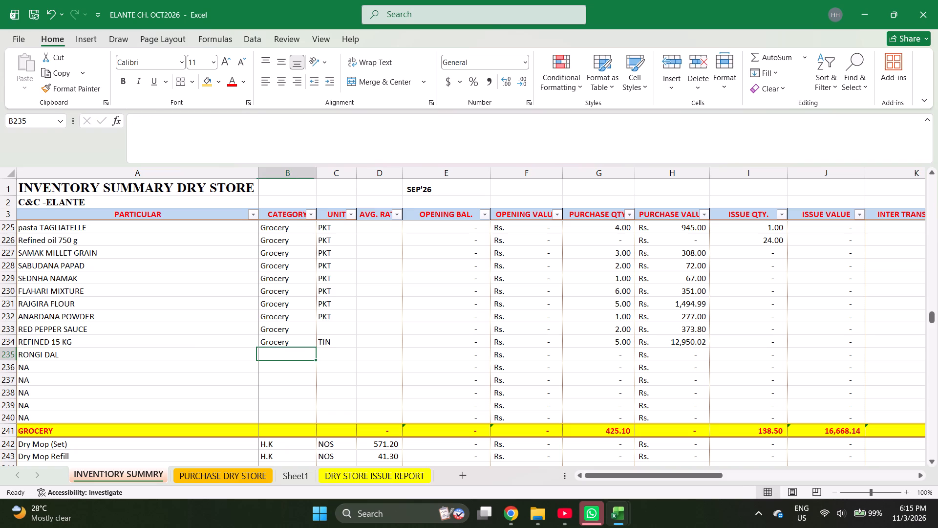
# Set RONGI DAL's category to Grocery and its unit to PKT.
pyautogui.hotkey('ctrl', 'd')
pyautogui.press('Right')
pyautogui.write('PK')
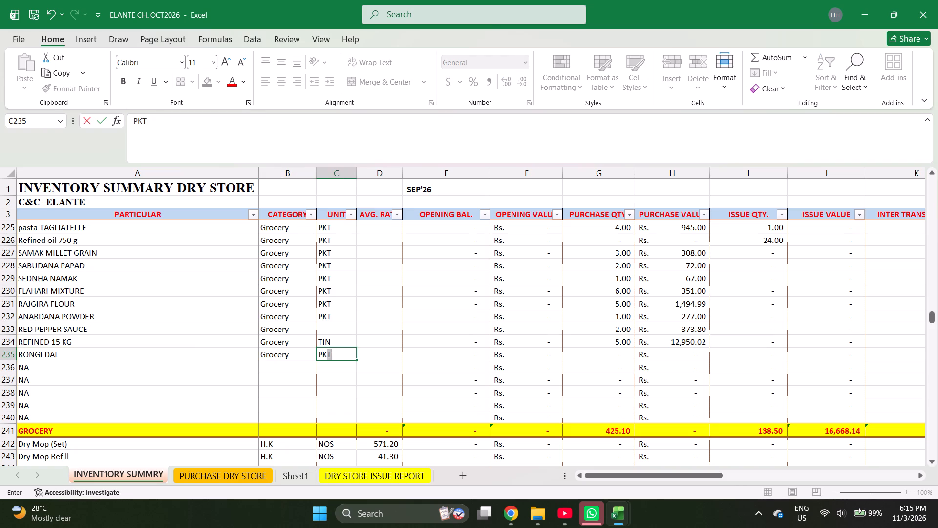
pyautogui.press('Return')
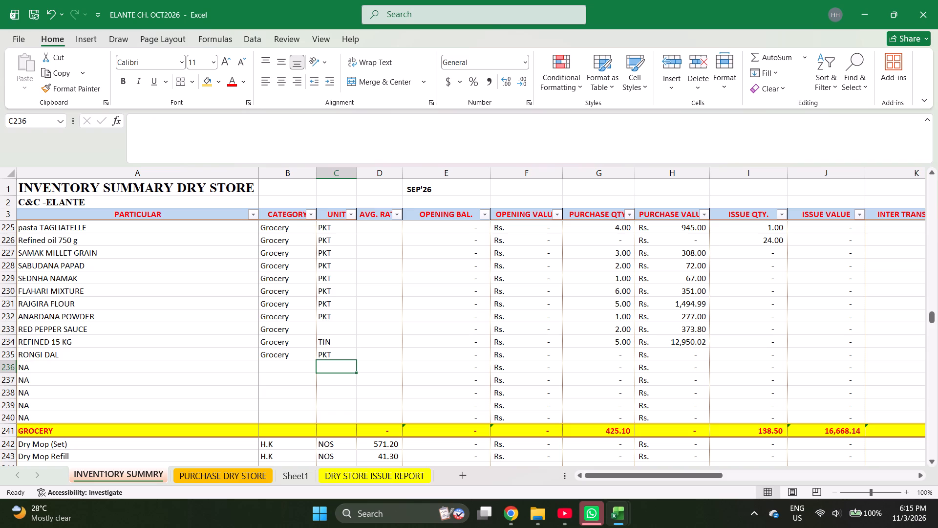
# Copy RONGI DAL into the empty product cell below Saffron (Kesar) in the PURCHASE DRY STORE sheet.
pyautogui.hotkey('ctrl', 'Left')
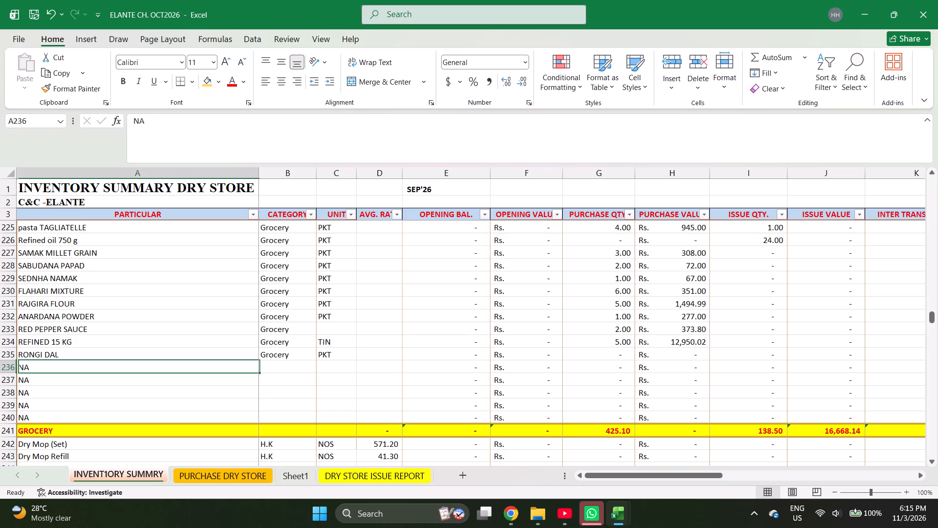
pyautogui.press('Up')
pyautogui.hotkey('ctrl', 'c')
pyautogui.hotkey('ctrl', 'pagedown')
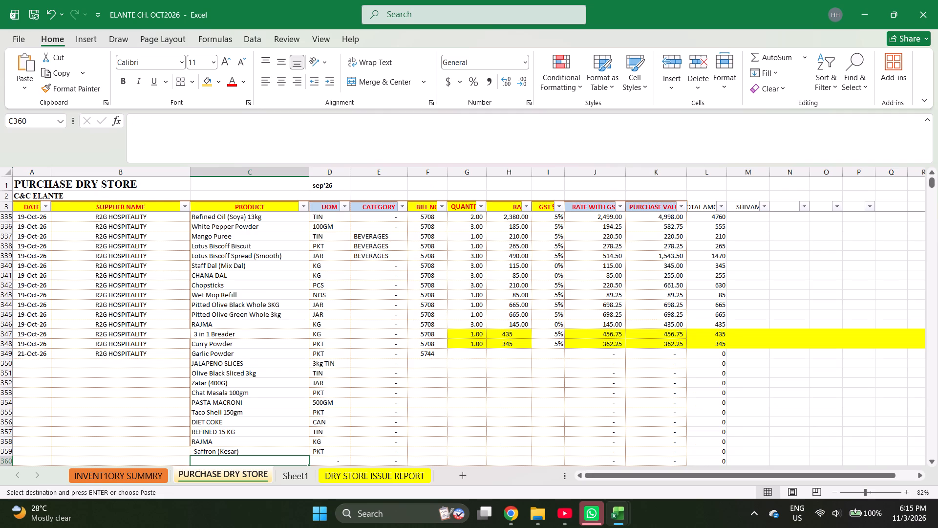
pyautogui.press('Return')
pyautogui.press('Return')
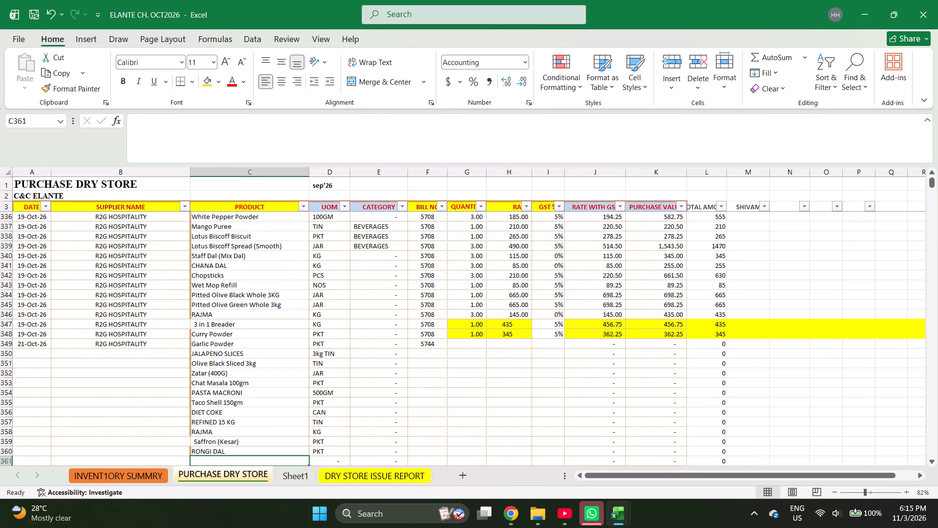
# Find ARHAR DAL in the inventory summary and copy it into the product cell below RONGI DAL in PURCHASE DRY STORE.
pyautogui.hotkey('ctrl', 'pageup')
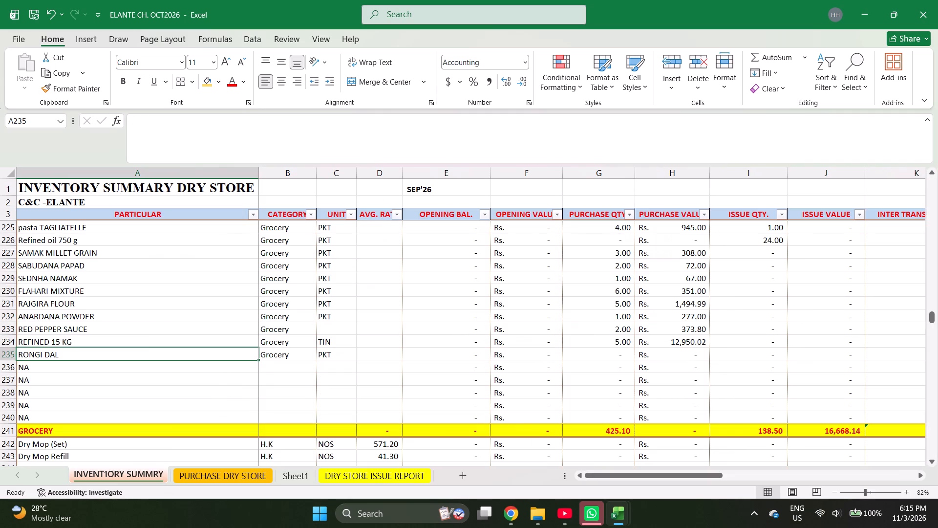
pyautogui.hotkey('ctrl', 'f')
pyautogui.write('AR')
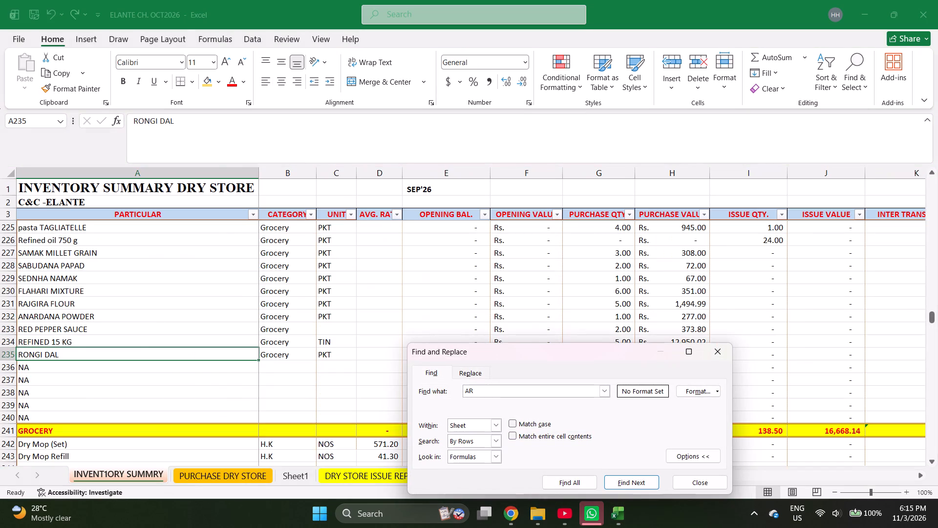
pyautogui.press('BackSpace')
pyautogui.write('HR')
pyautogui.press('Return')
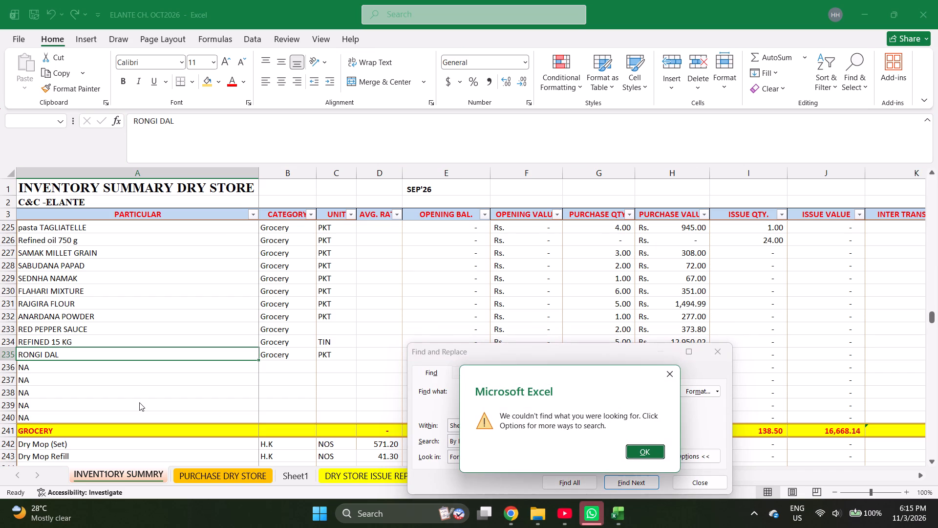
pyautogui.press('BackSpace')
pyautogui.press('BackSpace')
pyautogui.press('Return')
pyautogui.press('BackSpace')
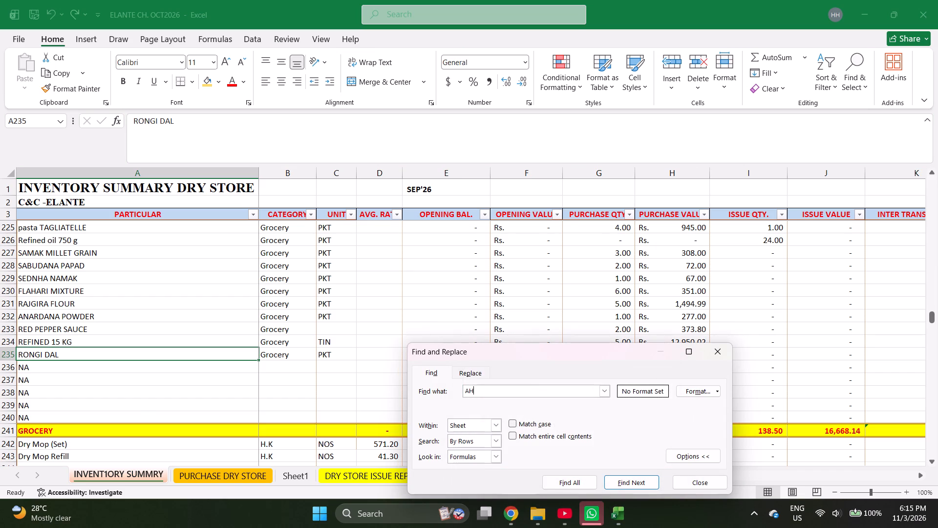
pyautogui.press('BackSpace')
pyautogui.press('r')
pyautogui.press('h')
pyautogui.press('Return')
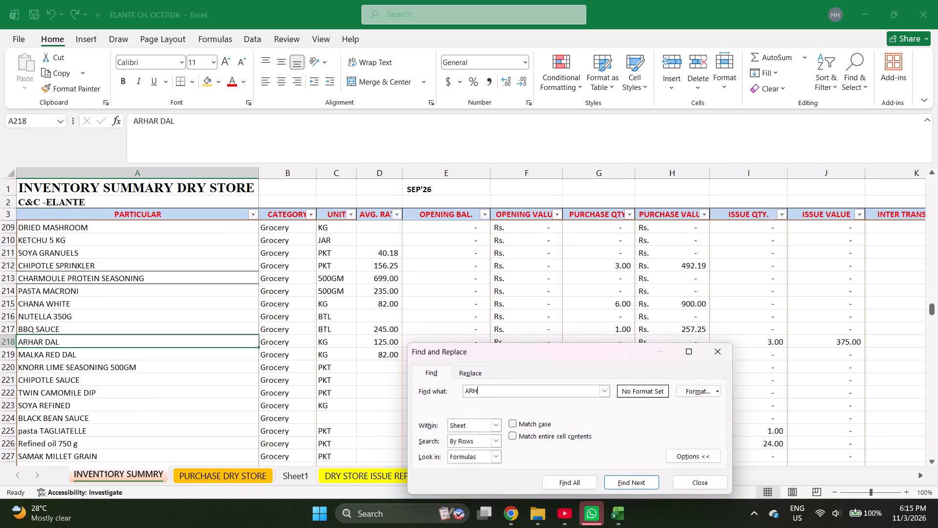
pyautogui.press('Escape')
pyautogui.hotkey('ctrl', 'c')
pyautogui.hotkey('ctrl', 'pagedown')
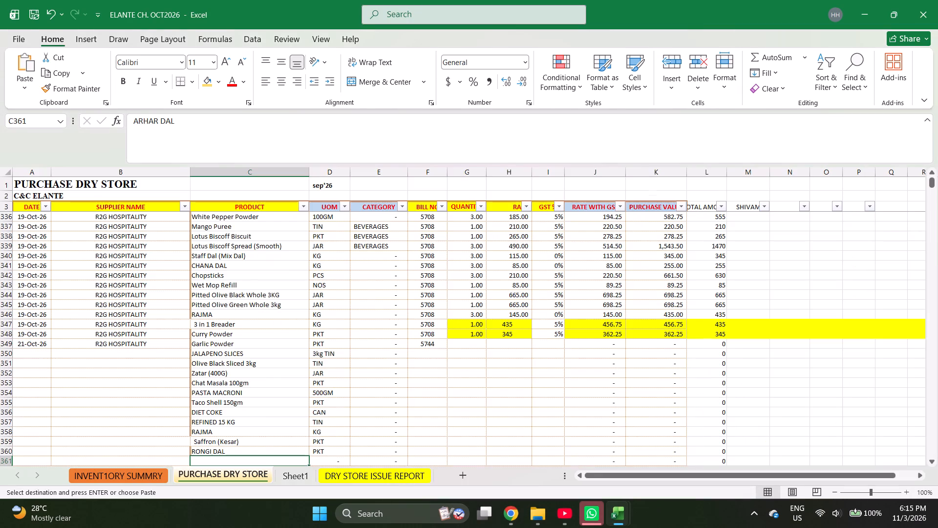
pyautogui.press('Return')
pyautogui.press('Return')
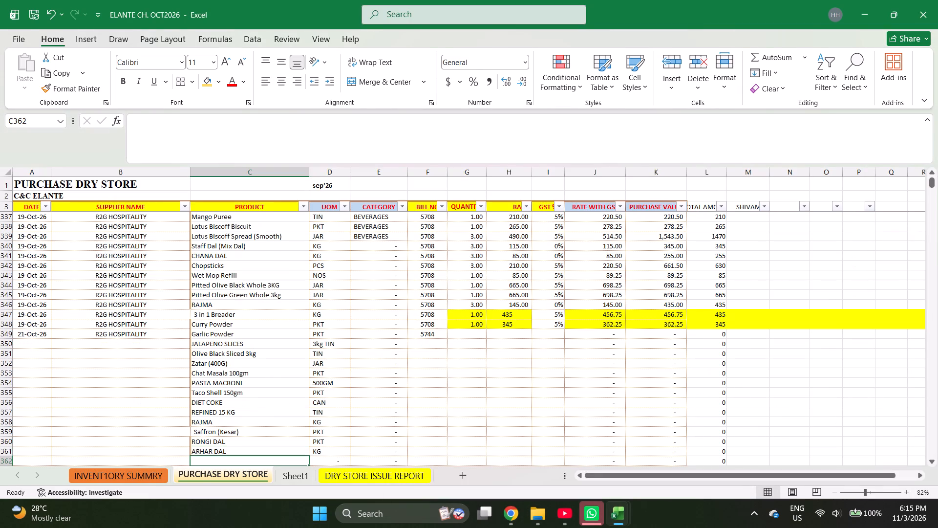
# Find Sushi Vinegar 1.8ltr in the inventory summary and copy it below ARHAR DAL in PURCHASE DRY STORE.
pyautogui.hotkey('ctrl', 'pageup')
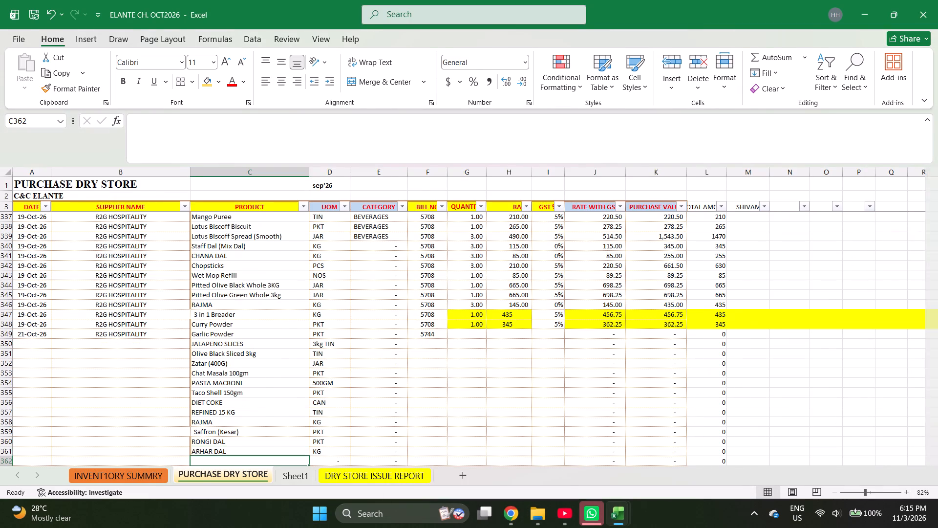
pyautogui.hotkey('ctrl', 'f')
pyautogui.write('VIN')
pyautogui.press('Return')
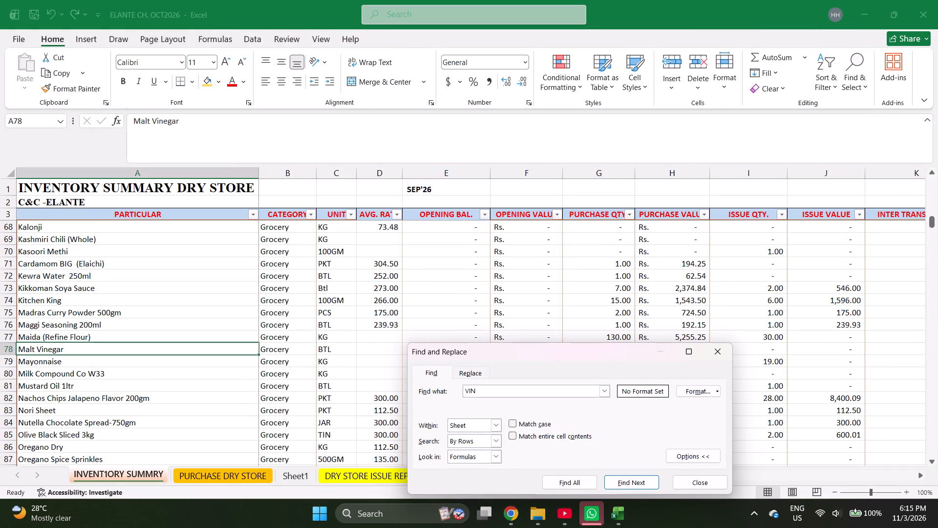
pyautogui.press('Return')
pyautogui.press('Return')
pyautogui.press('Return')
pyautogui.press('Escape')
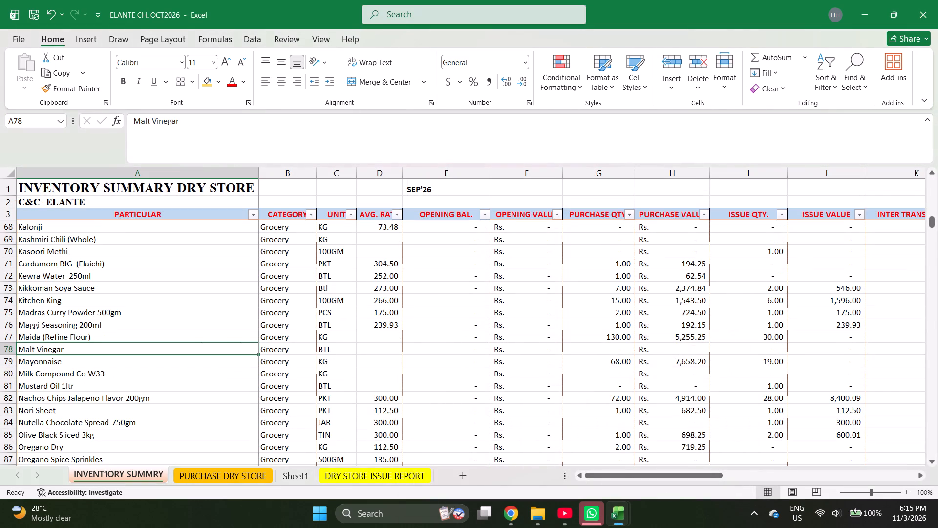
pyautogui.hotkey('ctrl', 'f')
pyautogui.press('Return')
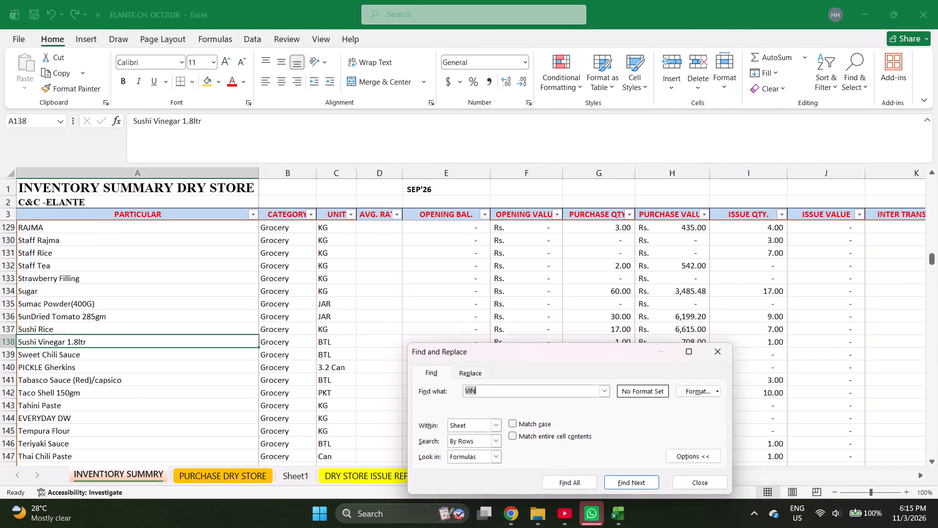
pyautogui.press('Escape')
pyautogui.hotkey('ctrl', 'c')
pyautogui.hotkey('ctrl', 'pagedown')
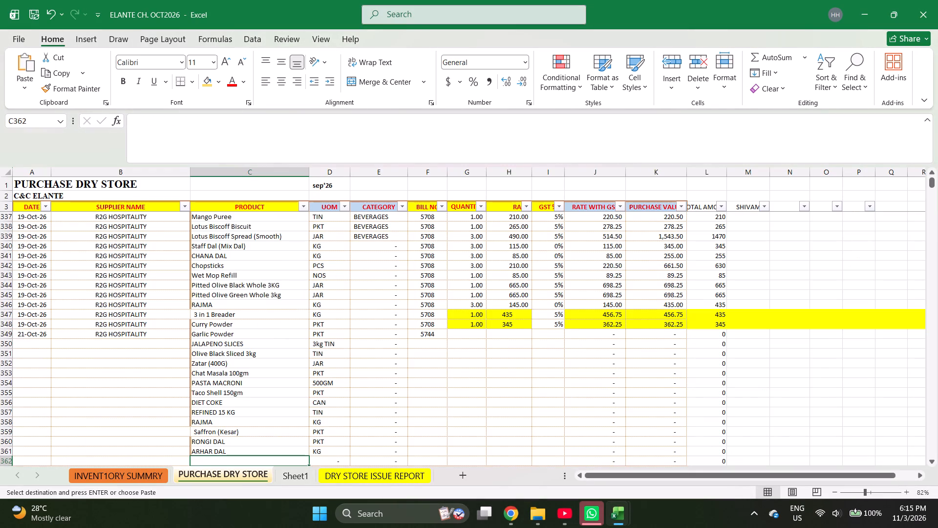
pyautogui.press('Return')
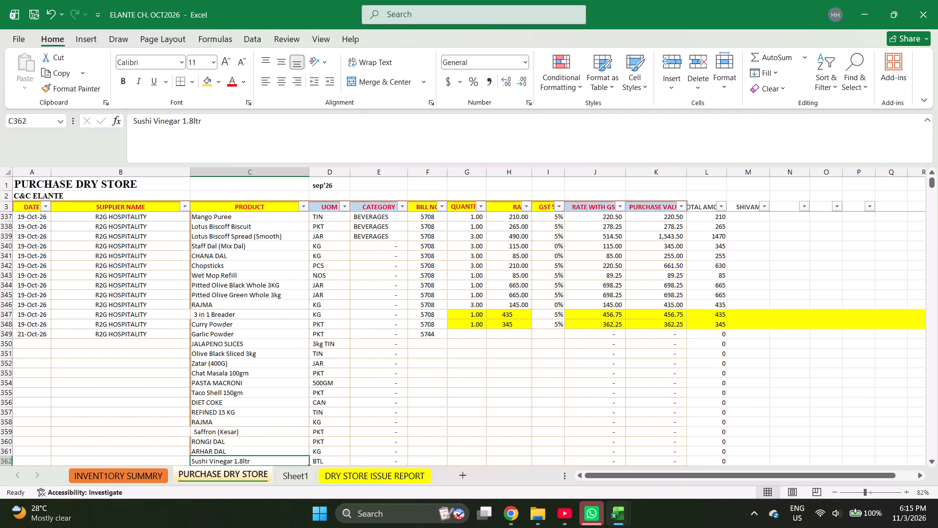
pyautogui.press('Down')
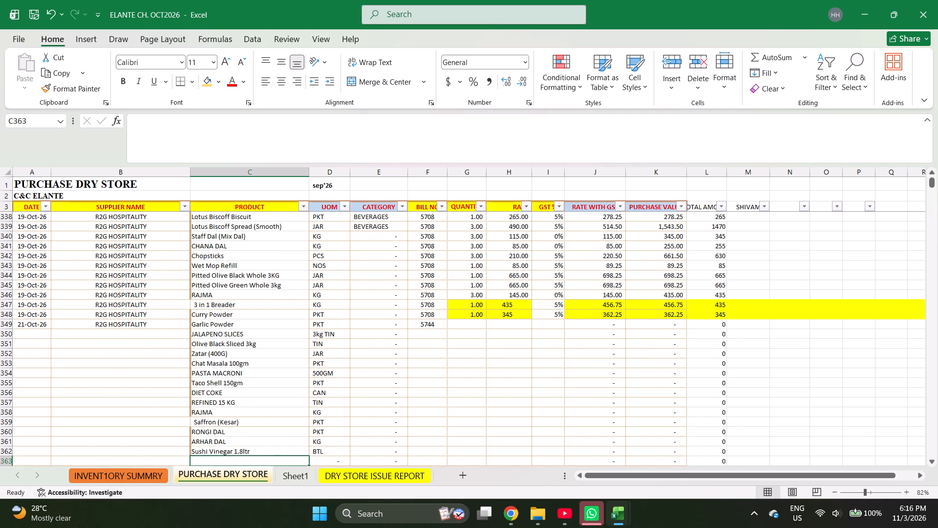
# Find Ginger Pickle in the inventory summary and copy it below Sushi Vinegar 1.8ltr in PURCHASE DRY STORE.
pyautogui.hotkey('ctrl', 'pageup')
pyautogui.hotkey('ctrl', 'f')
pyautogui.write('GINGER')
pyautogui.press('Return')
pyautogui.press('Return')
pyautogui.press('Return')
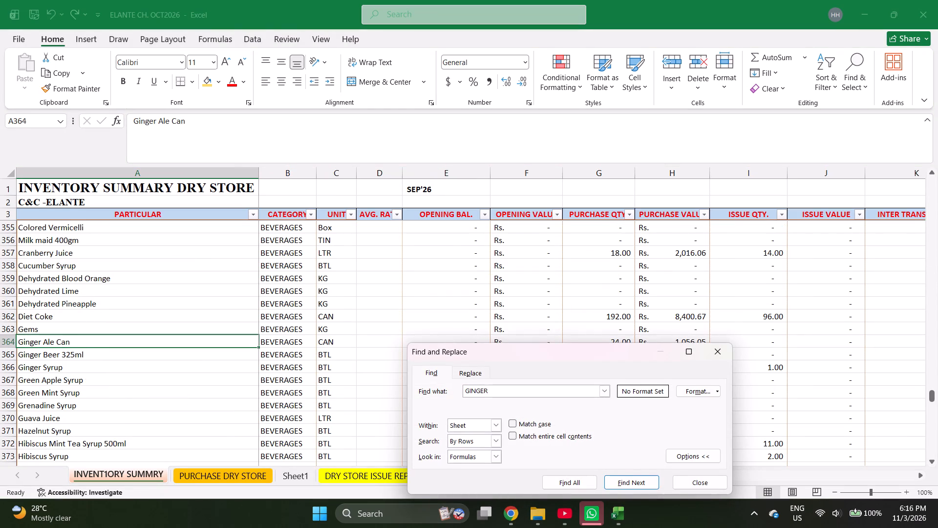
pyautogui.press('Return')
pyautogui.press('Return')
pyautogui.press('Return')
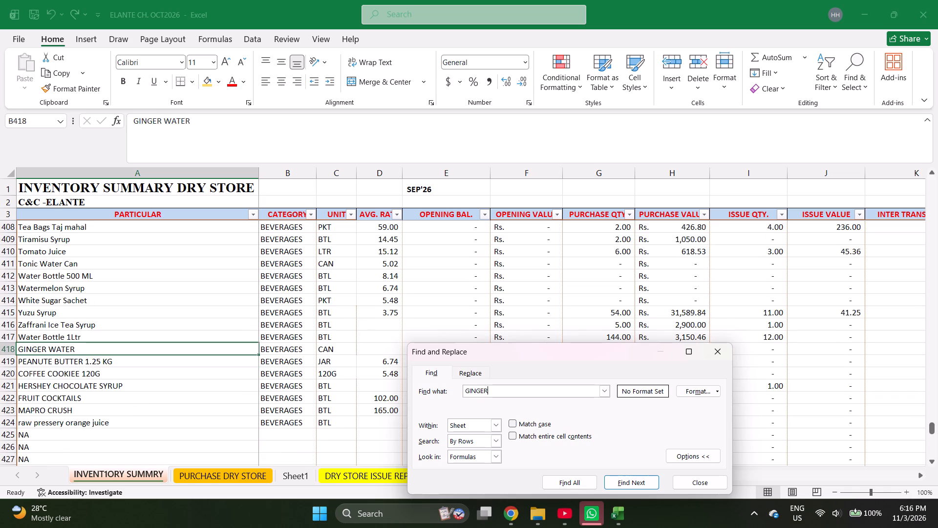
pyautogui.press('Escape')
pyautogui.hotkey('ctrl', 'c')
pyautogui.hotkey('ctrl', 'pagedown')
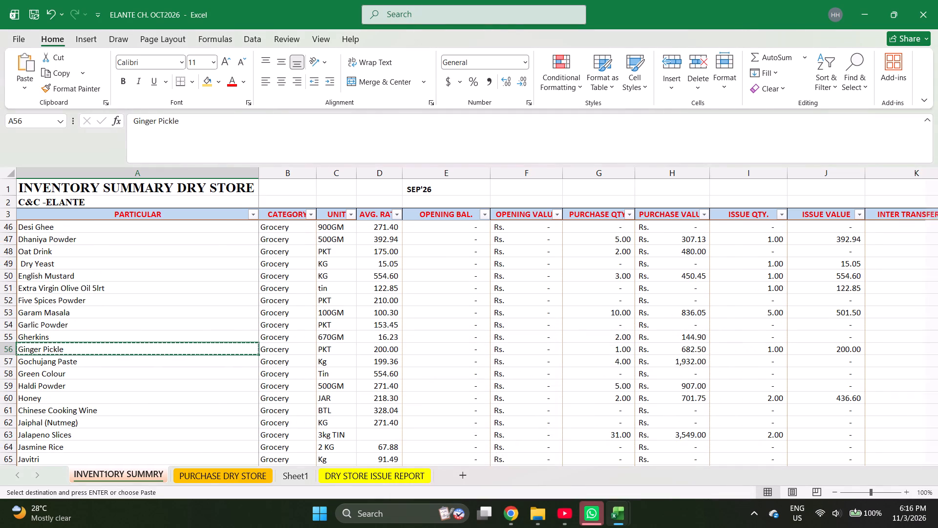
pyautogui.press('Return')
pyautogui.press('Return')
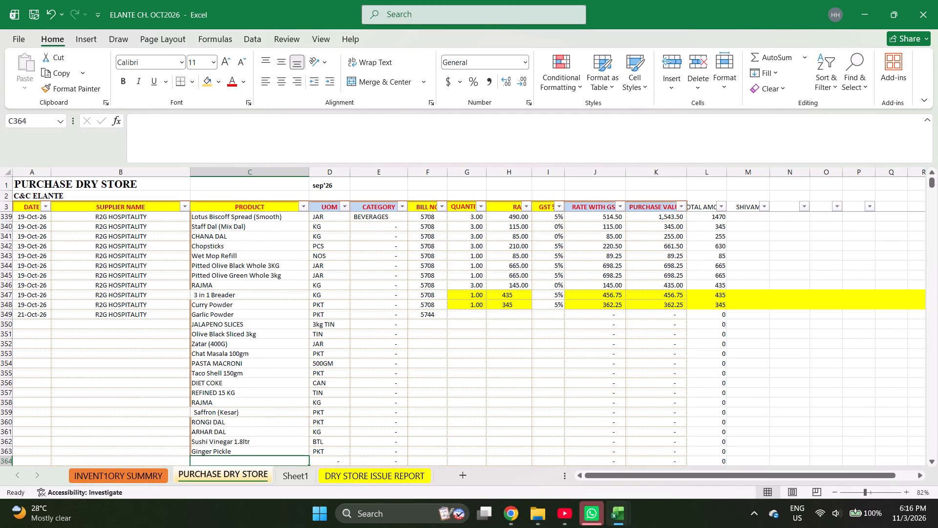
# Find Maggi Seasoning 200ml in the inventory summary and copy it below Ginger Pickle in PURCHASE DRY STORE.
pyautogui.hotkey('ctrl', 'pageup')
pyautogui.hotkey('ctrl', 'f')
pyautogui.write('MAGG')
pyautogui.press('Return')
pyautogui.press('Escape')
pyautogui.hotkey('ctrl', 'c')
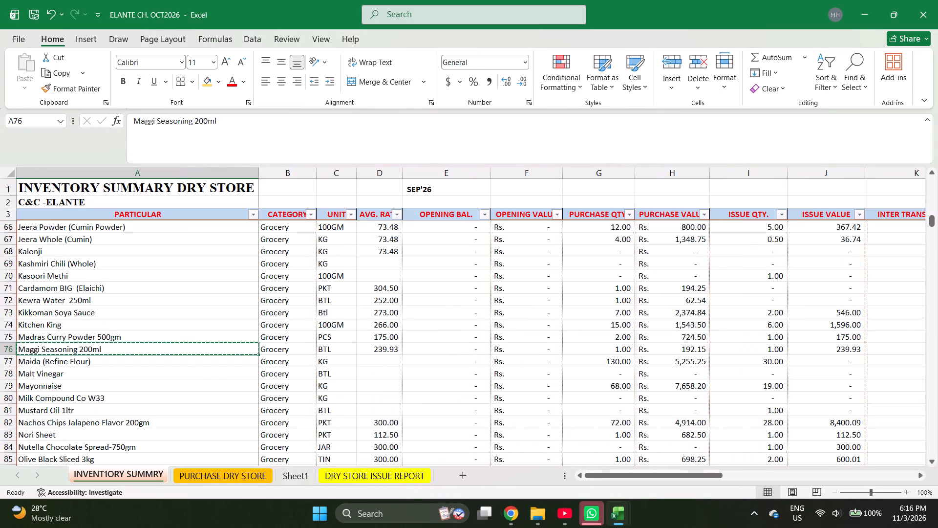
pyautogui.hotkey('ctrl', 'pagedown')
pyautogui.press('Return')
pyautogui.press('Return')
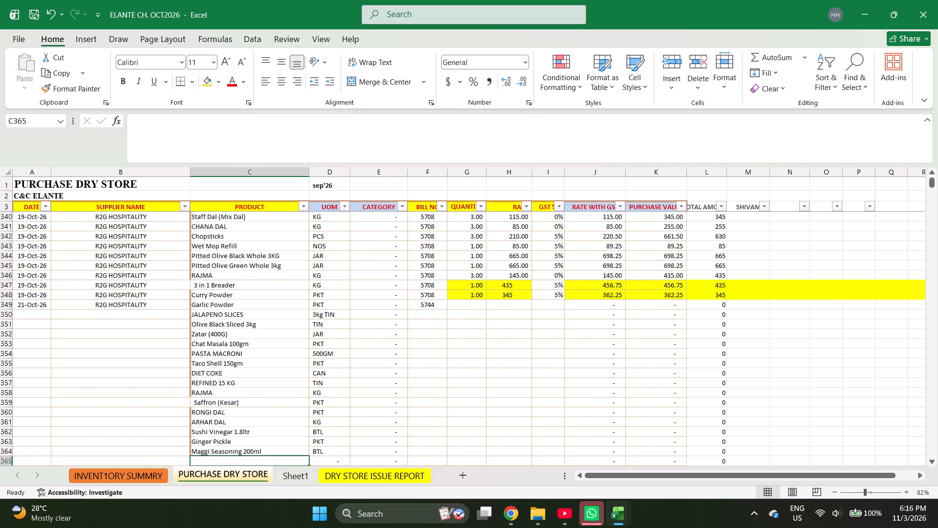
# Find Staff Chana in the inventory summary and copy it below Maggi Seasoning 200ml in PURCHASE DRY STORE.
pyautogui.hotkey('ctrl', 'pageup')
pyautogui.hotkey('ctrl', 'f')
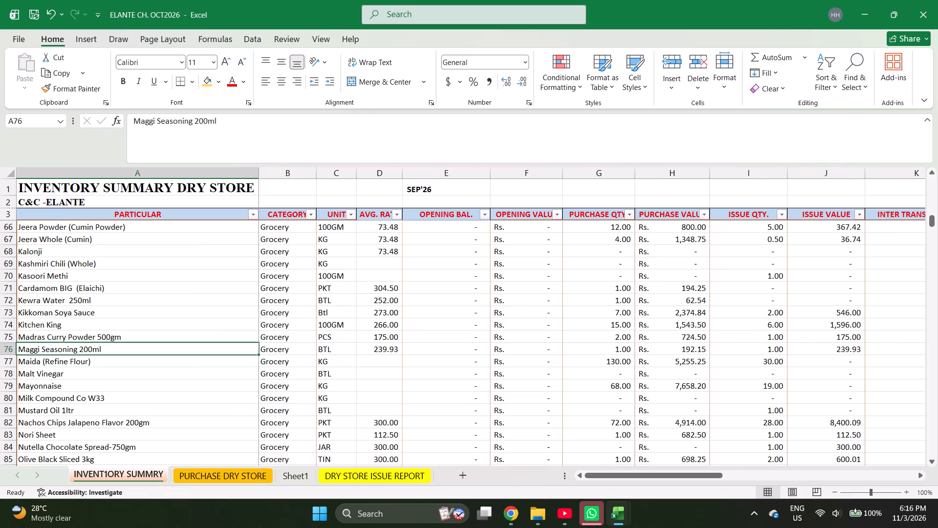
pyautogui.write('CHANA')
pyautogui.press('Return')
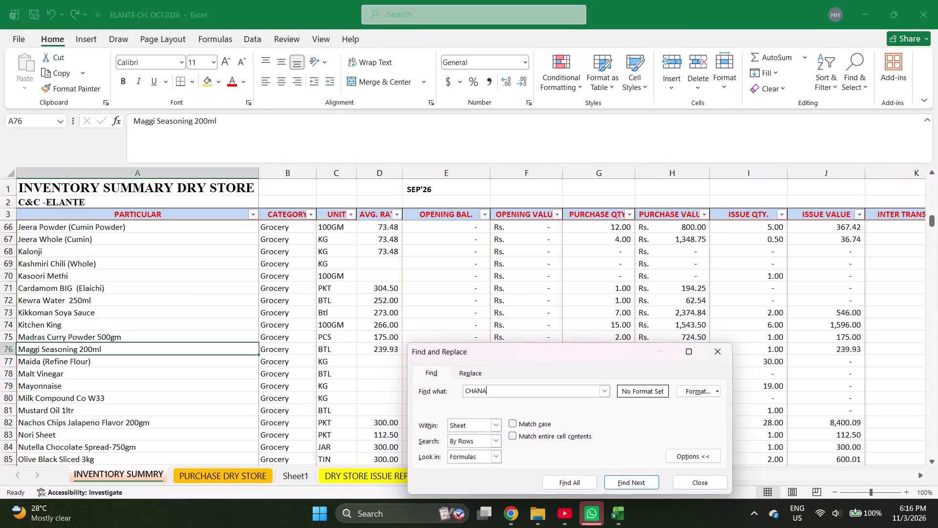
pyautogui.press('Return')
pyautogui.press('Escape')
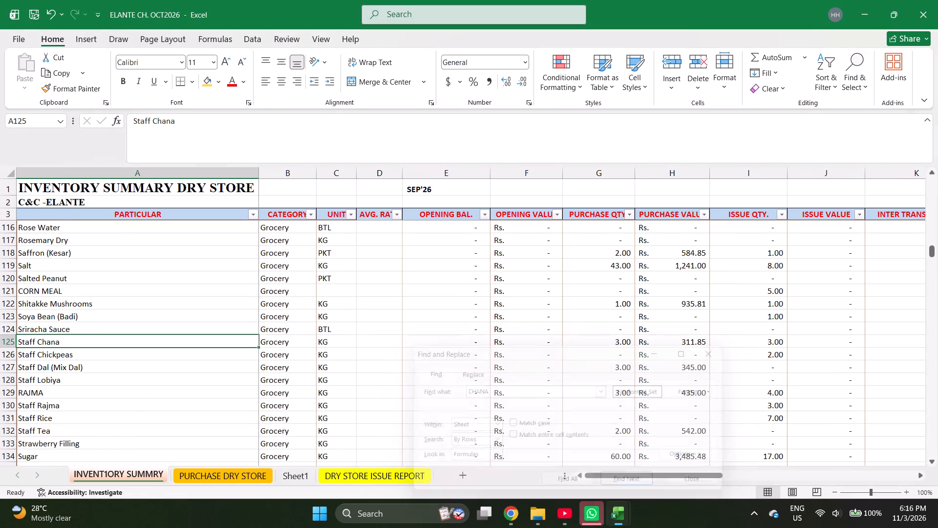
pyautogui.hotkey('ctrl', 'c')
pyautogui.hotkey('ctrl', 'pagedown')
pyautogui.press('Return')
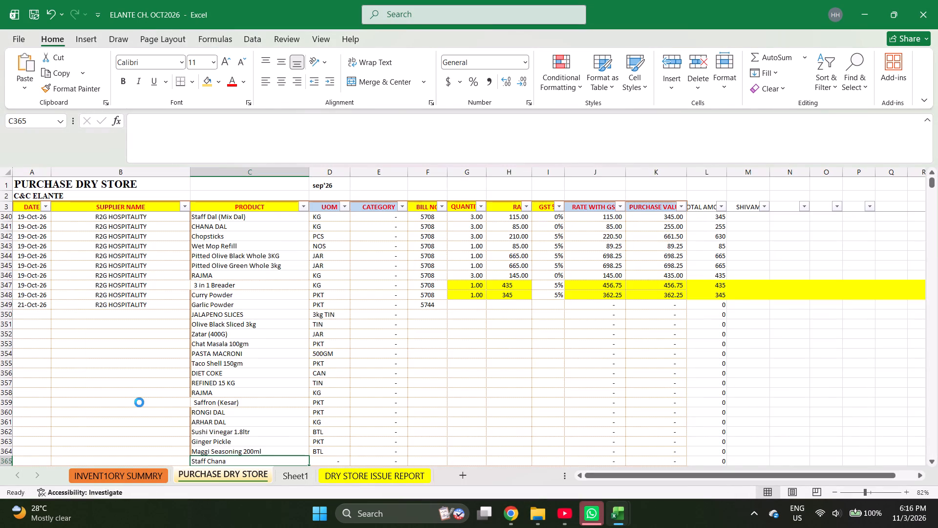
pyautogui.press('Return')
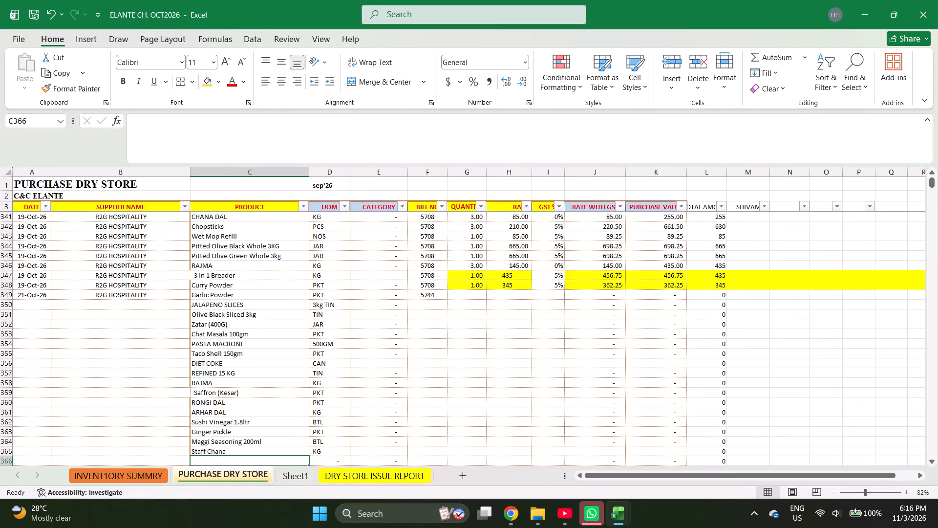
# Find Nutella Chocolate Spread-750gm in the inventory summary and copy it below Staff Chana in PURCHASE DRY STORE.
pyautogui.hotkey('ctrl', 'pageup')
pyautogui.hotkey('ctrl', 'f')
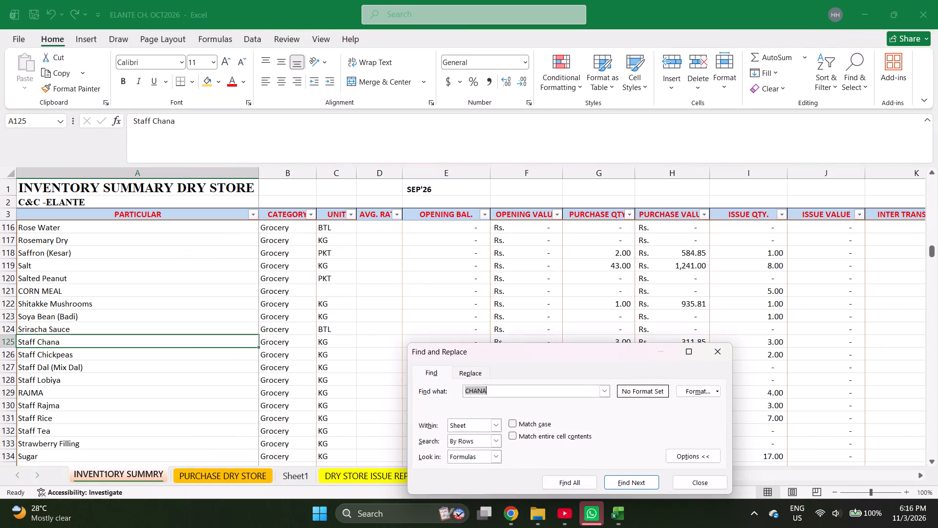
pyautogui.write('NUTEL')
pyautogui.press('Return')
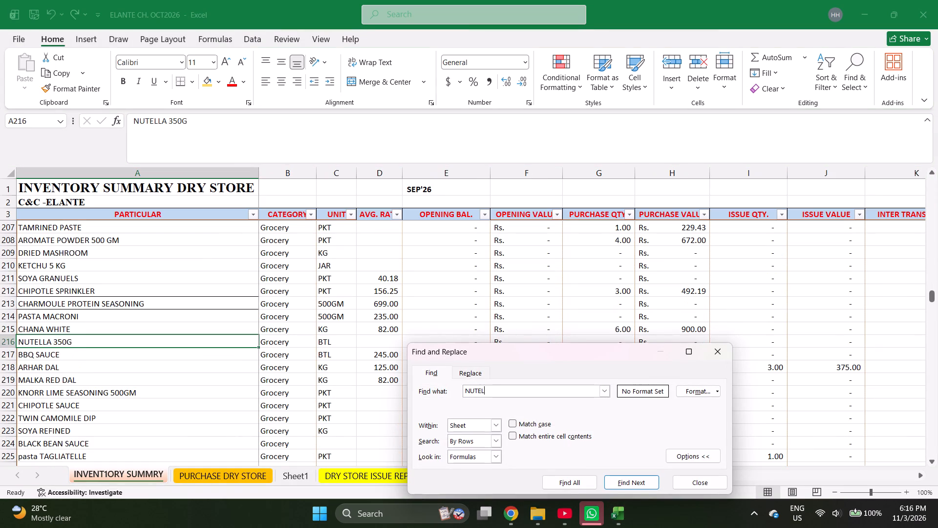
pyautogui.press('Escape')
pyautogui.hotkey('ctrl', 'f')
pyautogui.press('Return')
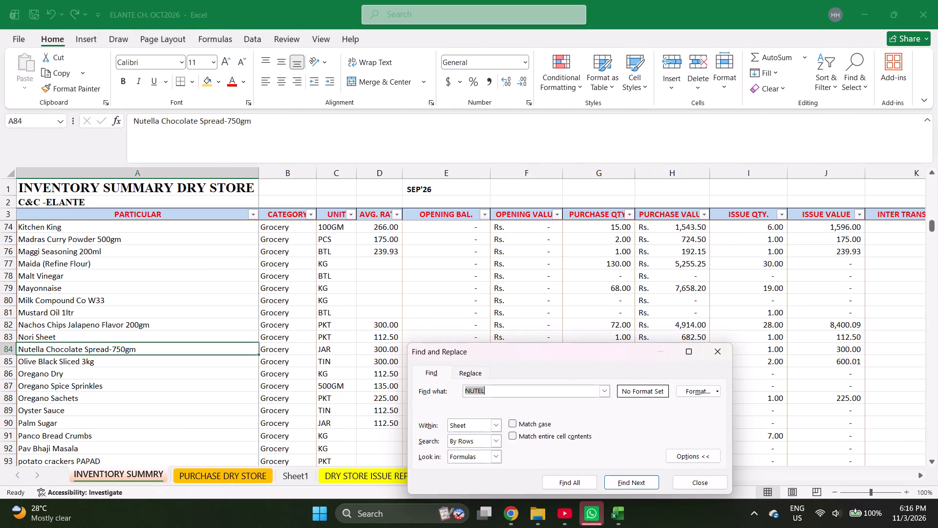
pyautogui.press('Escape')
pyautogui.hotkey('ctrl', 'c')
pyautogui.hotkey('ctrl', 'pagedown')
pyautogui.press('Return')
pyautogui.press('Return')
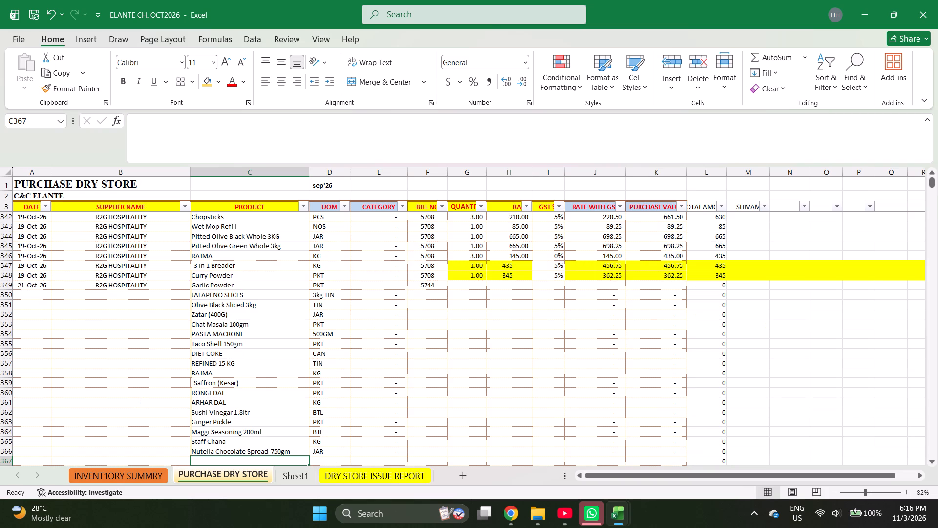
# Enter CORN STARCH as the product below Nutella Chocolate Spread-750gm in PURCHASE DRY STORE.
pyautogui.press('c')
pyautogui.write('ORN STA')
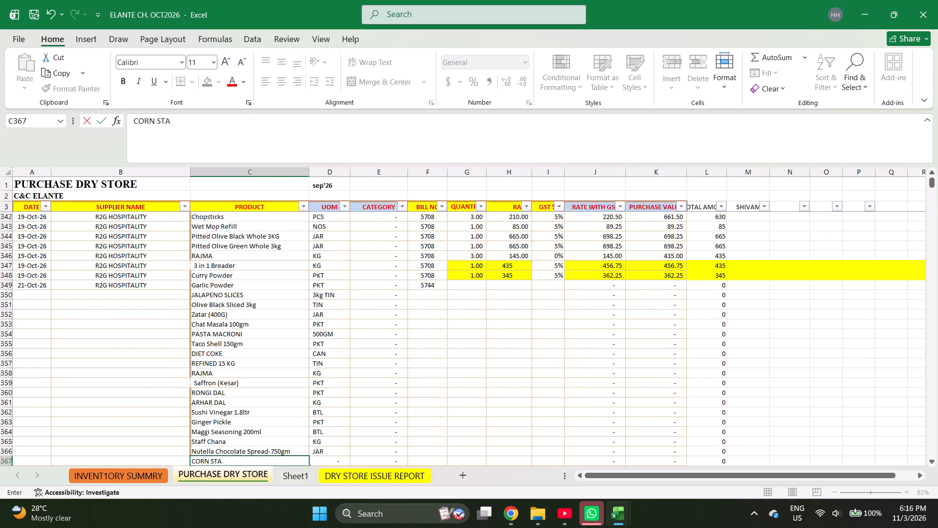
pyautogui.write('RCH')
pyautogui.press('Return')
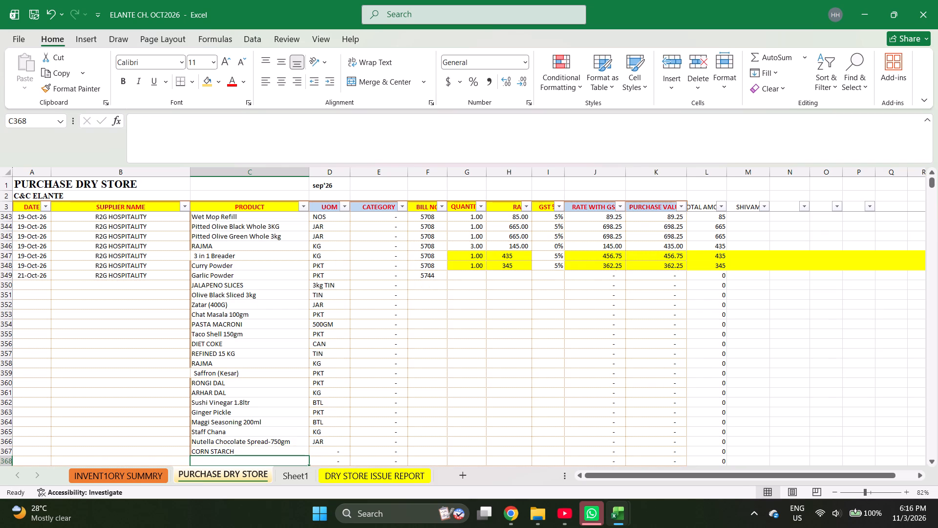
# Replace the CORN STARCH product entry in cell C367 with CORN FLOUR.
pyautogui.press('Up')
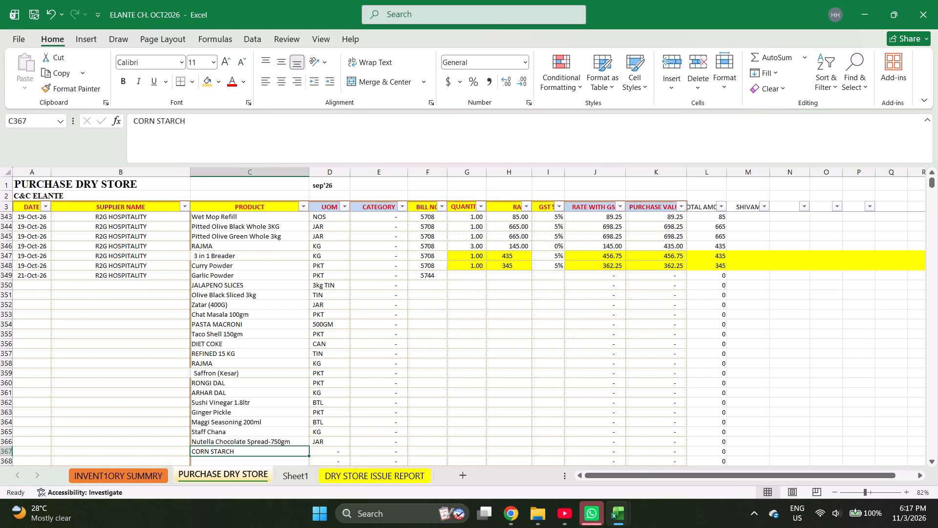
pyautogui.write('CORN FLO')
pyautogui.write('UR')
pyautogui.press('Return')
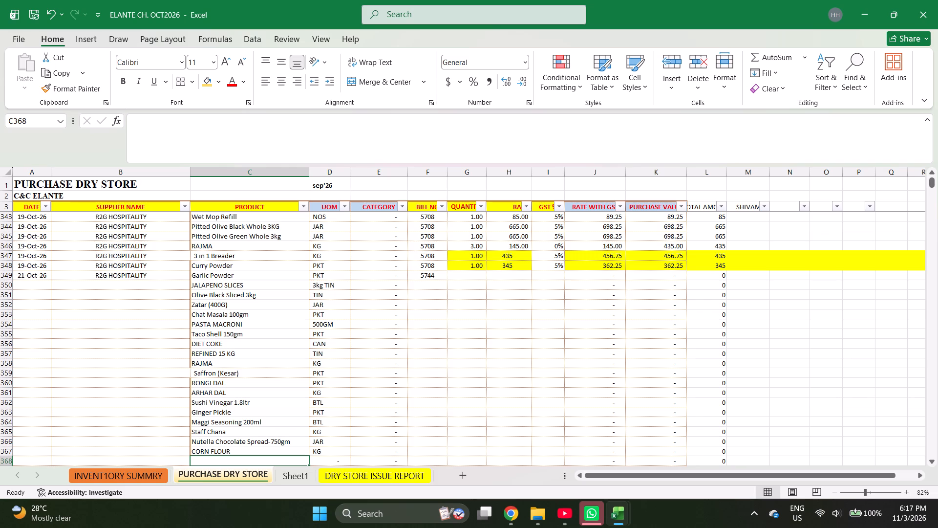
# Find PASSION FRUIT in the inventory summary and copy it below CORN FLOUR in PURCHASE DRY STORE.
pyautogui.write('PASS')
pyautogui.write('ION FR')
pyautogui.hotkey('ctrl', 'pageup')
pyautogui.hotkey('ctrl', 'f')
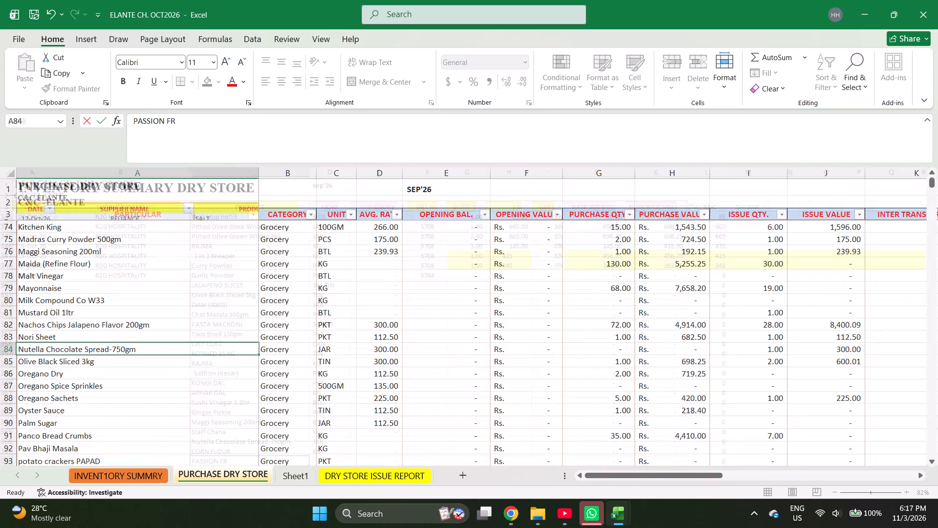
pyautogui.write('PASS')
pyautogui.press('Return')
pyautogui.press('Escape')
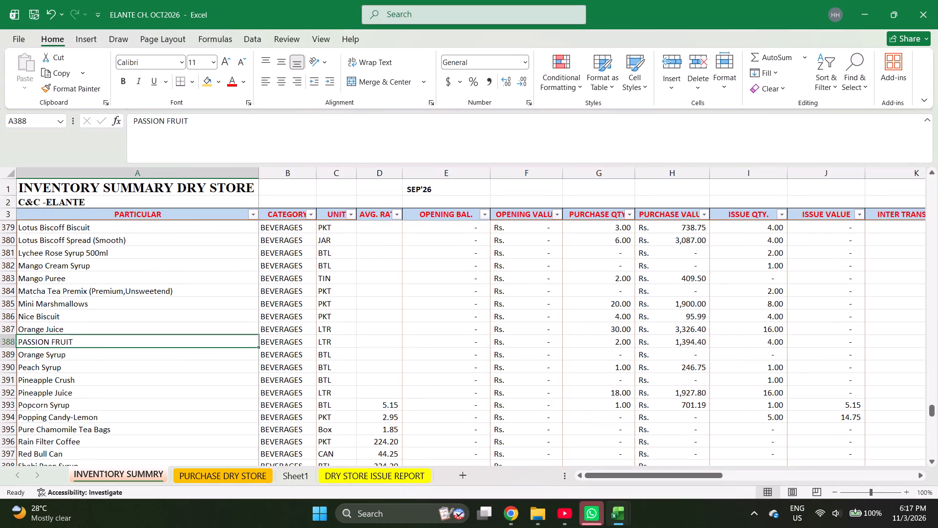
pyautogui.hotkey('ctrl', 'c')
pyautogui.hotkey('ctrl', 'pagedown')
pyautogui.press('Return')
pyautogui.press('Return')
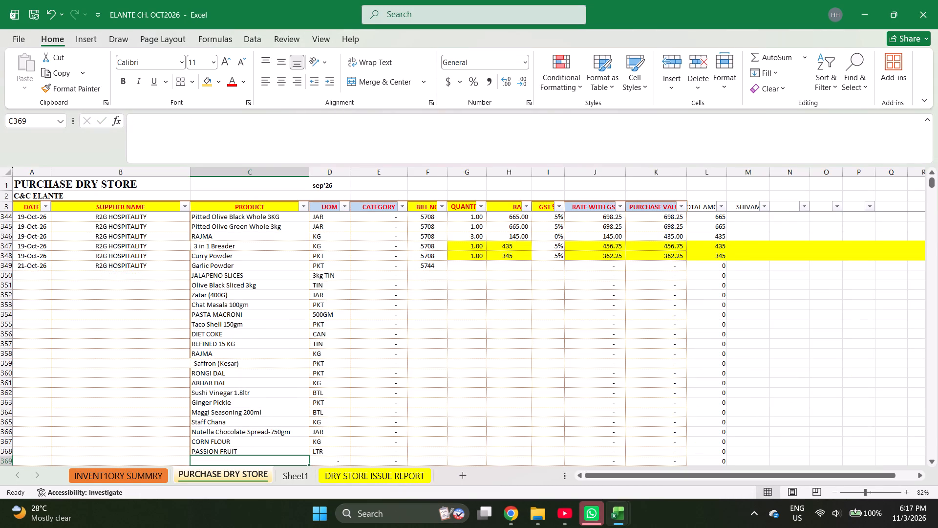
# Find Milk maid 400gm in the inventory summary and copy it below PASSION FRUIT in PURCHASE DRY STORE.
pyautogui.press('m')
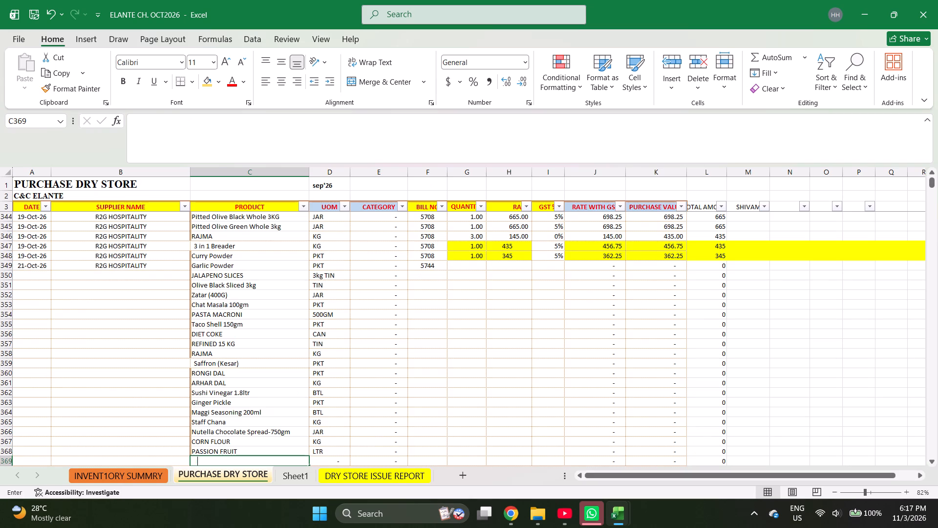
pyautogui.hotkey('ctrl', 'pageup')
pyautogui.hotkey('ctrl', 'f')
pyautogui.write('MILKM')
pyautogui.press('Return')
pyautogui.press('Return')
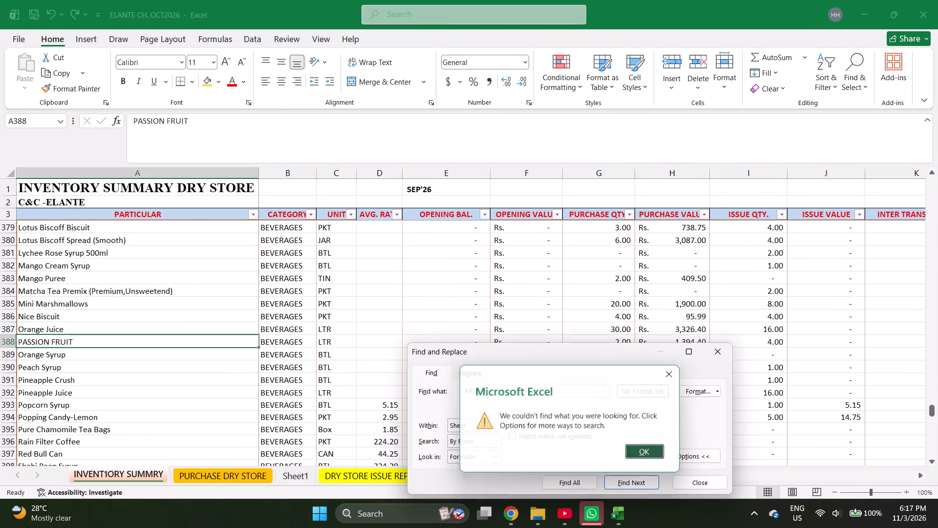
pyautogui.write('==')
pyautogui.press('BackSpace')
pyautogui.press('BackSpace')
pyautogui.press('BackSpace')
pyautogui.press('BackSpace')
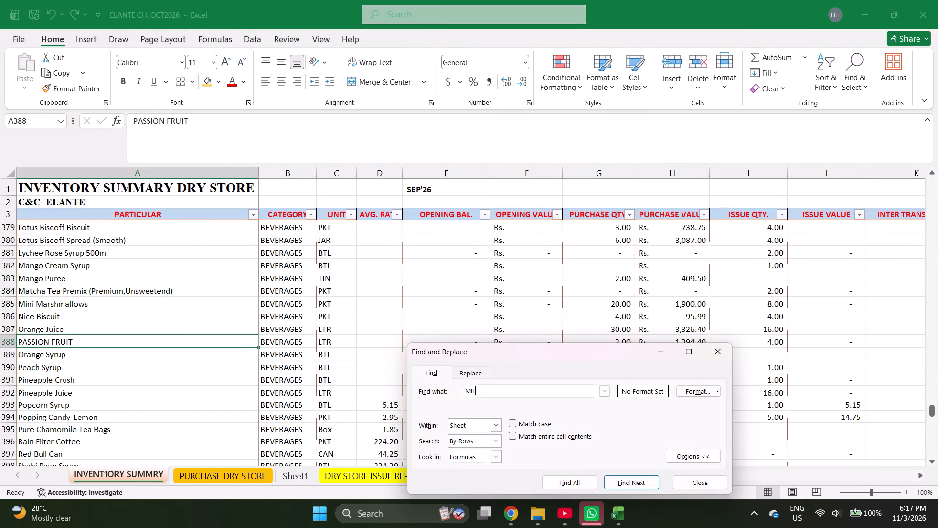
pyautogui.press('k')
pyautogui.press('Return')
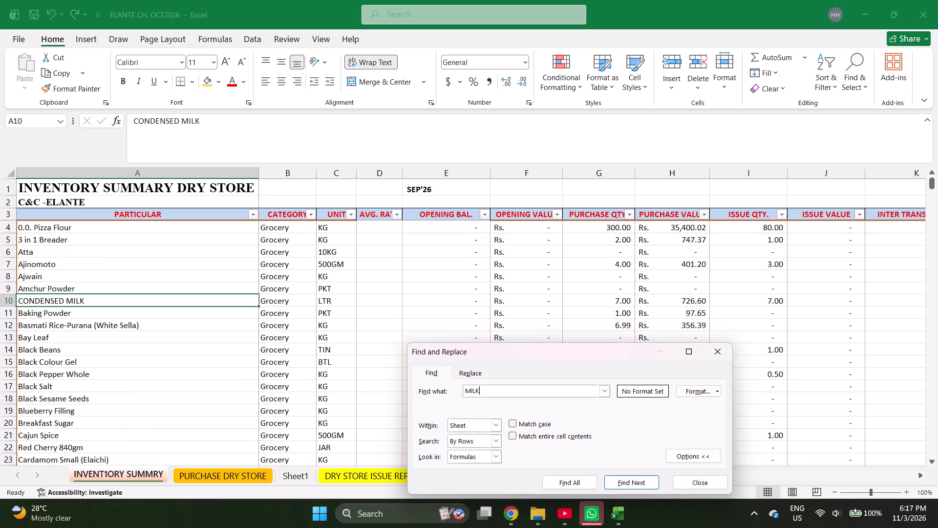
pyautogui.press('space')
pyautogui.write('M')
pyautogui.press('Return')
pyautogui.press('Escape')
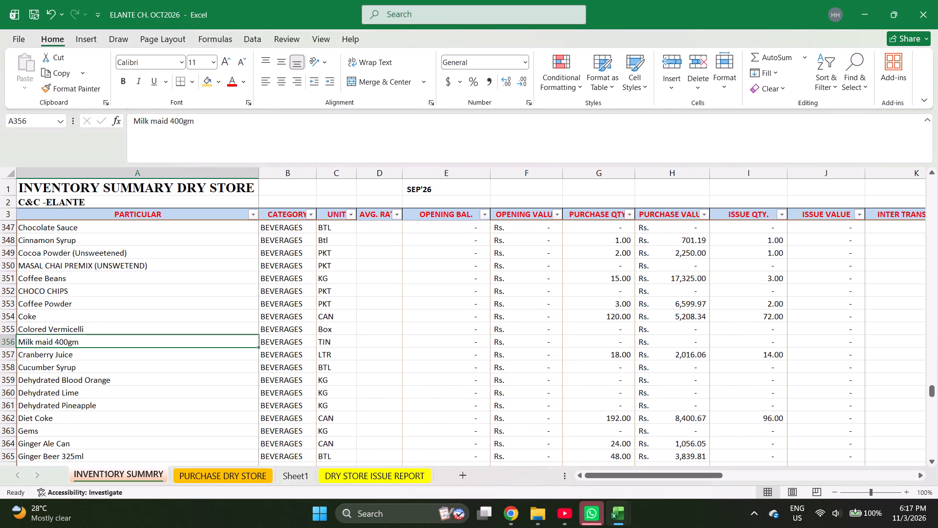
pyautogui.hotkey('ctrl', 'c')
pyautogui.hotkey('ctrl', 'pagedown')
pyautogui.press('Return')
pyautogui.press('Return')
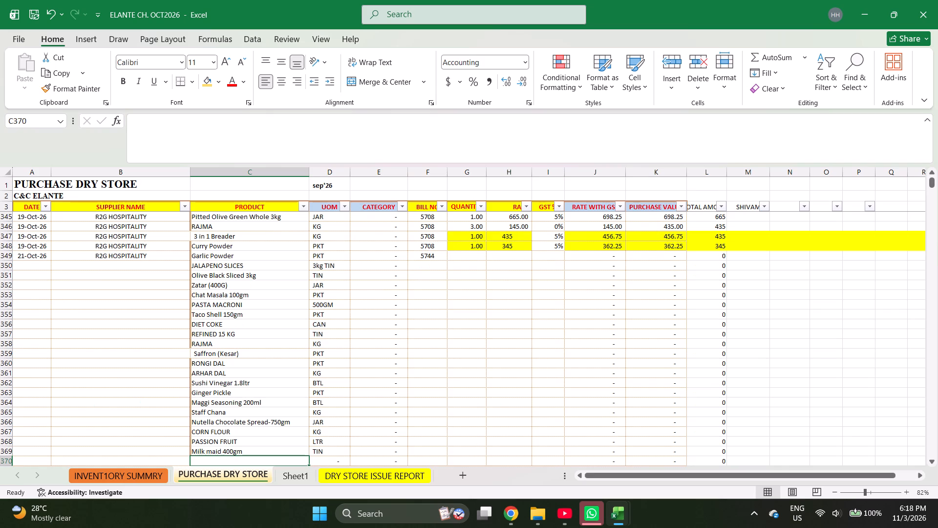
# Find Lotus Biscoff Spread (Smooth) in the inventory summary and copy it below Milk maid 400gm in PURCHASE DRY STORE.
pyautogui.hotkey('ctrl', 'pageup')
pyautogui.hotkey('ctrl', 'f')
pyautogui.hotkey('ctrl', 'l')
pyautogui.write('OTUS')
pyautogui.press('Return')
pyautogui.press('Escape')
pyautogui.press('Return')
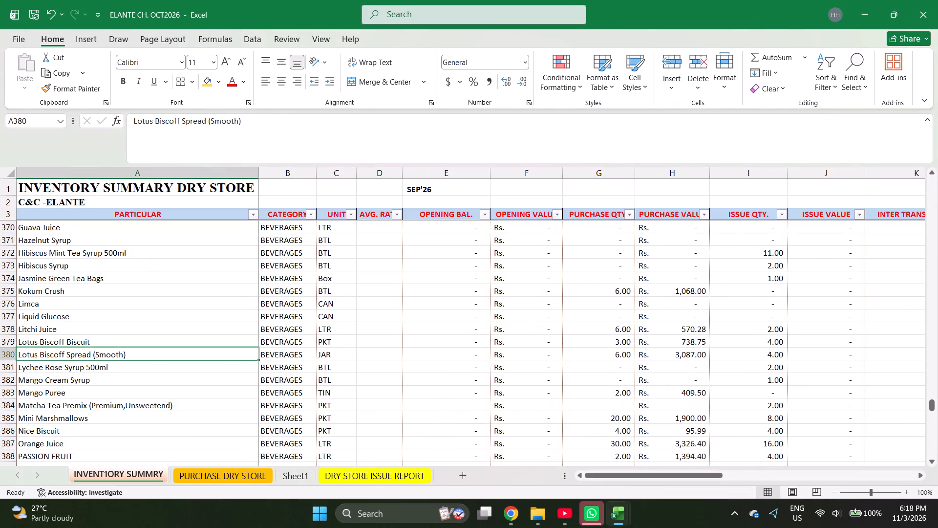
pyautogui.hotkey('ctrl', 'c')
pyautogui.hotkey('ctrl', 'pagedown')
pyautogui.press('Return')
pyautogui.press('Return')
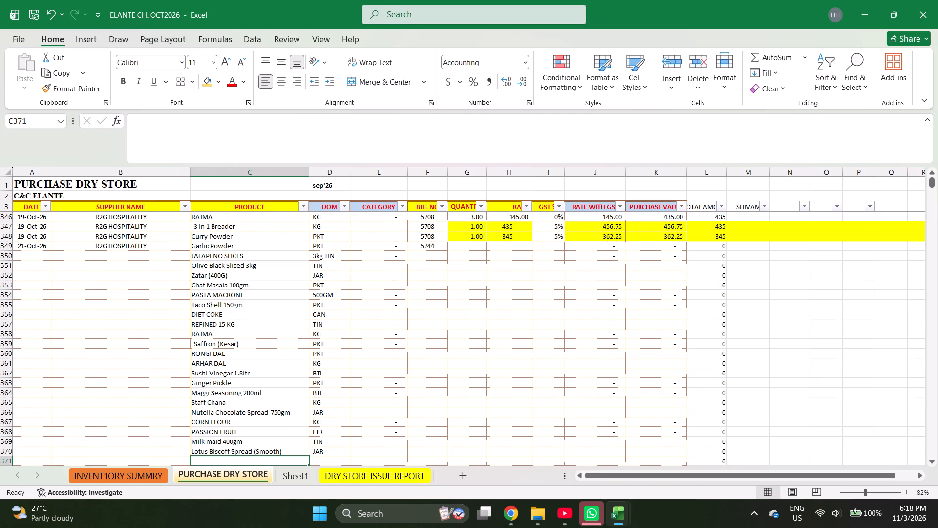
# Enter the quantities 1, 1, 2, 1 and 10 for Garlic Powder through Chat Masala 100gm in rows 349 to 353.
pyautogui.press('Left')
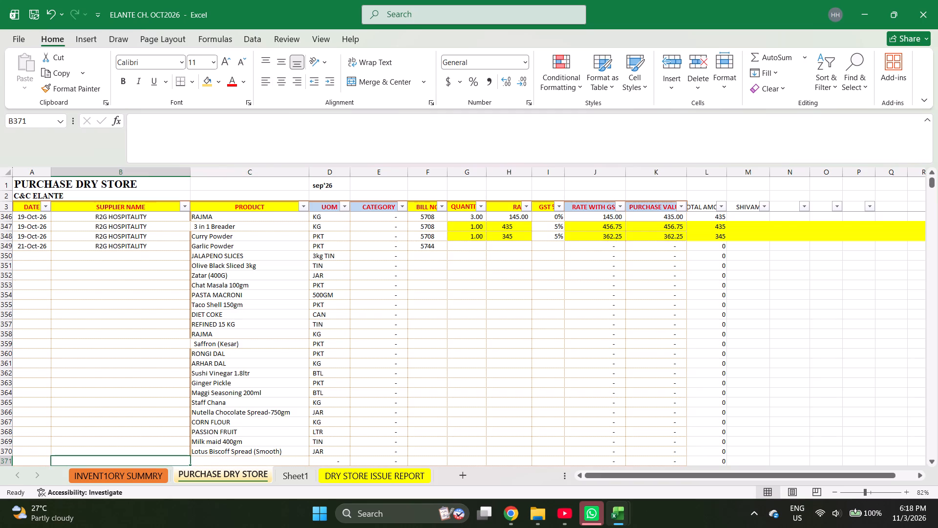
pyautogui.hotkey('ctrl', 'Up')
pyautogui.press('Right')
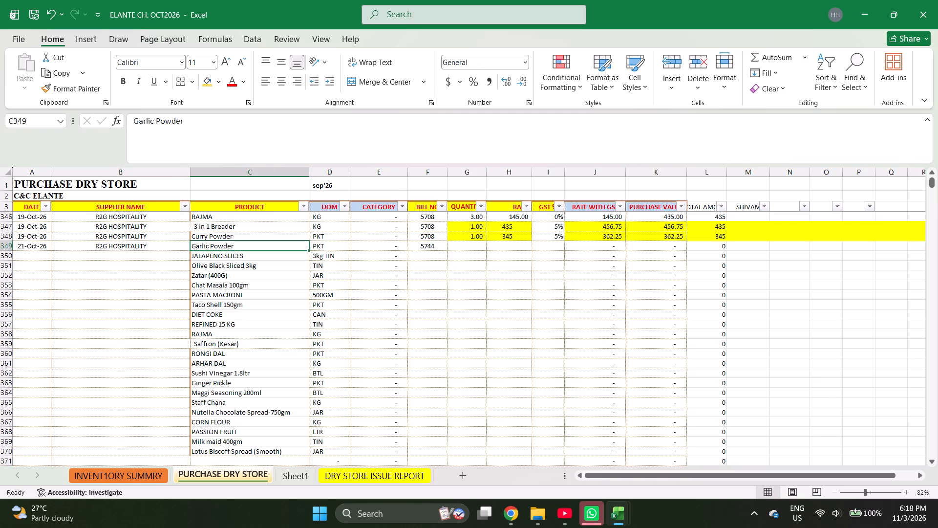
pyautogui.hotkey('ctrl', 'shift', 'Down')
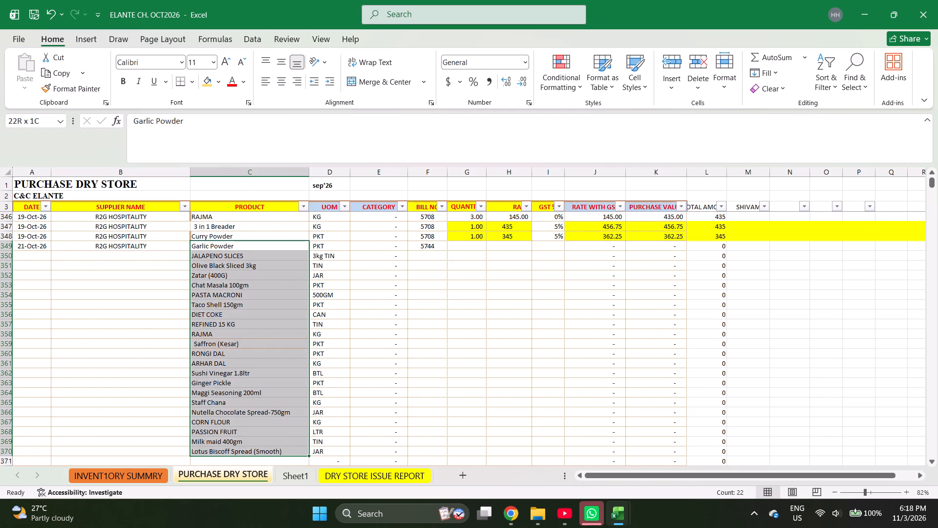
pyautogui.press('Right')
pyautogui.press('Right')
pyautogui.press('Right')
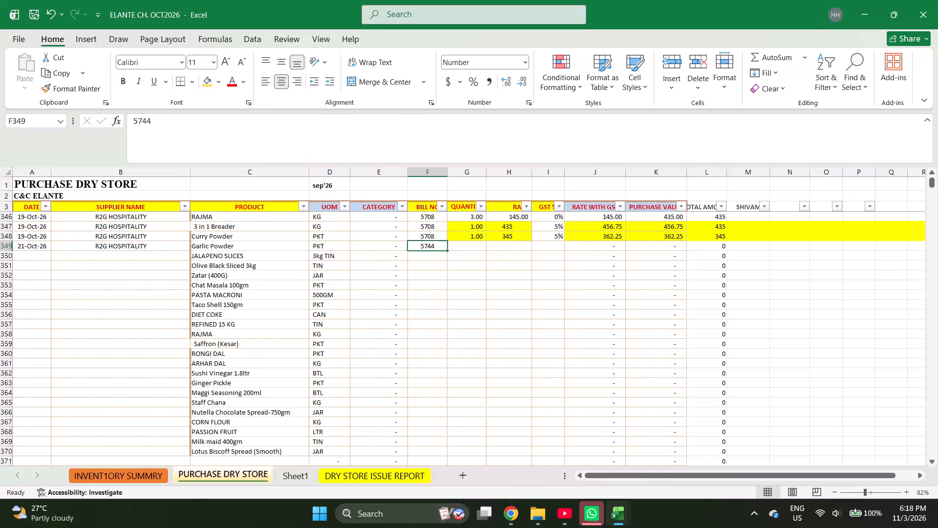
pyautogui.press('Right')
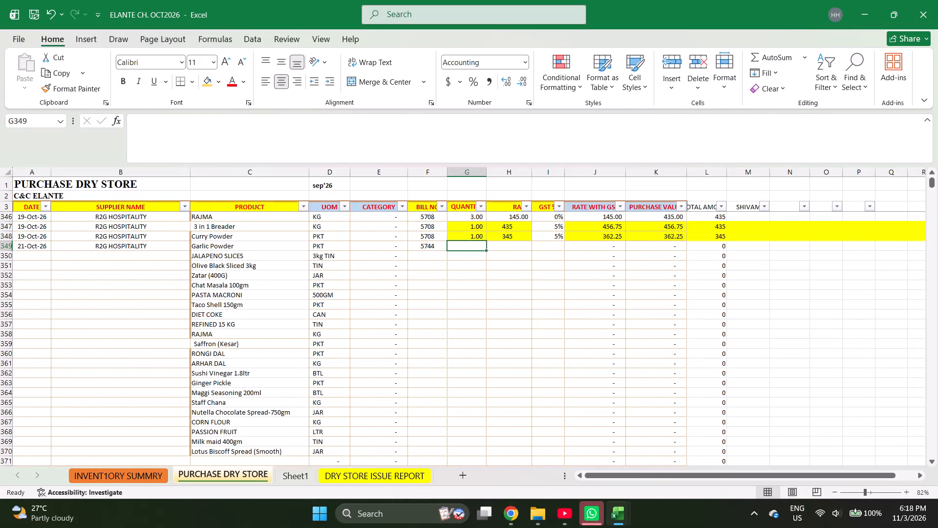
pyautogui.press('1')
pyautogui.press('Return')
pyautogui.press('1')
pyautogui.press('Return')
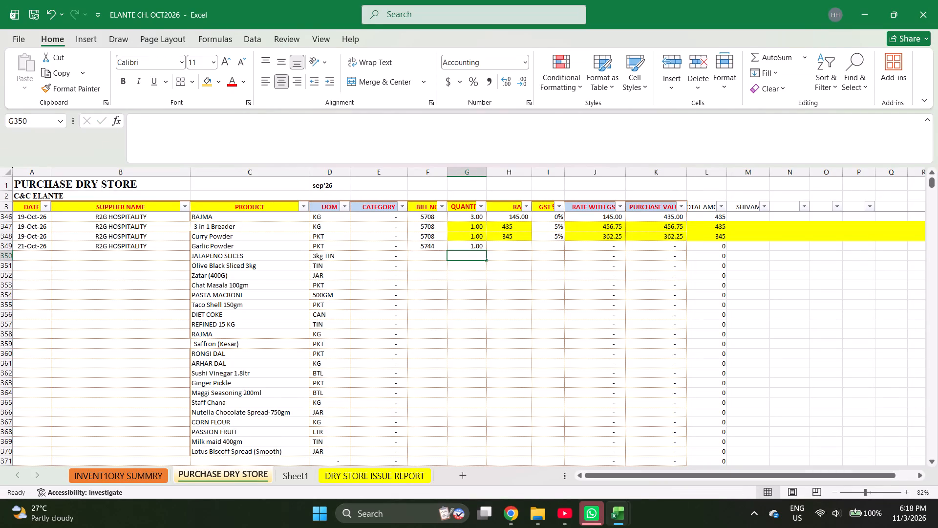
pyautogui.press('2')
pyautogui.press('Return')
pyautogui.press('1')
pyautogui.press('Return')
pyautogui.write('10')
pyautogui.press('Return')
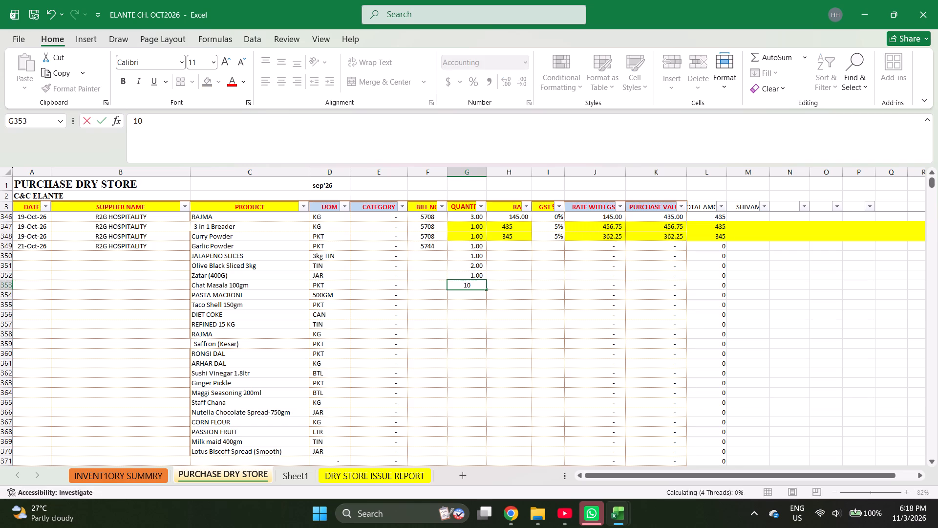
# Enter the quantities 2, 6, 24, 2, 8 and 6 for PASTA MACRONI through Saffron (Kesar) in rows 354 to 359.
pyautogui.press('2')
pyautogui.press('Return')
pyautogui.press('6')
pyautogui.press('Return')
pyautogui.write('24')
pyautogui.press('Return')
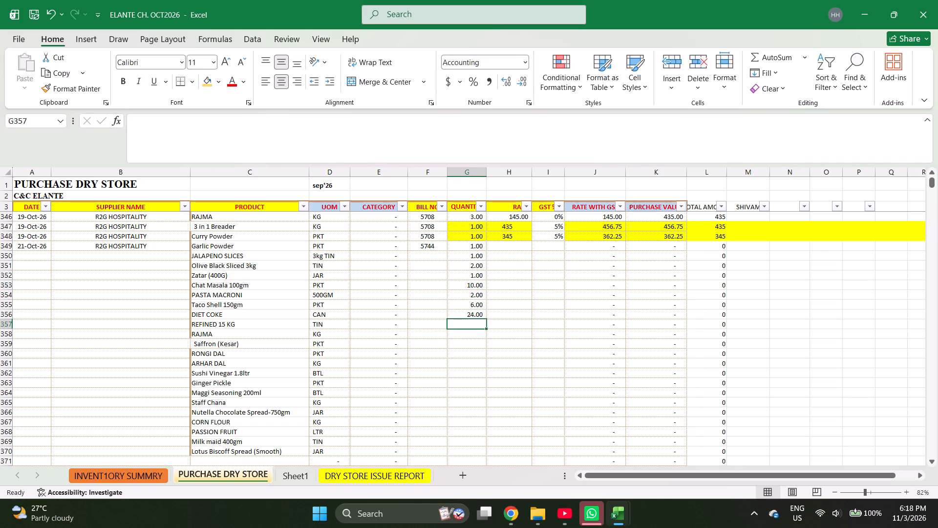
pyautogui.press('2')
pyautogui.press('Return')
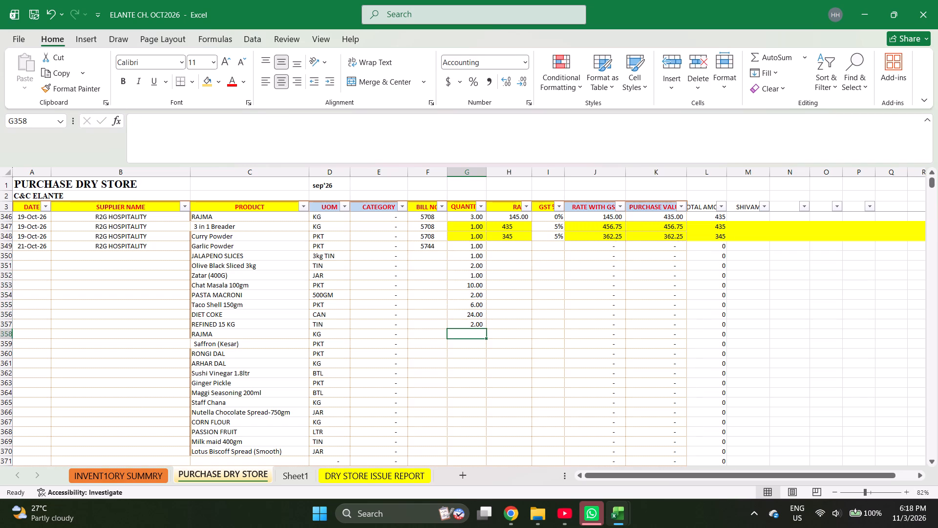
pyautogui.press('8')
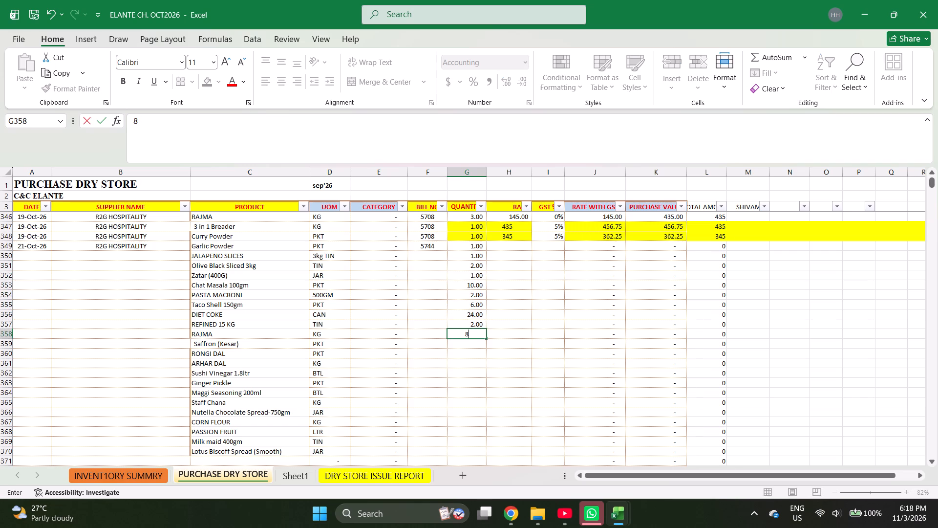
pyautogui.press('6')
pyautogui.press('BackSpace')
pyautogui.press('Return')
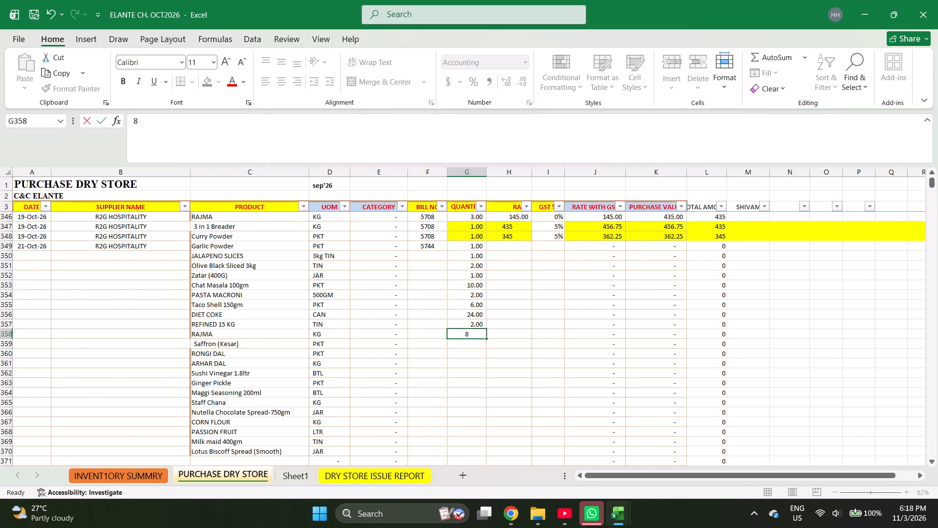
pyautogui.press('6')
pyautogui.press('Return')
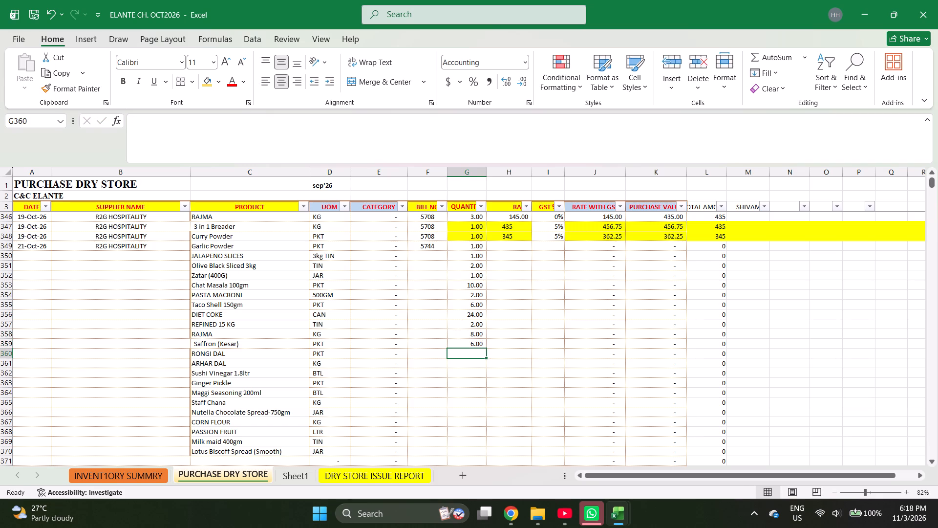
# Enter the quantities 1, 6, 3, 1, 1 and 1 for RONGI DAL through Staff Chana in rows 360 to 365.
pyautogui.press('1')
pyautogui.press('Return')
pyautogui.press('6')
pyautogui.press('Return')
pyautogui.press('3')
pyautogui.press('Return')
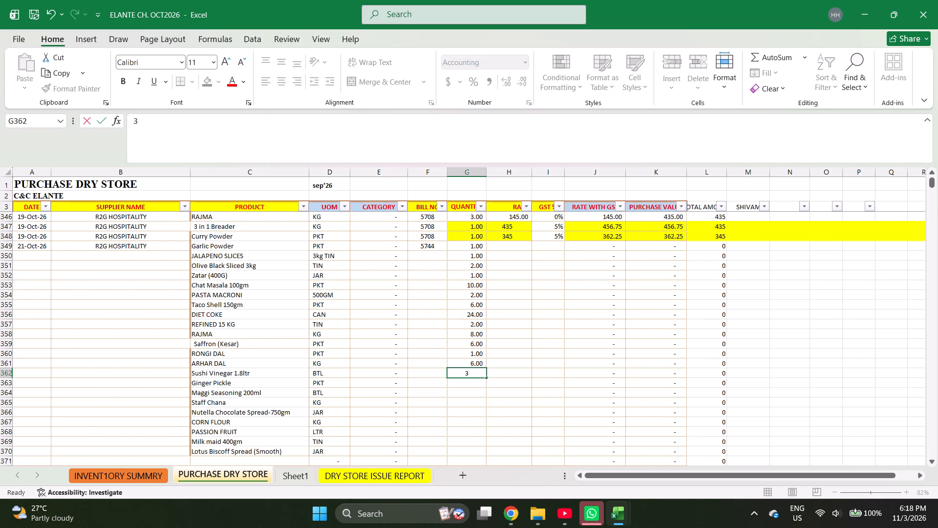
pyautogui.press('1')
pyautogui.press('Return')
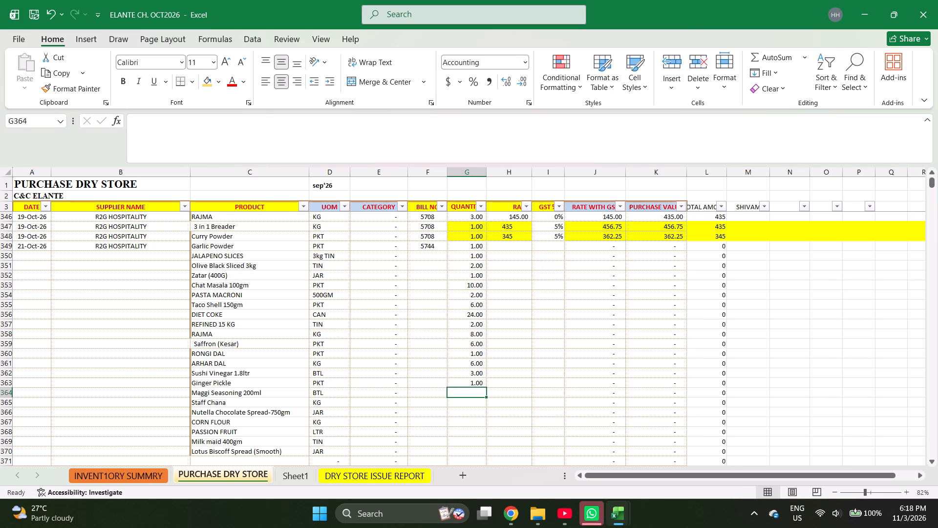
pyautogui.press('1')
pyautogui.press('Return')
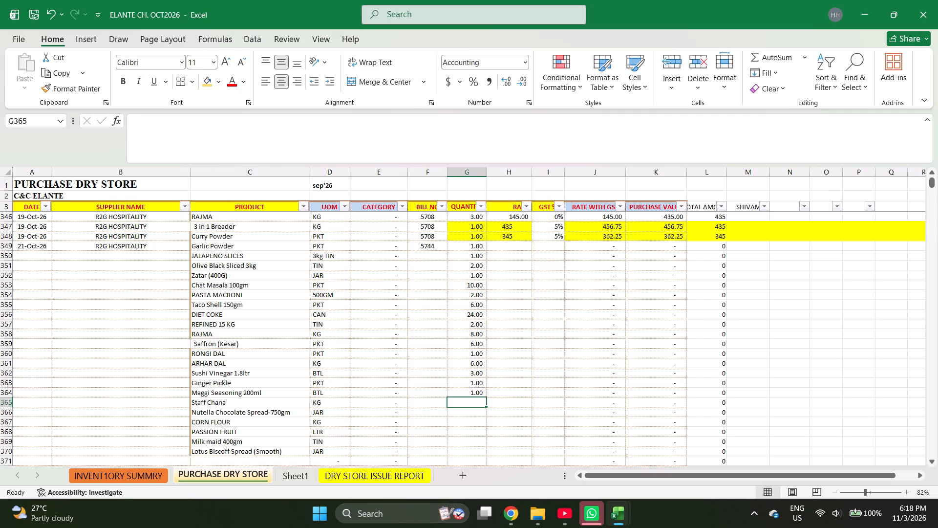
pyautogui.press('1')
pyautogui.press('Return')
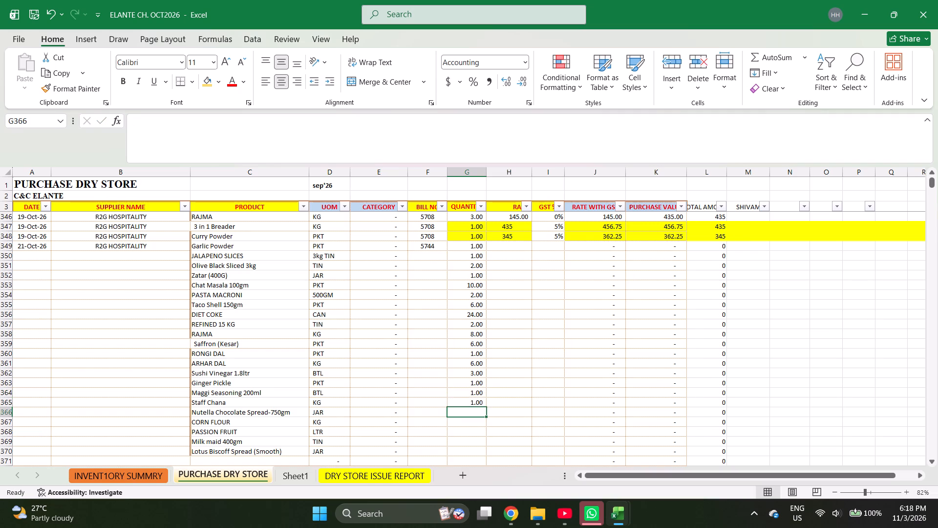
# Enter the quantities 3, 2, 5, 2, 3 and 3 in rows 366 to 371, starting at Nutella Chocolate Spread-750gm.
pyautogui.press('3')
pyautogui.press('Return')
pyautogui.press('2')
pyautogui.press('Return')
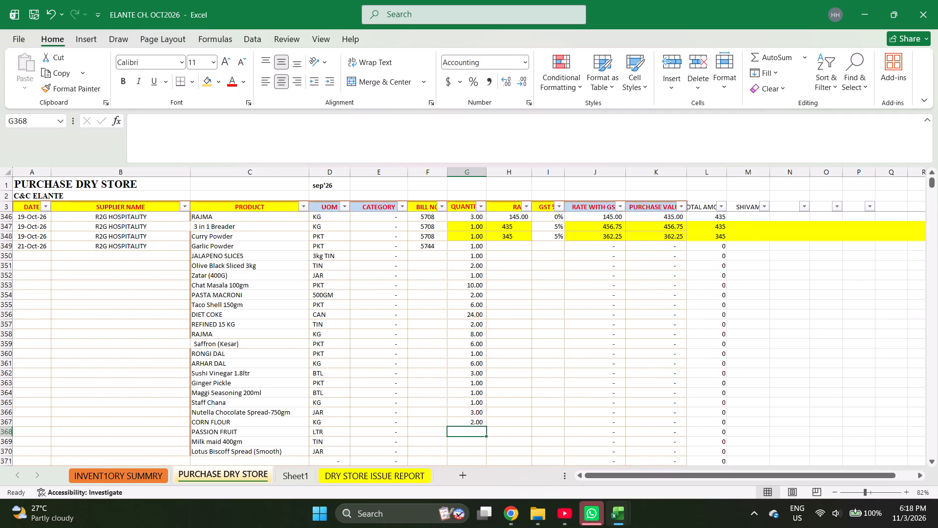
pyautogui.press('5')
pyautogui.press('Return')
pyautogui.press('2')
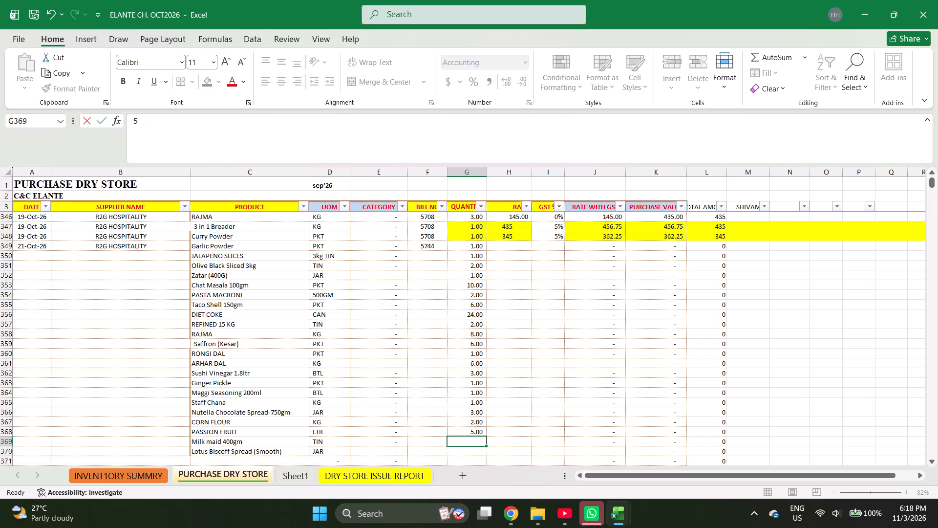
pyautogui.press('Return')
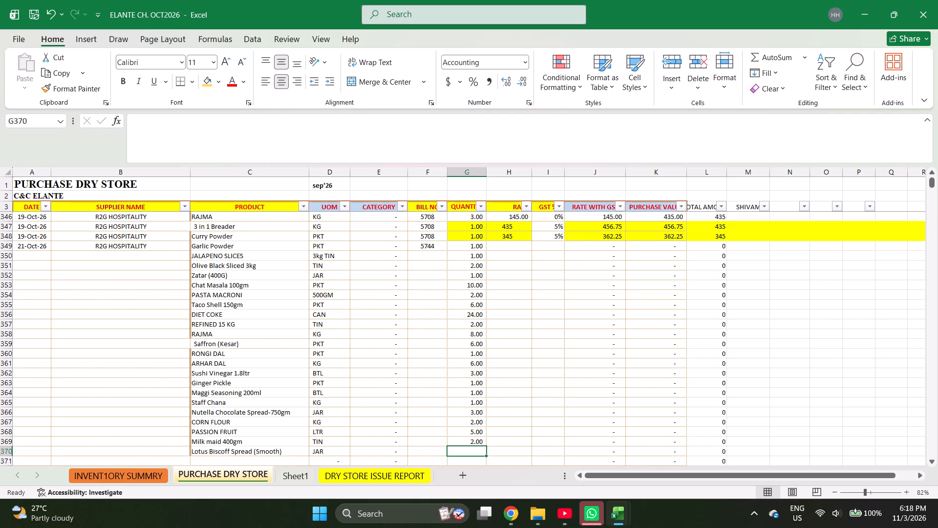
pyautogui.press('3')
pyautogui.press('Return')
pyautogui.press('3')
pyautogui.press('Return')
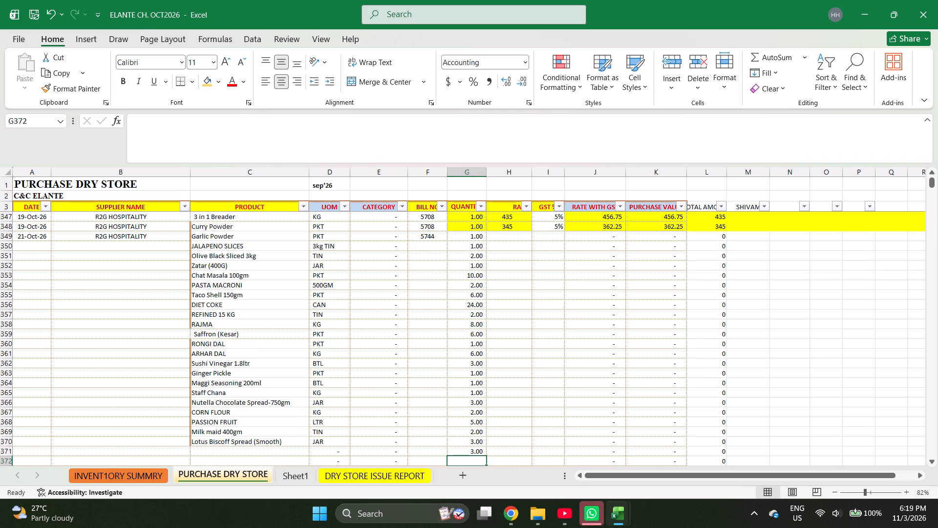
# Clear the extra quantity 8 beside RAJMA in row 358.
pyautogui.press('Up')
pyautogui.press('Up')
pyautogui.press('Up')
pyautogui.press('Up')
pyautogui.press('Up')
pyautogui.press('Up')
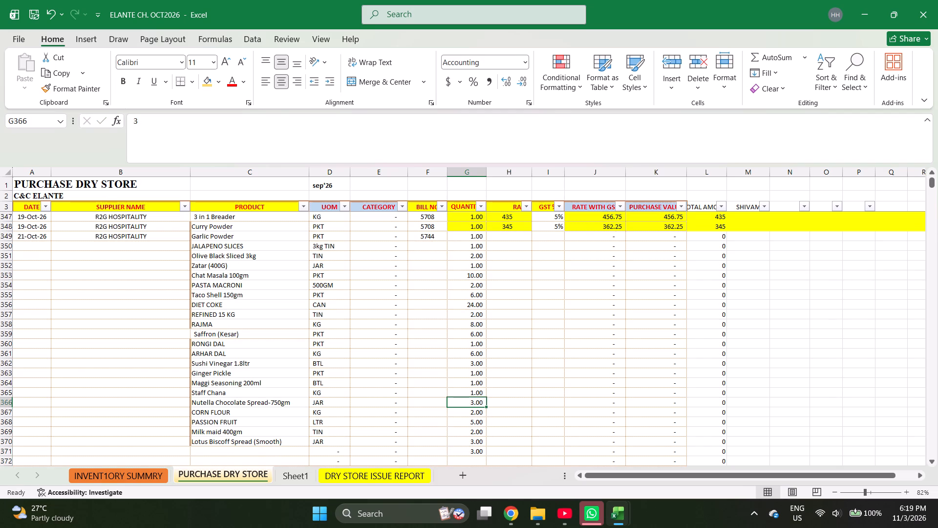
pyautogui.press('Down')
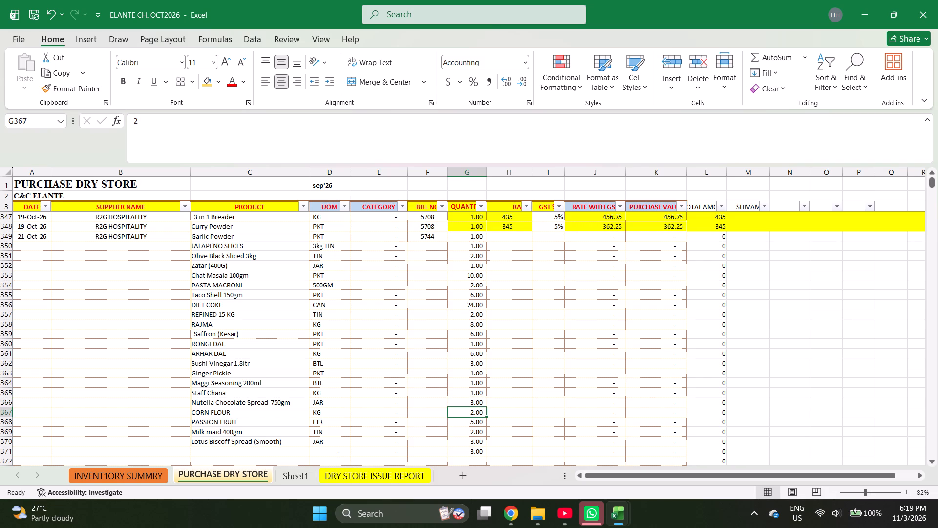
pyautogui.press('Up')
pyautogui.press('Up')
pyautogui.press('Up')
pyautogui.press('Up')
pyautogui.press('Up')
pyautogui.press('Up')
pyautogui.press('Up')
pyautogui.press('Up')
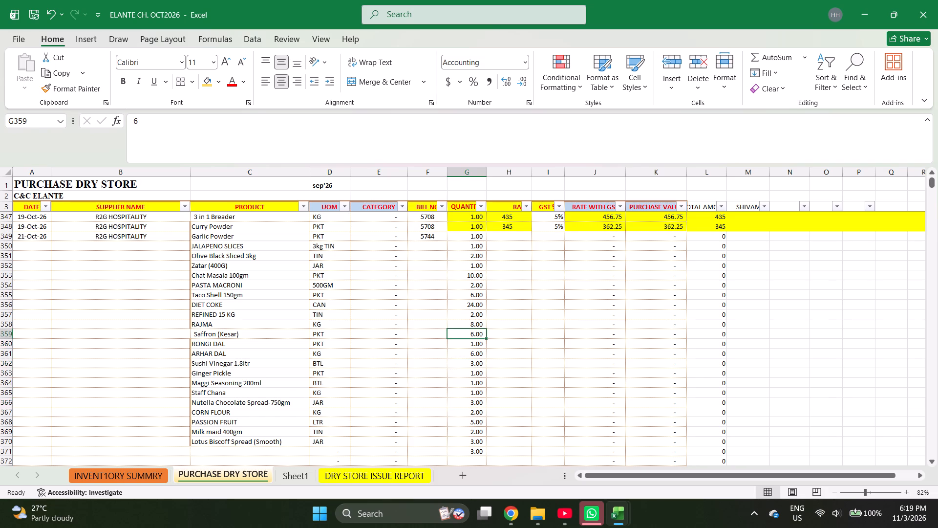
pyautogui.press('Up')
pyautogui.press('BackSpace')
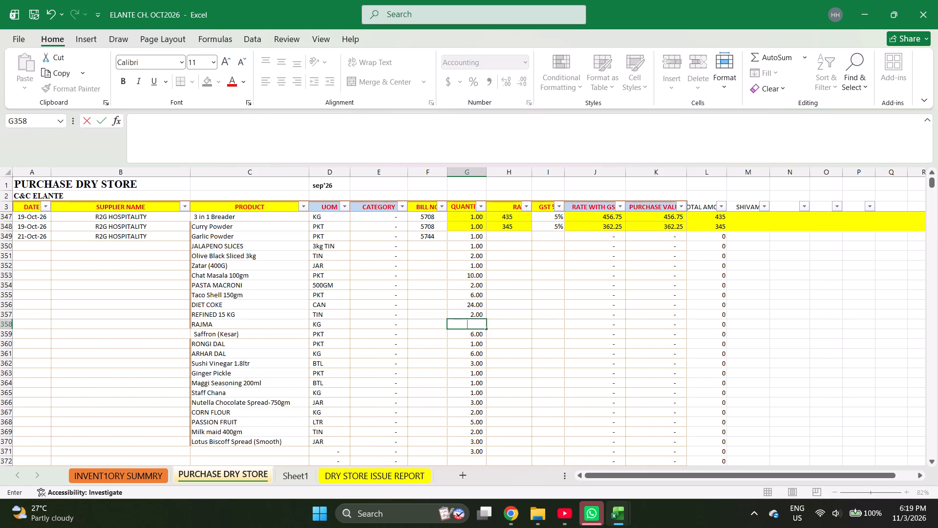
pyautogui.press('Delete')
pyautogui.press('Down')
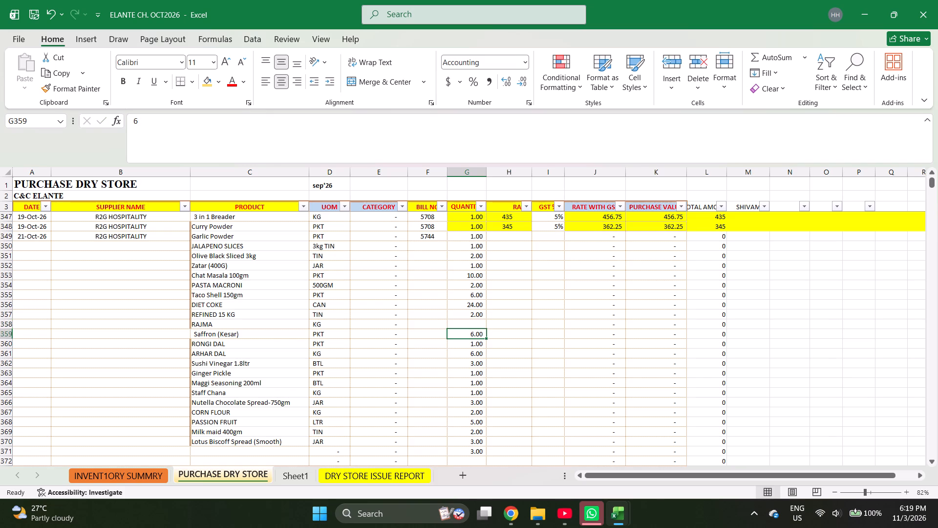
# Move the quantities in G359:G371 up one row to start at RAJMA, and clear the leftover quantity in row 371.
pyautogui.hotkey('ctrl', 'shift', 'Down')
pyautogui.hotkey('ctrl', 'c')
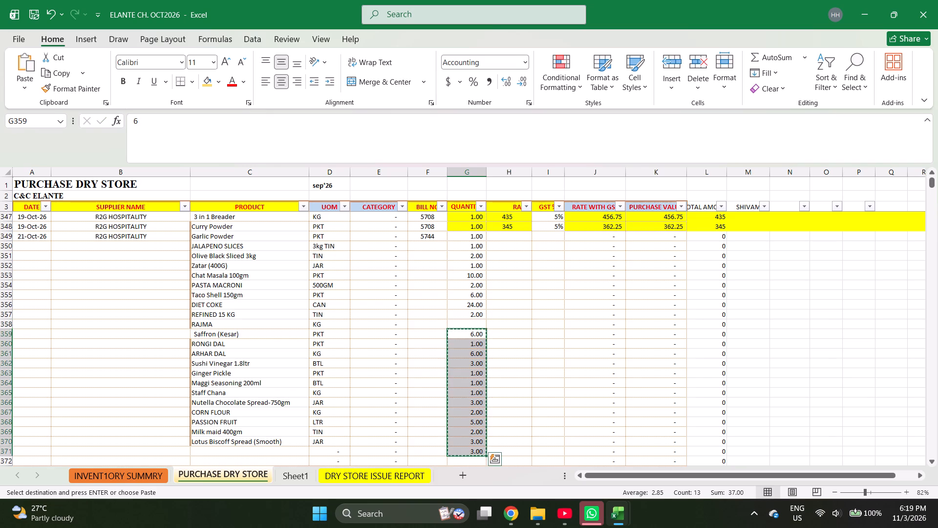
pyautogui.press('Up')
pyautogui.press('Return')
pyautogui.hotkey('ctrl', 'Down')
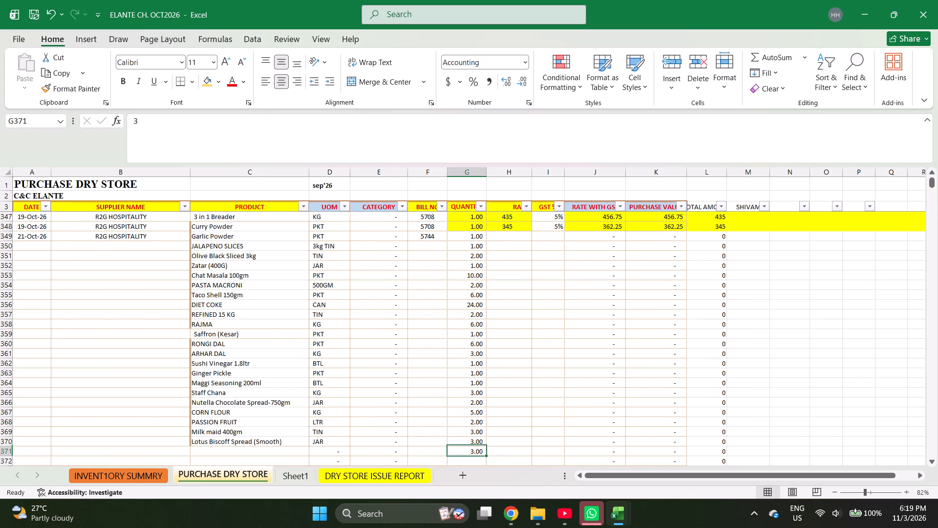
pyautogui.press('Delete')
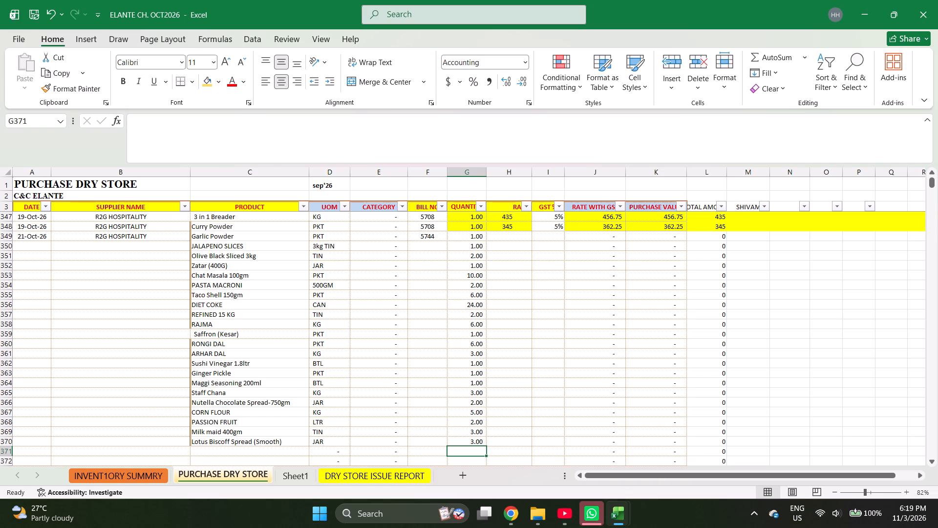
# Enter the rates 165, 245, 665 and 435 for Garlic Powder through Zatar (400G) in rows 349 to 352.
pyautogui.press('Left')
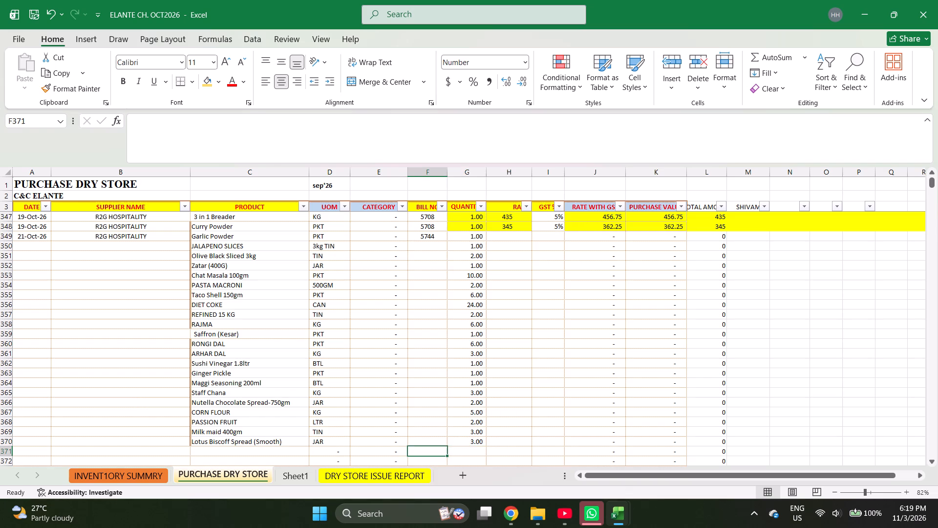
pyautogui.press('Right')
pyautogui.press('Right')
pyautogui.hotkey('ctrl', 'Up')
pyautogui.press('Down')
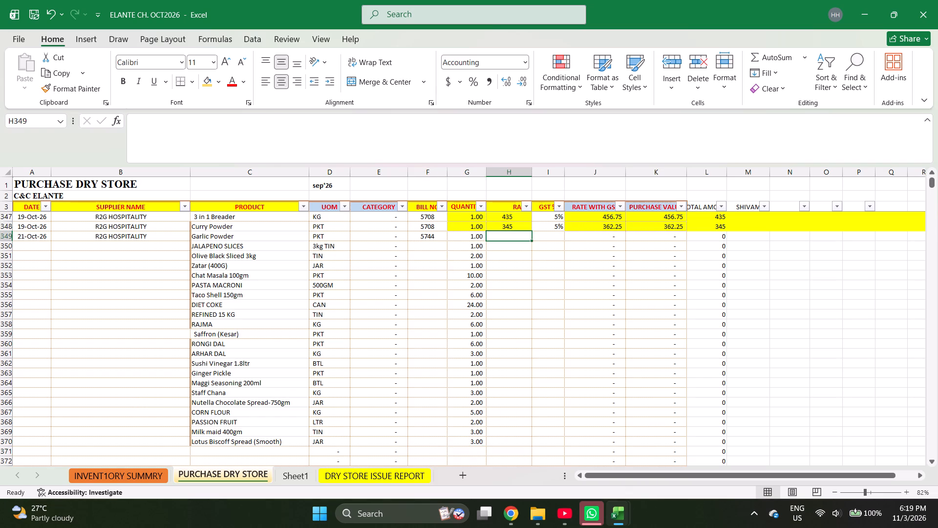
pyautogui.write('165')
pyautogui.press('Return')
pyautogui.write('245')
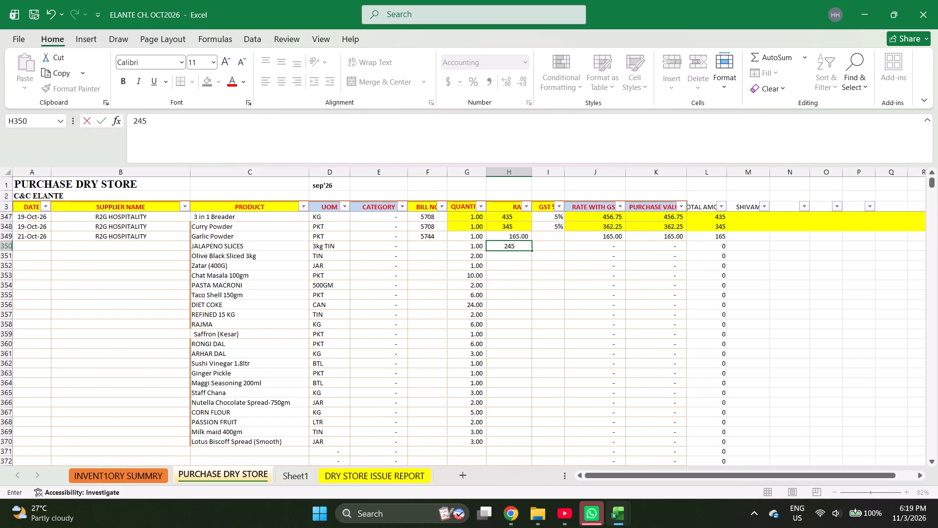
pyautogui.press('Return')
pyautogui.press('6')
pyautogui.write('65')
pyautogui.press('Return')
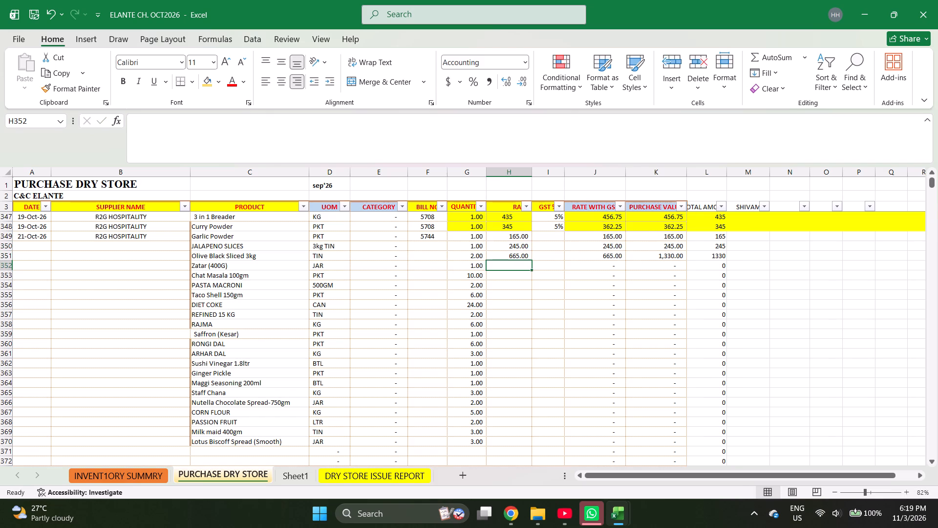
pyautogui.write('435')
pyautogui.press('Return')
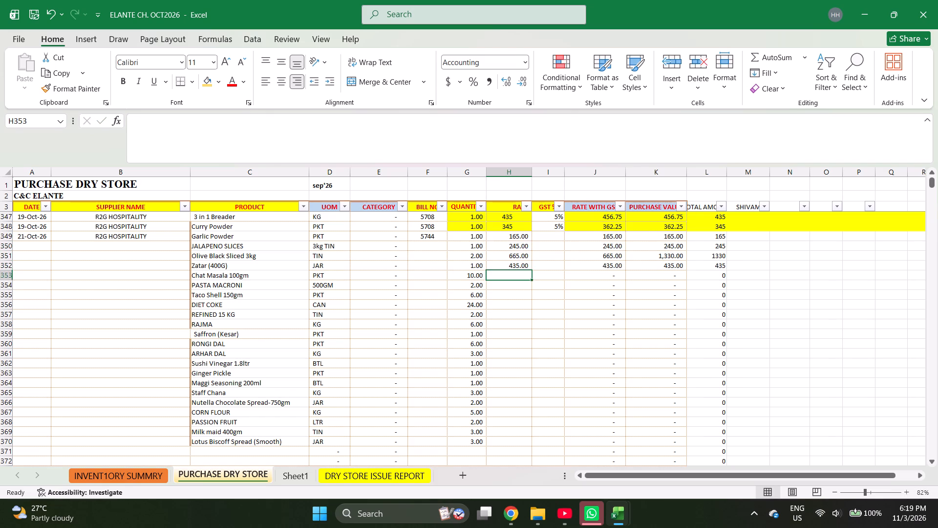
# Enter the rates 72.50, 235, 137 and 30.36 for Chat Masala 100gm through DIET COKE in rows 353 to 356.
pyautogui.write('72')
pyautogui.write('50')
pyautogui.press('Return')
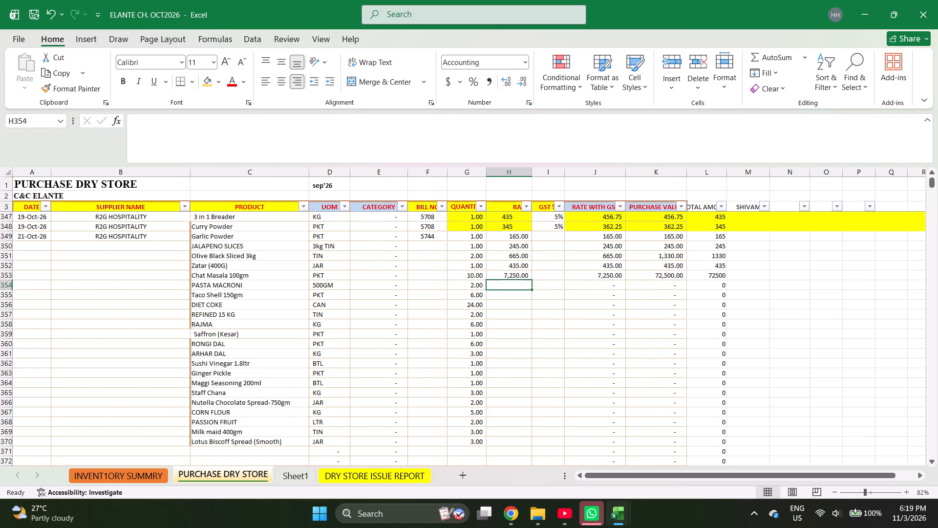
pyautogui.press('Up')
pyautogui.write('72.50')
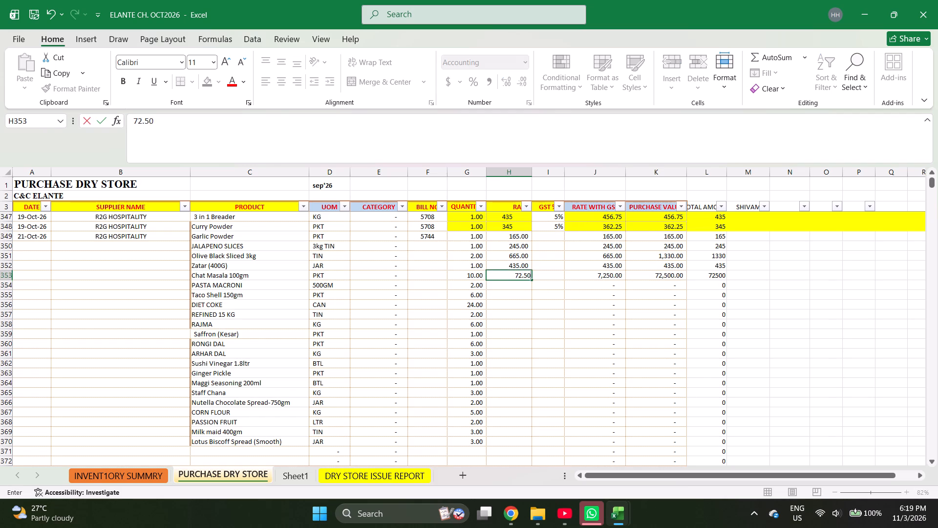
pyautogui.press('Return')
pyautogui.write('235')
pyautogui.press('Return')
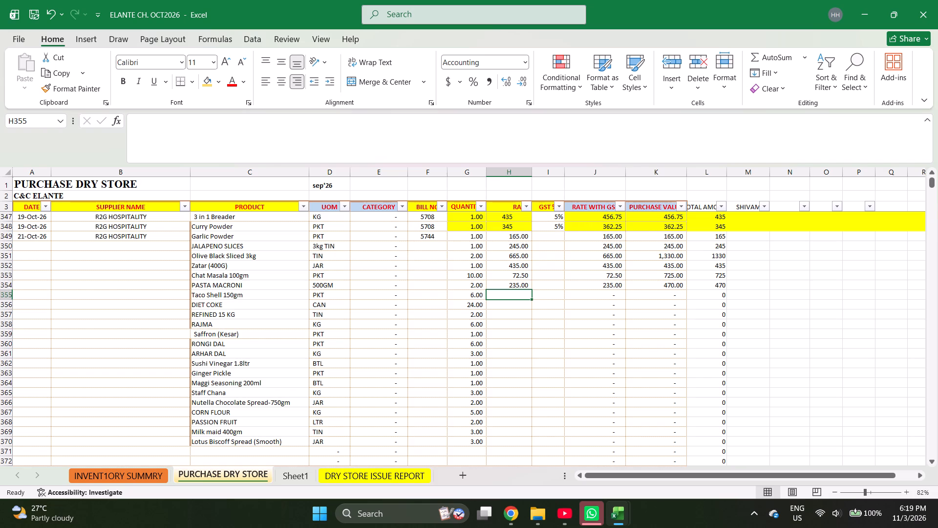
pyautogui.write('137')
pyautogui.press('Return')
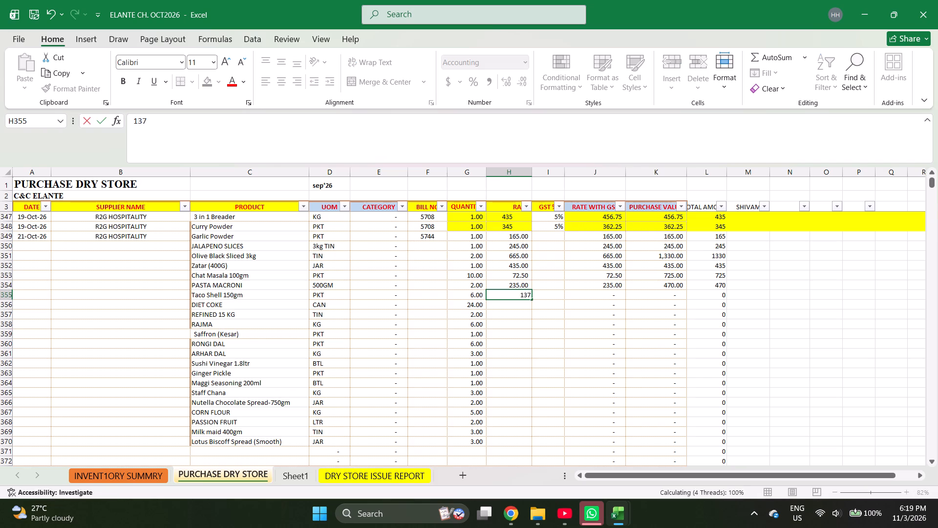
pyautogui.write('3.')
pyautogui.press('BackSpace')
pyautogui.write('0.')
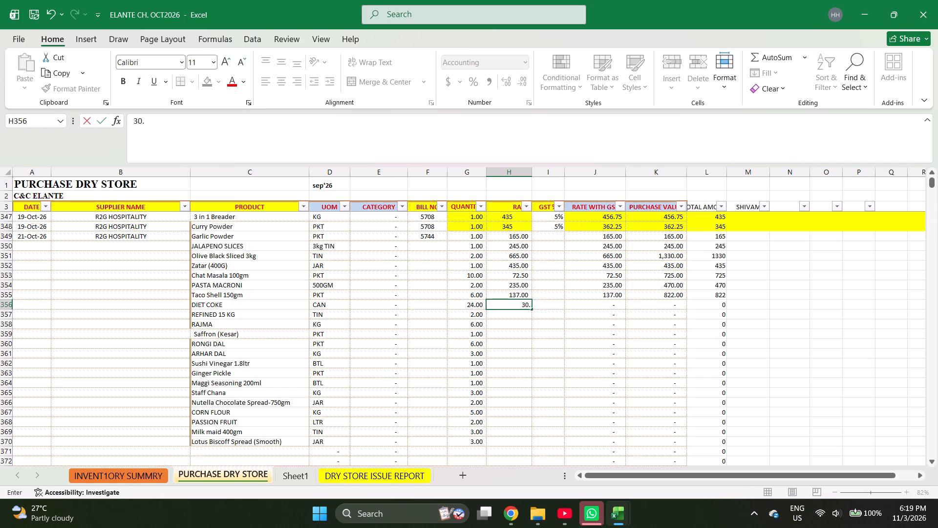
pyautogui.write('36')
pyautogui.press('Return')
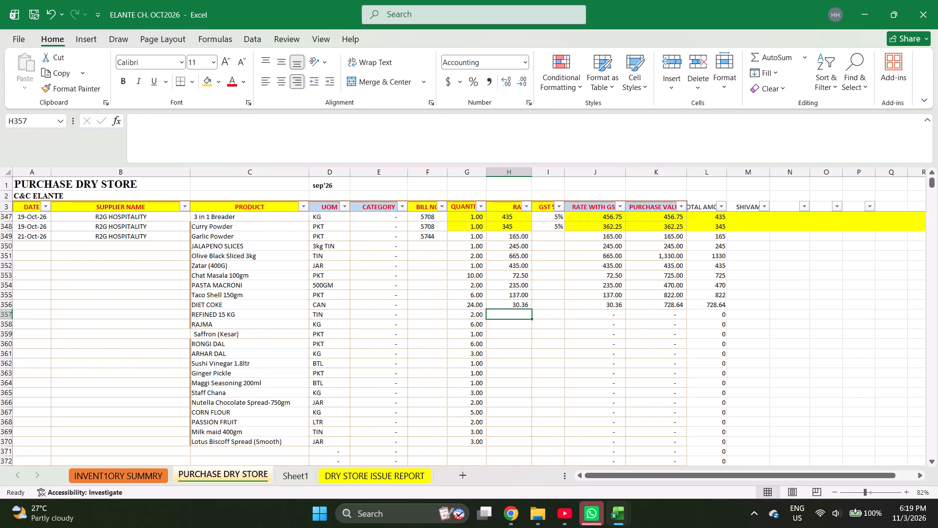
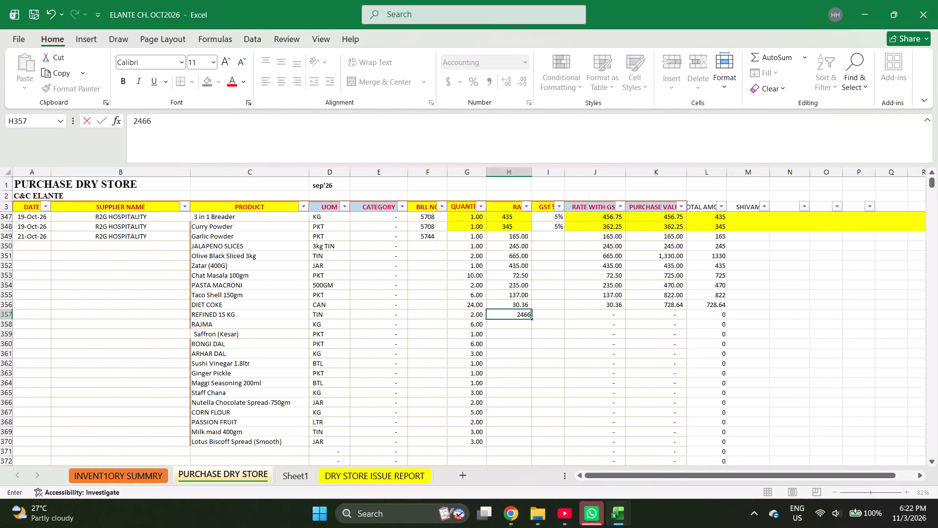
# Complete the REFINED 15 KG rate in row 357 as 2466.67.
pyautogui.write('.67')
pyautogui.press('Return')
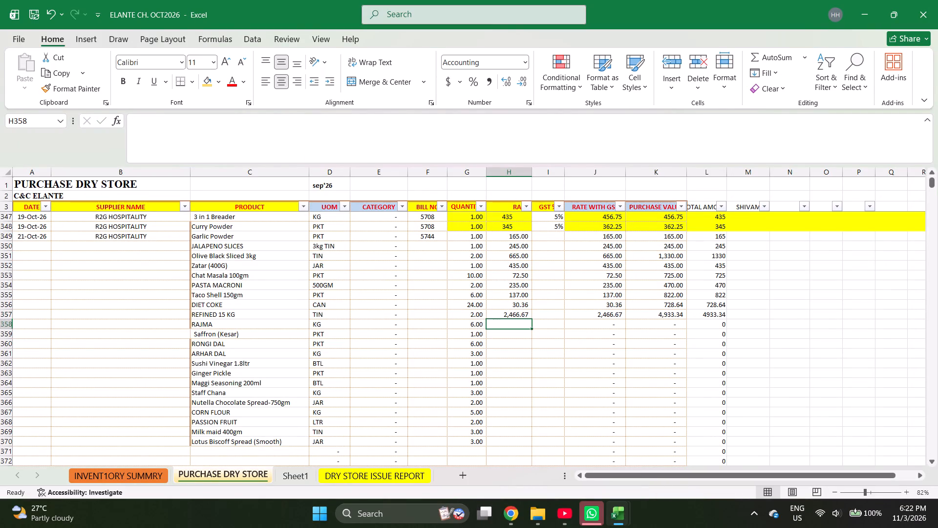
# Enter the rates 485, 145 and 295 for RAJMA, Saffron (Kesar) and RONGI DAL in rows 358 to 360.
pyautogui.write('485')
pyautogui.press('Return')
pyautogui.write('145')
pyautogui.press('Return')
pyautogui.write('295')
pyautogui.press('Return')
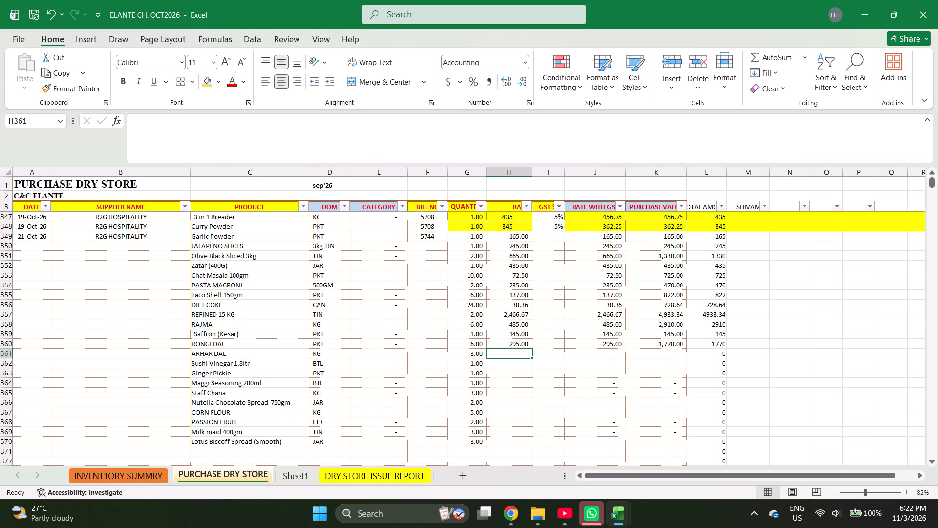
# Correct the rates of RAJMA, Saffron (Kesar) and RONGI DAL in rows 358 to 360 to 145, 295 and 102.
pyautogui.press('Up')
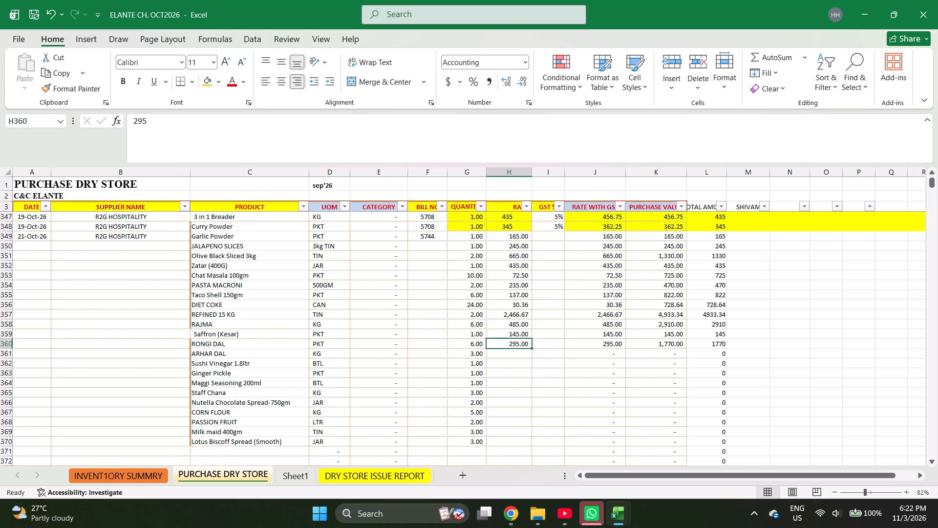
pyautogui.press('Up')
pyautogui.press('Up')
pyautogui.write('145')
pyautogui.press('Return')
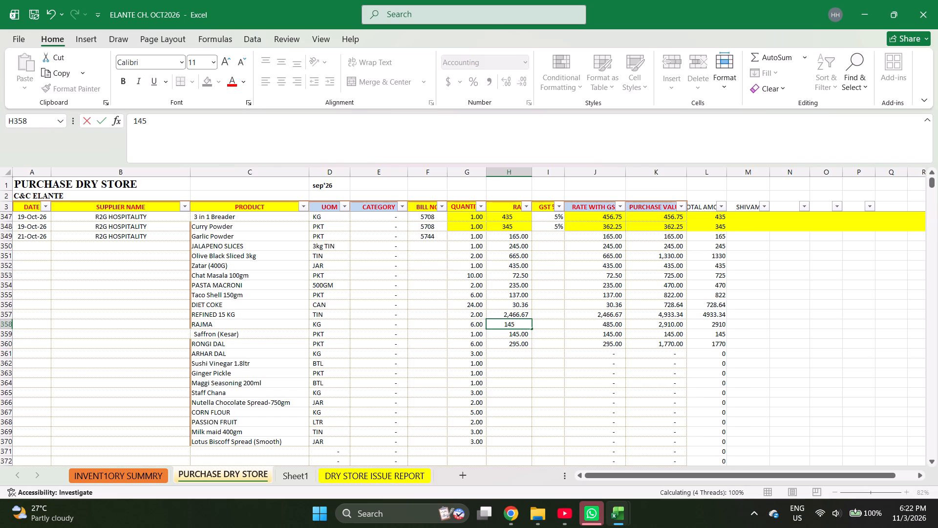
pyautogui.write('295')
pyautogui.press('Return')
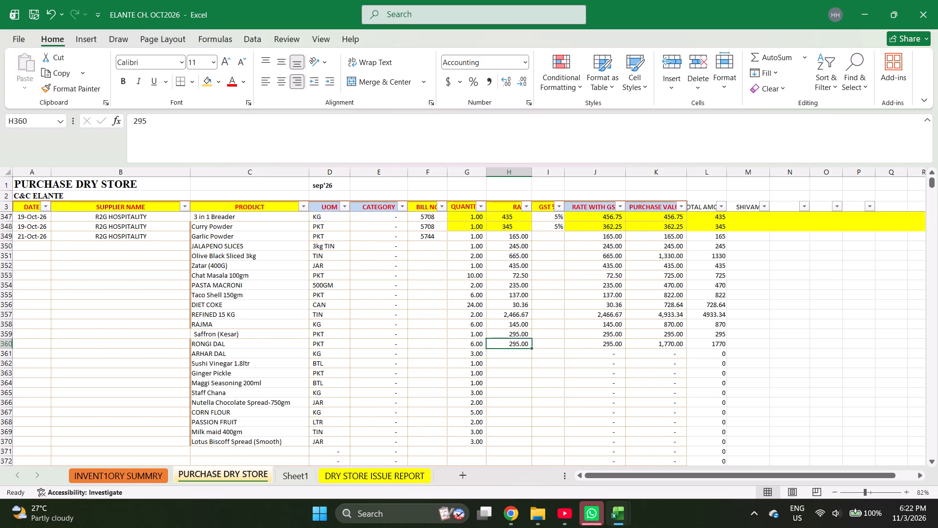
pyautogui.write('102')
pyautogui.press('Return')
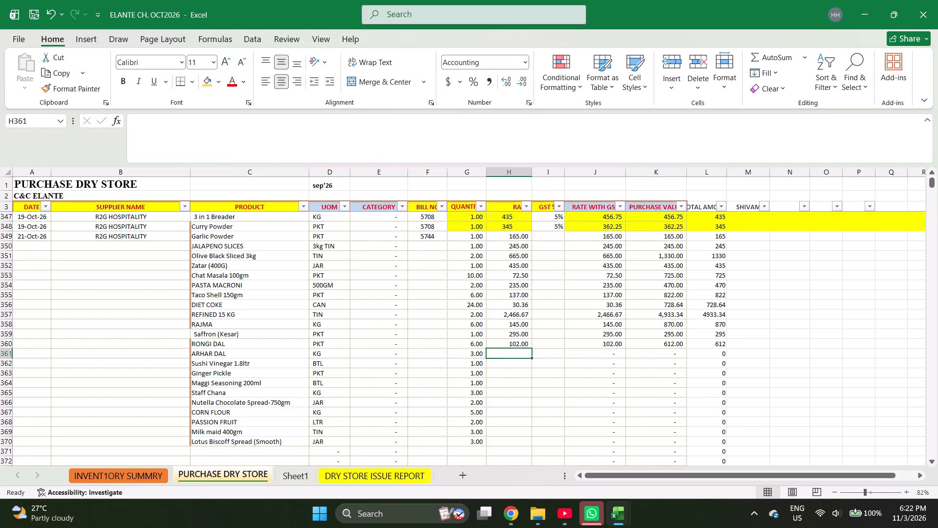
# Enter the rates 145, 600, 650 and 155 for ARHAR DAL through Maggi Seasoning 200ml in rows 361 to 364.
pyautogui.write('145')
pyautogui.press('Return')
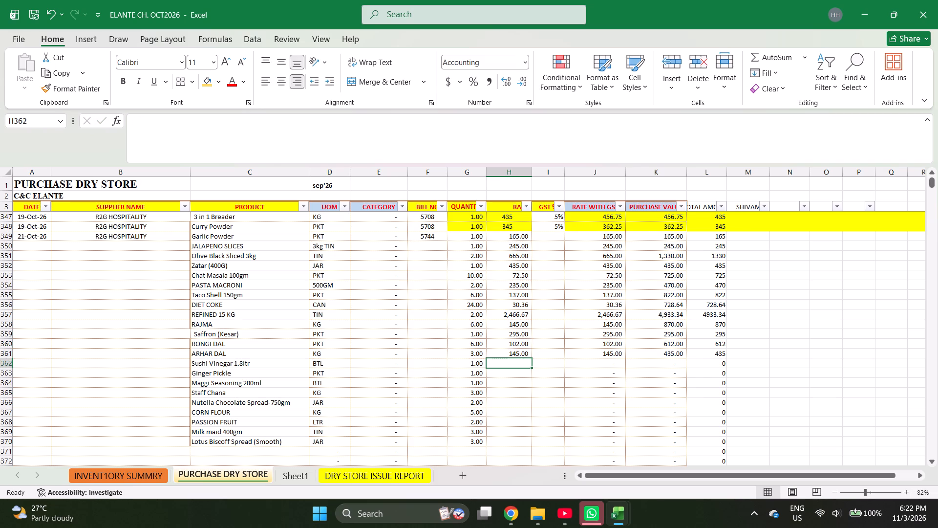
pyautogui.write('600')
pyautogui.press('Return')
pyautogui.write('650')
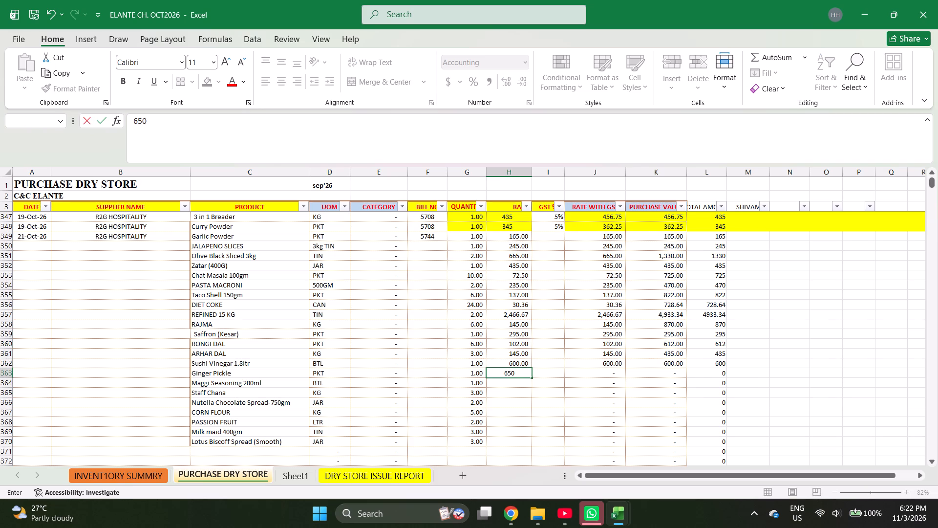
pyautogui.press('Return')
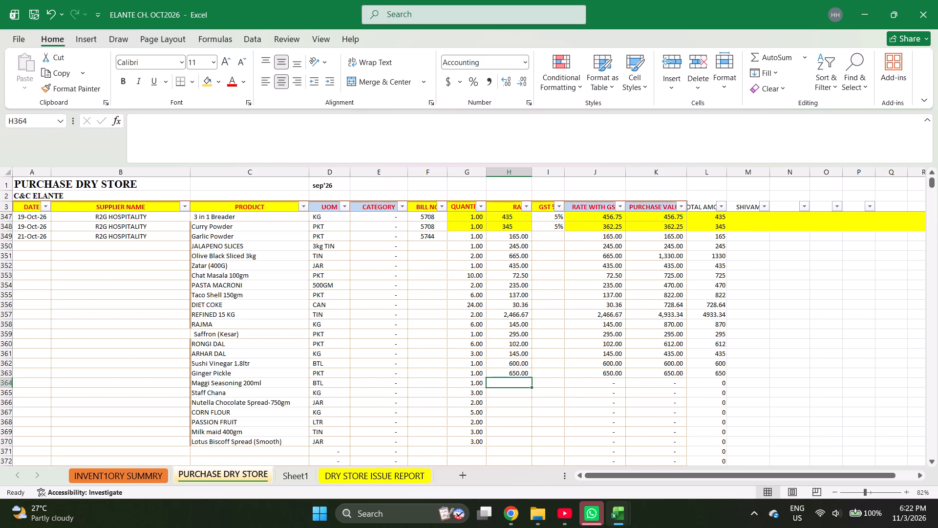
pyautogui.write('155')
pyautogui.press('Return')
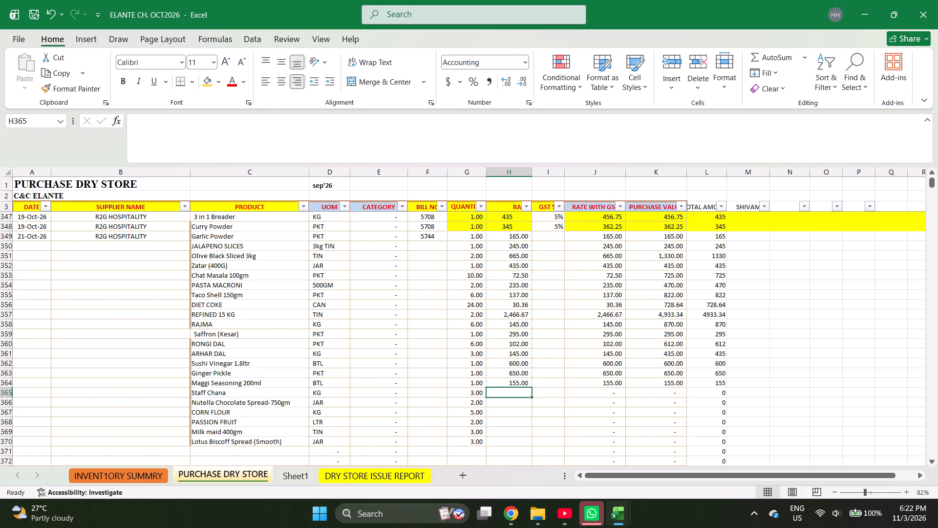
# Enter the rates 97, 645, 65, 660, 138.10 and 490 for Staff Chana through Lotus Biscoff Spread (Smooth) in rows 365 to 370.
pyautogui.write('97')
pyautogui.press('Return')
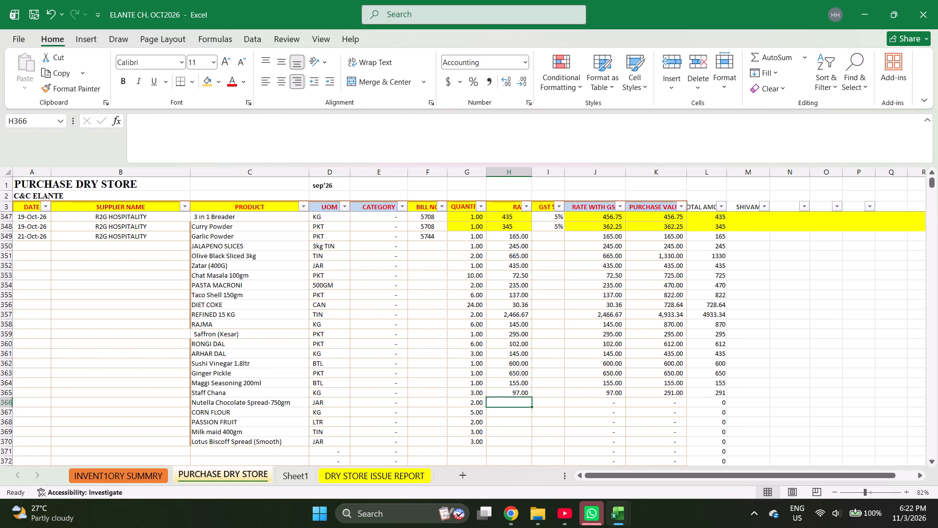
pyautogui.write('645')
pyautogui.press('Return')
pyautogui.write('65')
pyautogui.press('Return')
pyautogui.write('660')
pyautogui.press('Return')
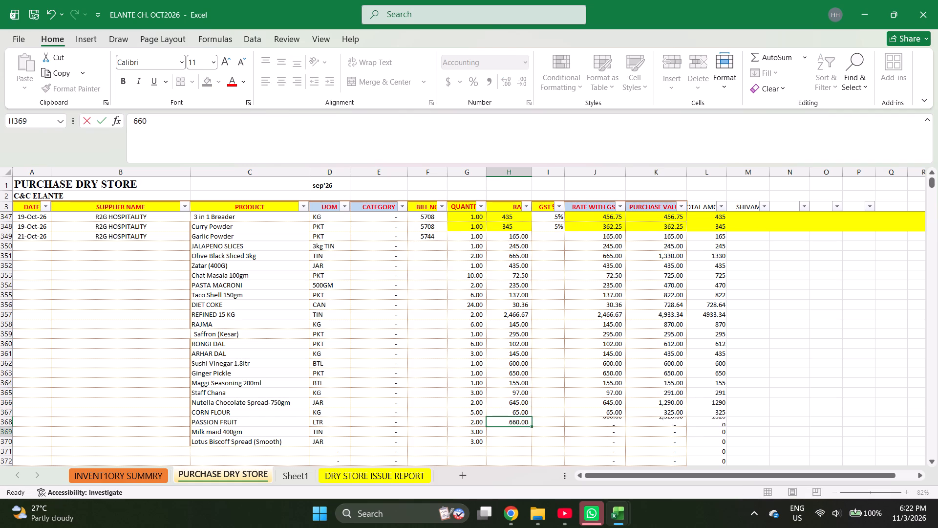
pyautogui.write('138.10')
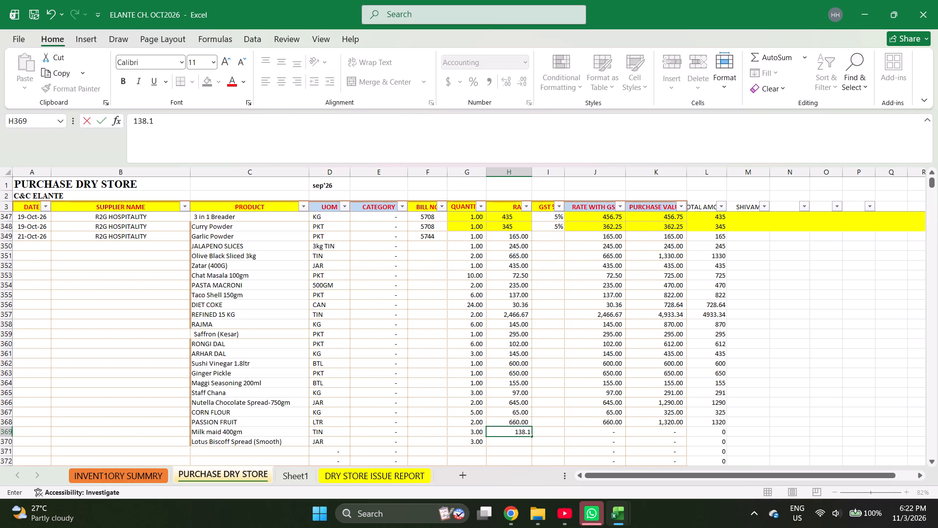
pyautogui.press('Return')
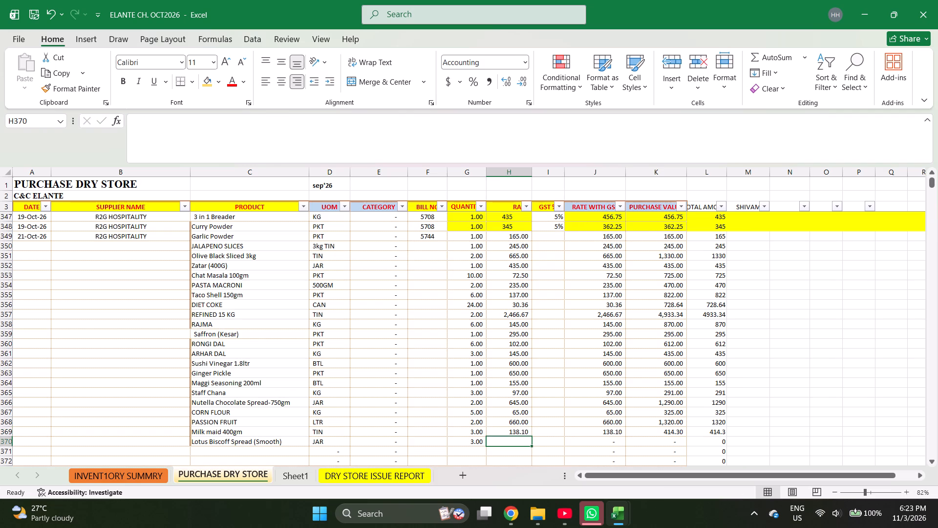
pyautogui.write('490')
pyautogui.press('Return')
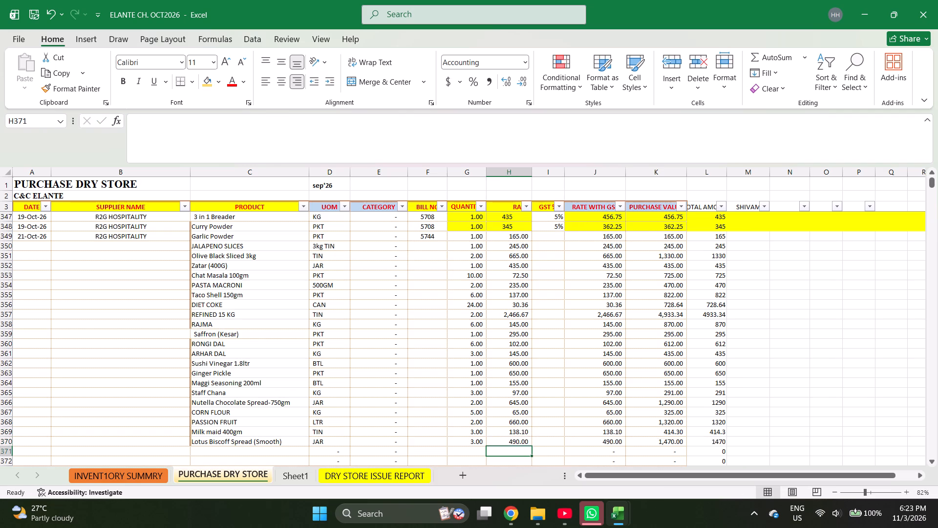
# Fill the 5% GST from the Curry Powder row down through Lotus Biscoff Spread (Smooth) in row 370.
pyautogui.press('Right')
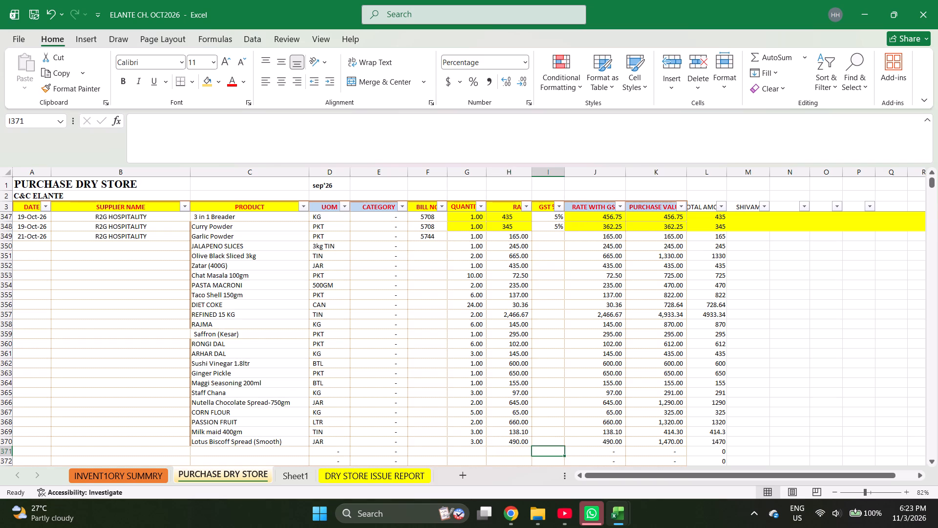
pyautogui.hotkey('ctrl', 'Up')
pyautogui.press('Down')
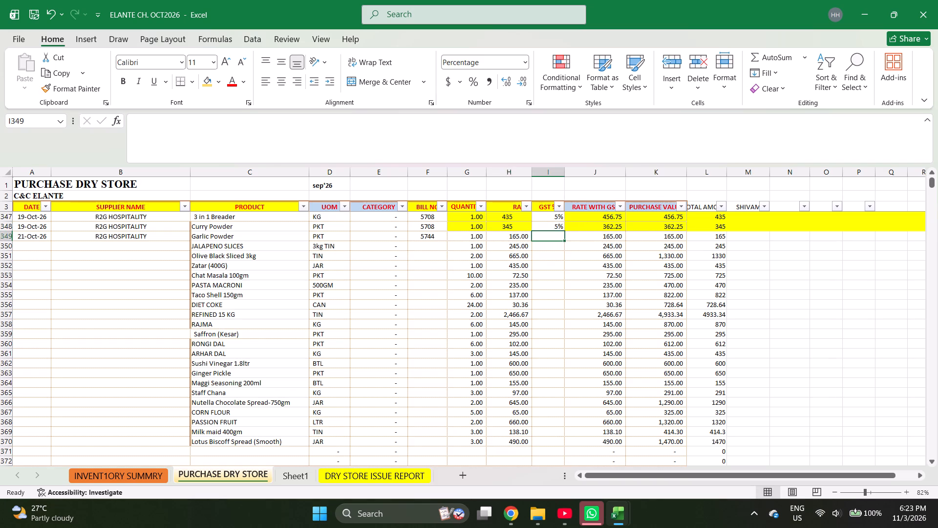
pyautogui.press('Up')
pyautogui.hotkey('shift', 'Down')
pyautogui.hotkey('shift', 'Down')
pyautogui.hotkey('shift', 'Down')
pyautogui.hotkey('shift', 'Down')
pyautogui.hotkey('shift', 'Down')
pyautogui.hotkey('shift', 'Down')
pyautogui.hotkey('shift', 'Down')
pyautogui.hotkey('shift', 'Down')
pyautogui.hotkey('shift', 'Down')
pyautogui.hotkey('shift', 'Down')
pyautogui.hotkey('shift', 'Down')
pyautogui.hotkey('shift', 'Down')
pyautogui.hotkey('shift', 'Down')
pyautogui.hotkey('shift', 'Down')
pyautogui.hotkey('shift', 'Down')
pyautogui.hotkey('shift', 'Down')
pyautogui.hotkey('shift', 'Down')
pyautogui.hotkey('shift', 'Down')
pyautogui.hotkey('shift', 'Down')
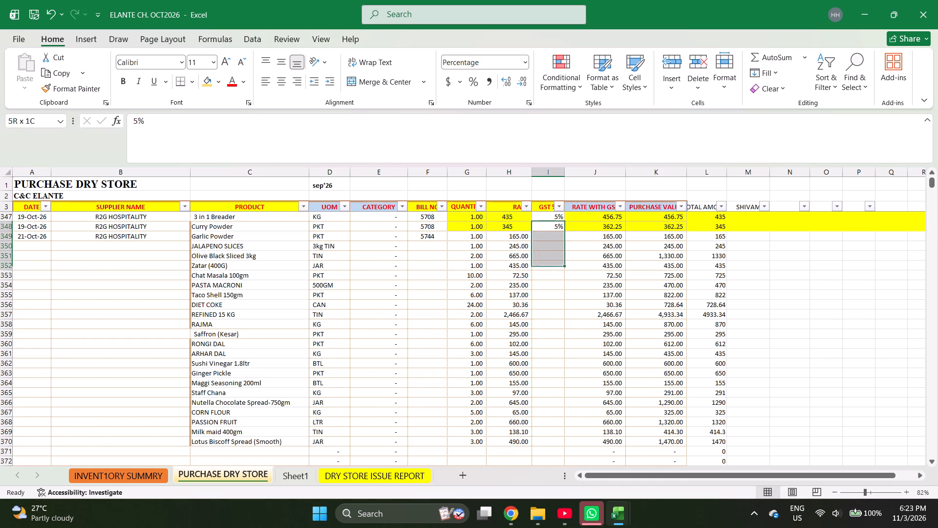
pyautogui.hotkey('shift', 'Down')
pyautogui.hotkey('shift', 'Down')
pyautogui.hotkey('shift', 'Down')
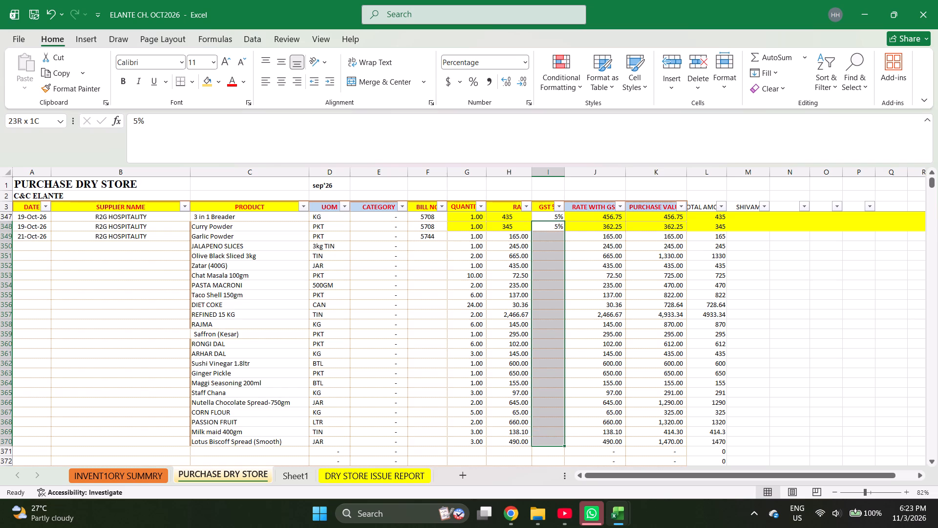
pyautogui.hotkey('ctrl', 'd')
# Set the GST for DIET COKE in row 356 to 40%.
pyautogui.press('Down')
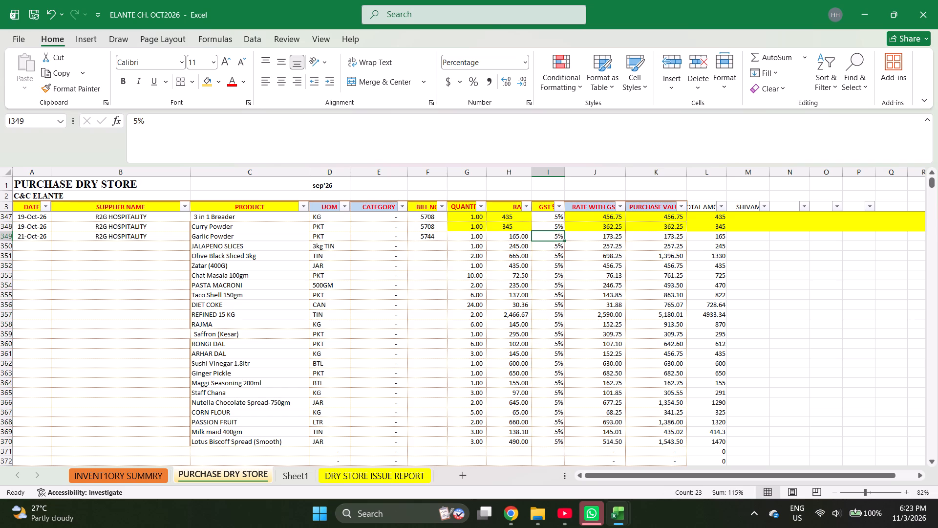
pyautogui.press('Down')
pyautogui.press('Down')
pyautogui.press('Down')
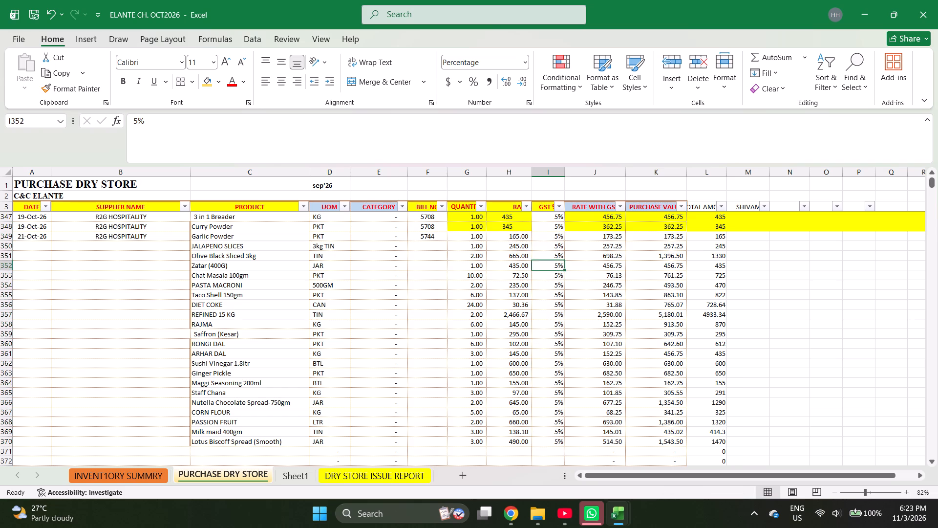
pyautogui.press('Down')
pyautogui.press('Down')
pyautogui.press('Down')
pyautogui.press('Down')
pyautogui.write('40')
pyautogui.press('Return')
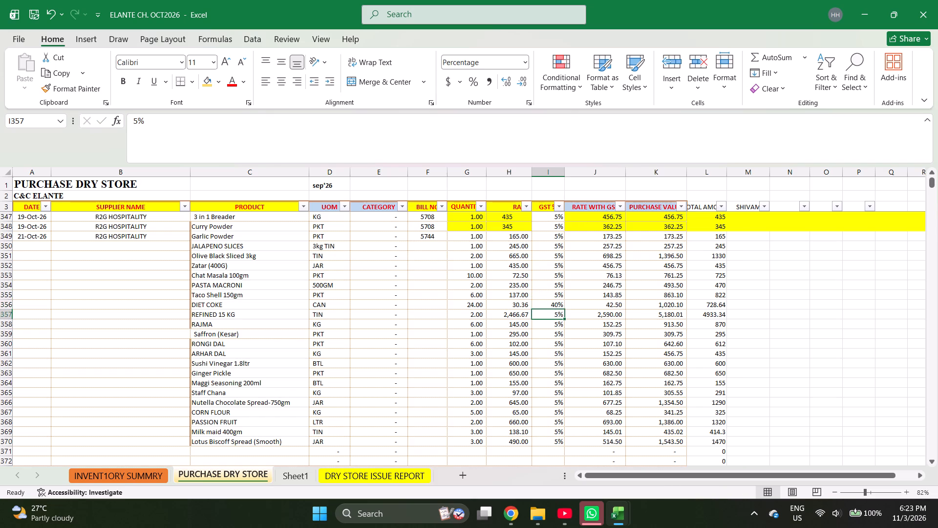
# Enter 5% GST for REFINED 15 KG in row 357 and 0% GST for RAJMA in row 358.
pyautogui.press('Right')
pyautogui.press('Left')
pyautogui.press('5')
pyautogui.press('Return')
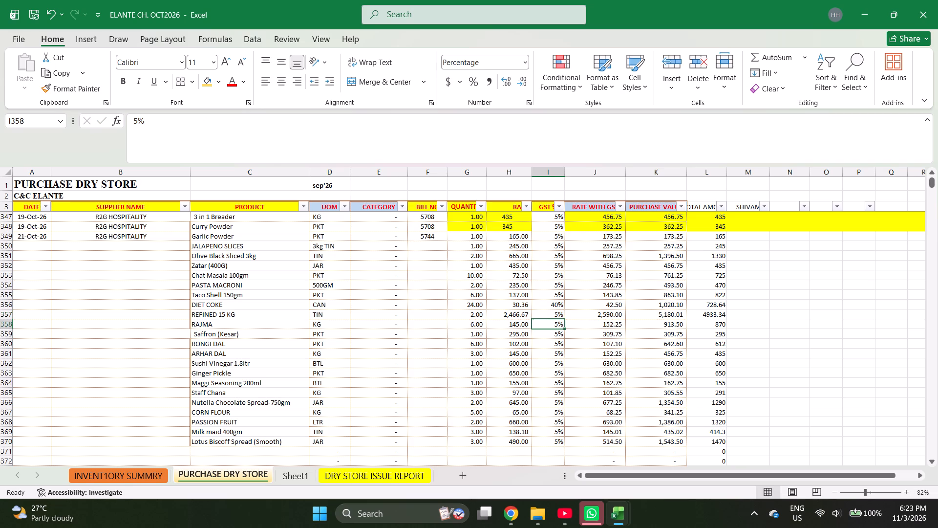
pyautogui.press('0')
pyautogui.press('Return')
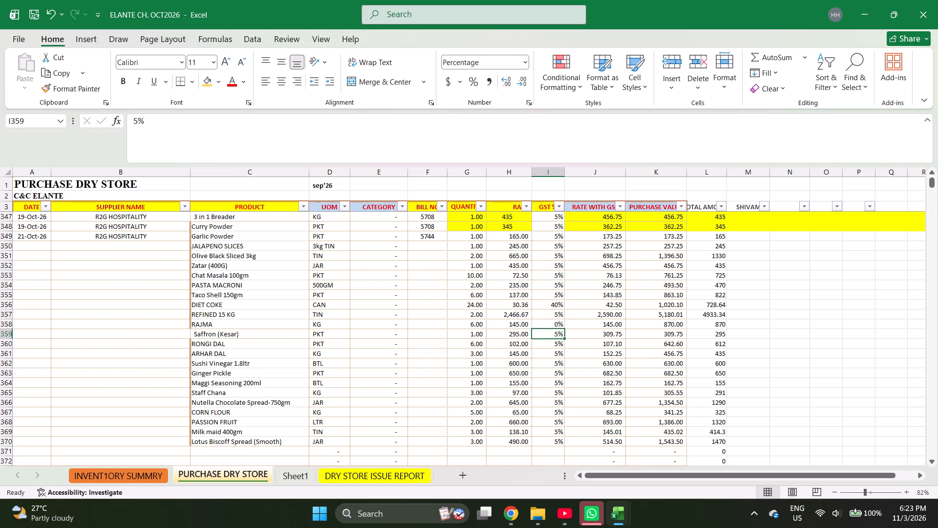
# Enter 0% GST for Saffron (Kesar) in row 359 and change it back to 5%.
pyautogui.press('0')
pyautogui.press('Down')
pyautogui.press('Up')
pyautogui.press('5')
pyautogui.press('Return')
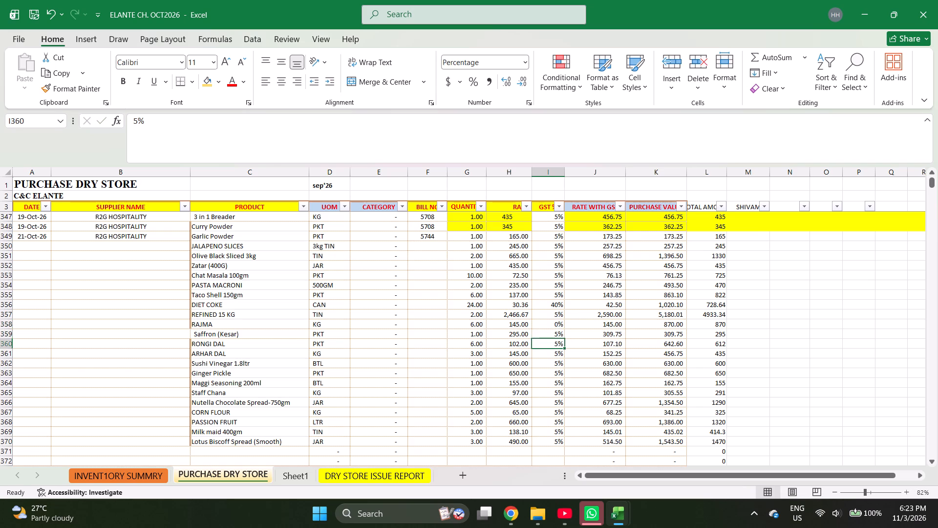
# Set the GST for RONGI DAL and ARHAR DAL in rows 360 and 361 to 0%.
pyautogui.press('0')
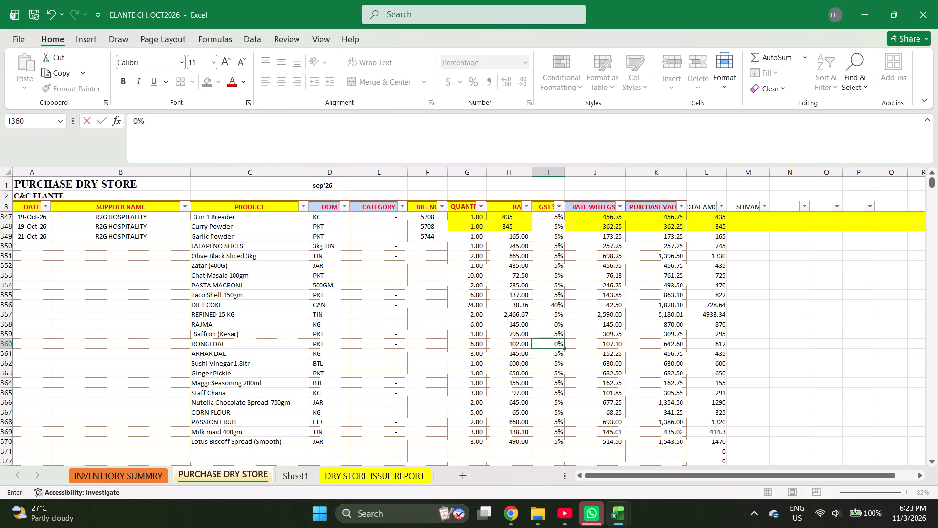
pyautogui.press('Return')
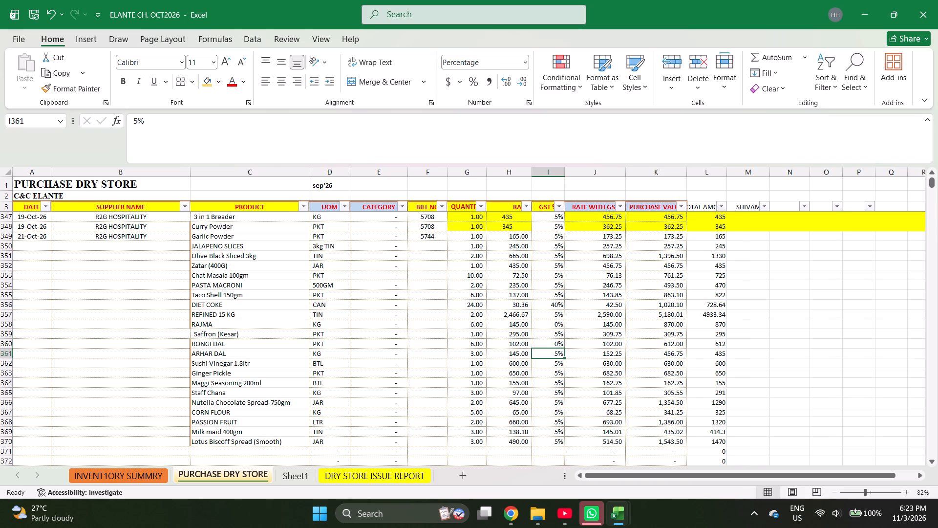
pyautogui.press('0')
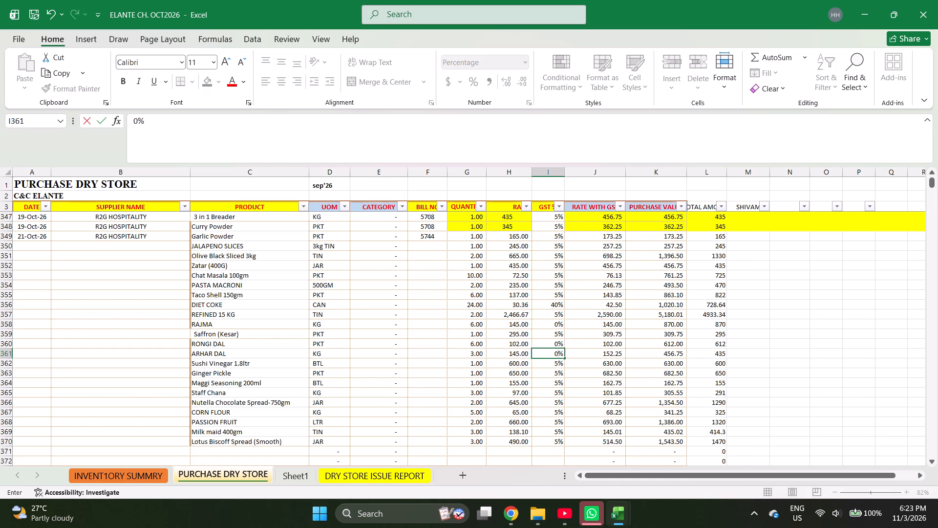
pyautogui.press('Return')
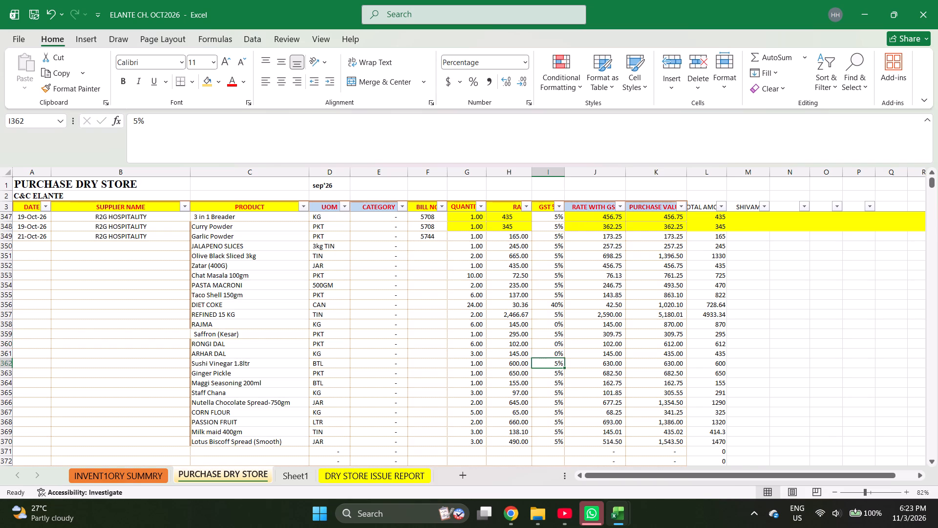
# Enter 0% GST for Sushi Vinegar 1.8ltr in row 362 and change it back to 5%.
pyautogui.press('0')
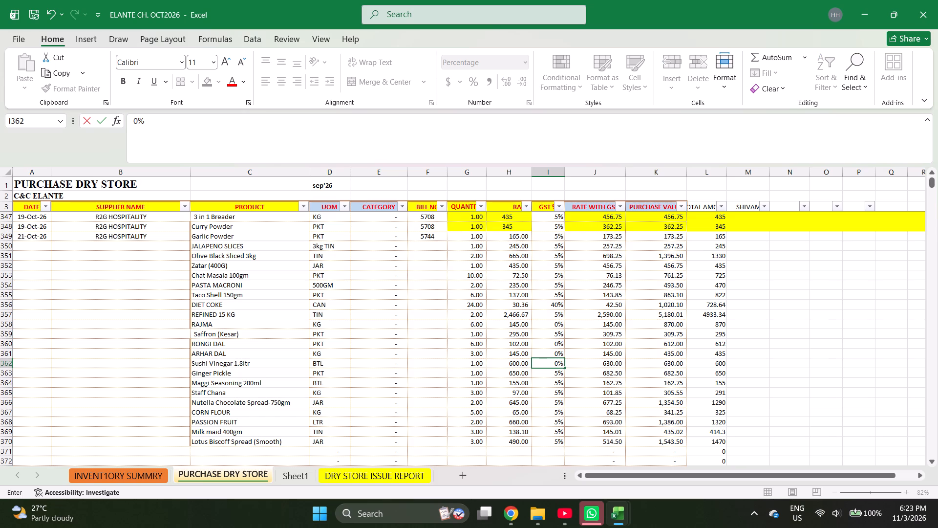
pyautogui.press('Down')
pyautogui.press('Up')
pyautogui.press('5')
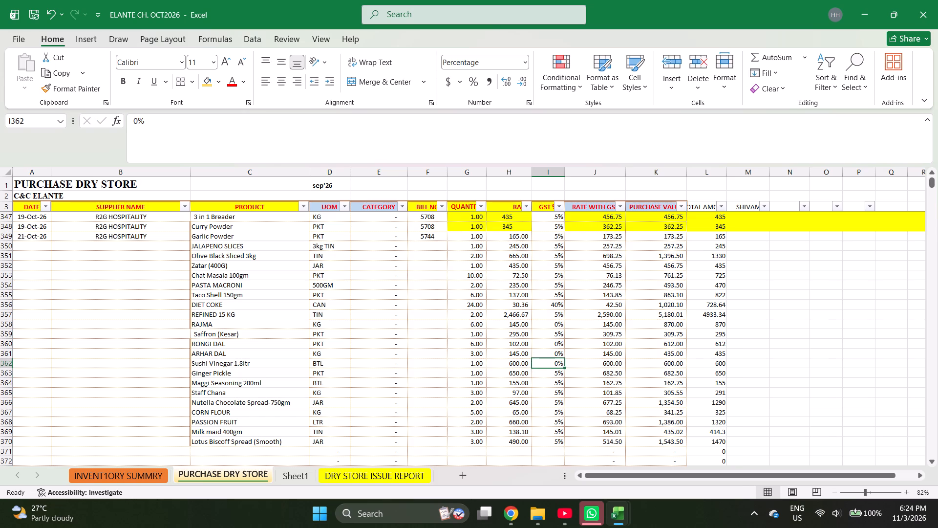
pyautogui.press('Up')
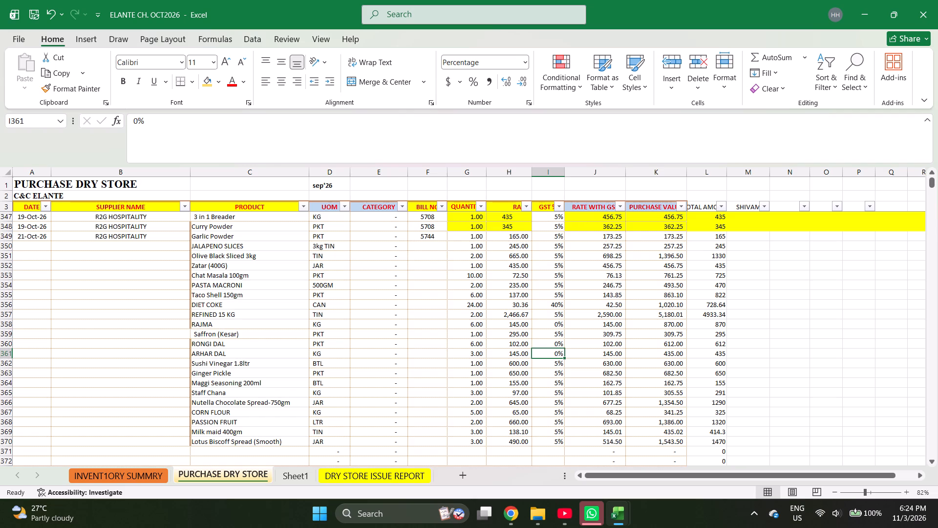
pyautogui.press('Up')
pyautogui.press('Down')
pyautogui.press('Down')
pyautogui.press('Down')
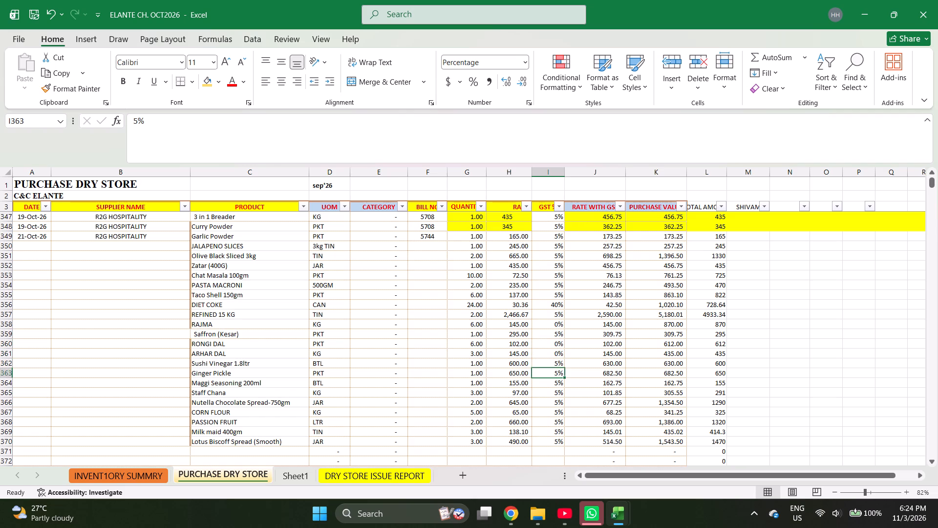
# Set the GST for Staff Chana in row 365 to 0%.
pyautogui.press('Down')
pyautogui.press('Down')
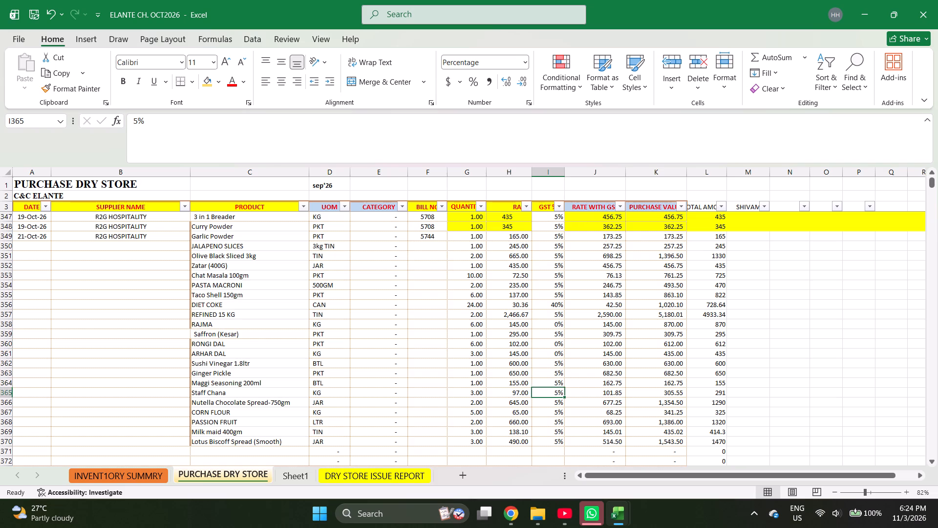
pyautogui.press('0')
pyautogui.press('Return')
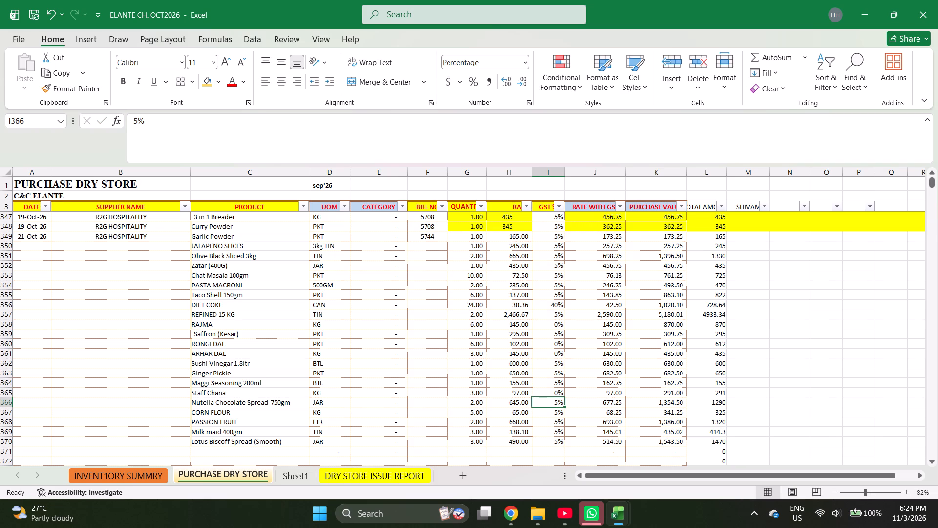
# Fill bill number 5744 down the bill number column from row 349 through row 370.
pyautogui.press('Left')
pyautogui.press('Left')
pyautogui.press('Left')
pyautogui.hotkey('ctrl', 'Up')
pyautogui.hotkey('shift', 'Down')
pyautogui.hotkey('shift', 'Down')
pyautogui.hotkey('shift', 'Down')
pyautogui.hotkey('shift', 'Down')
pyautogui.hotkey('shift', 'Down')
pyautogui.hotkey('shift', 'Down')
pyautogui.hotkey('shift', 'Down')
pyautogui.hotkey('shift', 'Down')
pyautogui.hotkey('shift', 'Down')
pyautogui.hotkey('shift', 'Down')
pyautogui.hotkey('shift', 'Down')
pyautogui.hotkey('shift', 'Down')
pyautogui.hotkey('shift', 'Down')
pyautogui.hotkey('shift', 'Down')
pyautogui.hotkey('shift', 'Down')
pyautogui.hotkey('shift', 'Down')
pyautogui.hotkey('shift', 'Down')
pyautogui.hotkey('shift', 'Down')
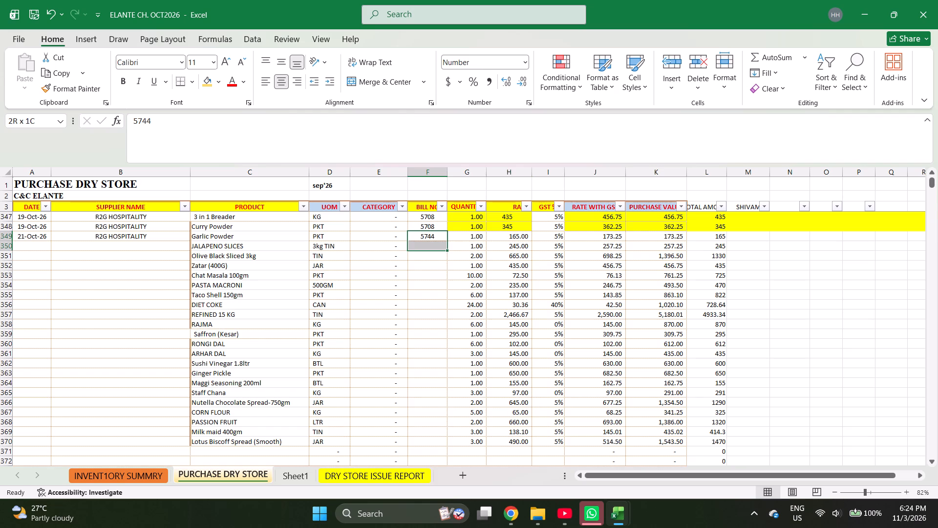
pyautogui.hotkey('shift', 'Down')
pyautogui.hotkey('shift', 'Down')
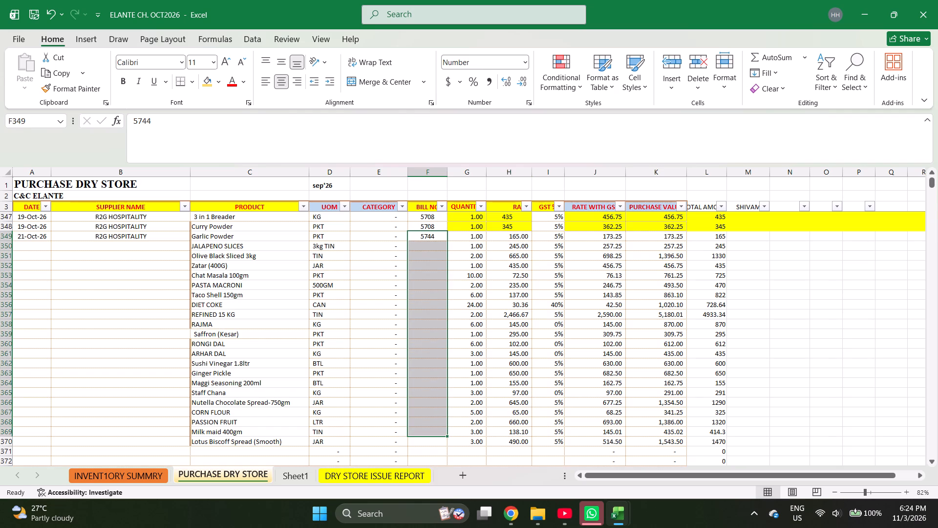
pyautogui.hotkey('shift', 'Down')
pyautogui.hotkey('ctrl', 'd')
# Fill the date 21-Oct-26 and supplier R2G HOSPITALITY down from row 349 through row 370.
pyautogui.hotkey('ctrl', 'Left')
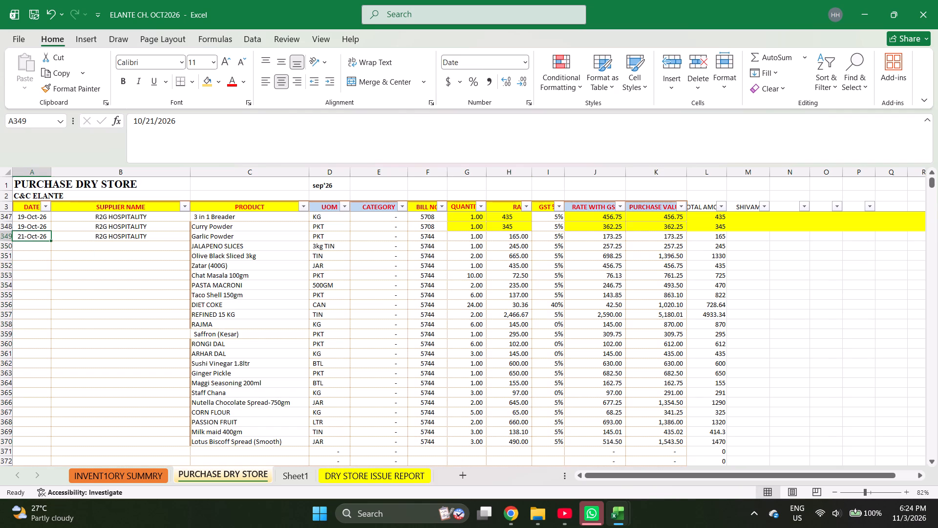
pyautogui.hotkey('shift', 'Right')
pyautogui.hotkey('shift', 'Down')
pyautogui.hotkey('shift', 'Down')
pyautogui.hotkey('shift', 'Down')
pyautogui.hotkey('shift', 'Down')
pyautogui.hotkey('shift', 'Down')
pyautogui.hotkey('shift', 'Down')
pyautogui.hotkey('shift', 'Down')
pyautogui.hotkey('shift', 'Down')
pyautogui.hotkey('shift', 'Down')
pyautogui.hotkey('shift', 'Down')
pyautogui.hotkey('shift', 'Down')
pyautogui.hotkey('shift', 'Down')
pyautogui.hotkey('shift', 'Down')
pyautogui.hotkey('shift', 'Down')
pyautogui.hotkey('shift', 'Down')
pyautogui.hotkey('shift', 'Down')
pyautogui.hotkey('shift', 'Down')
pyautogui.hotkey('shift', 'Down')
pyautogui.hotkey('shift', 'Down')
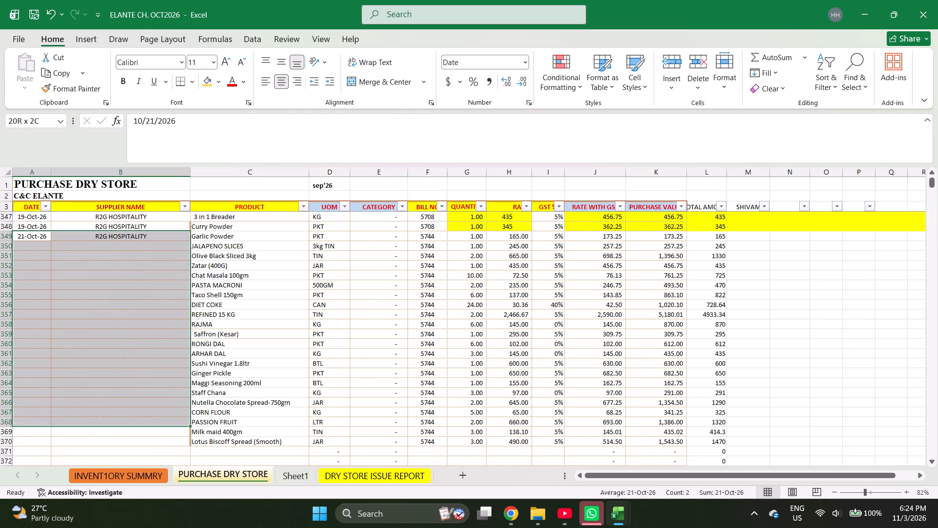
pyautogui.hotkey('shift', 'Down')
pyautogui.hotkey('shift', 'Down')
pyautogui.hotkey('ctrl', 'd')
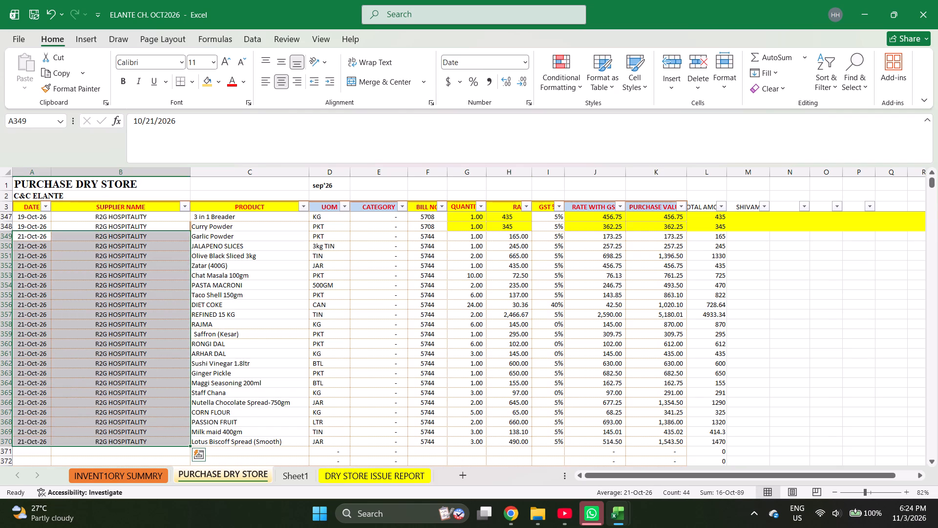
# Select the total amounts in L349:L370 to check the sum of bill 5744 before GST.
pyautogui.hotkey('ctrl', 'Right')
pyautogui.hotkey('shift', 'Down')
pyautogui.hotkey('shift', 'Down')
pyautogui.hotkey('shift', 'Down')
pyautogui.hotkey('shift', 'Down')
pyautogui.hotkey('shift', 'Down')
pyautogui.hotkey('shift', 'Down')
pyautogui.hotkey('shift', 'Down')
pyautogui.hotkey('shift', 'Down')
pyautogui.hotkey('shift', 'Down')
pyautogui.hotkey('shift', 'Down')
pyautogui.hotkey('shift', 'Down')
pyautogui.hotkey('shift', 'Down')
pyautogui.hotkey('shift', 'Down')
pyautogui.hotkey('shift', 'Down')
pyautogui.hotkey('shift', 'Down')
pyautogui.hotkey('shift', 'Down')
pyautogui.hotkey('shift', 'Down')
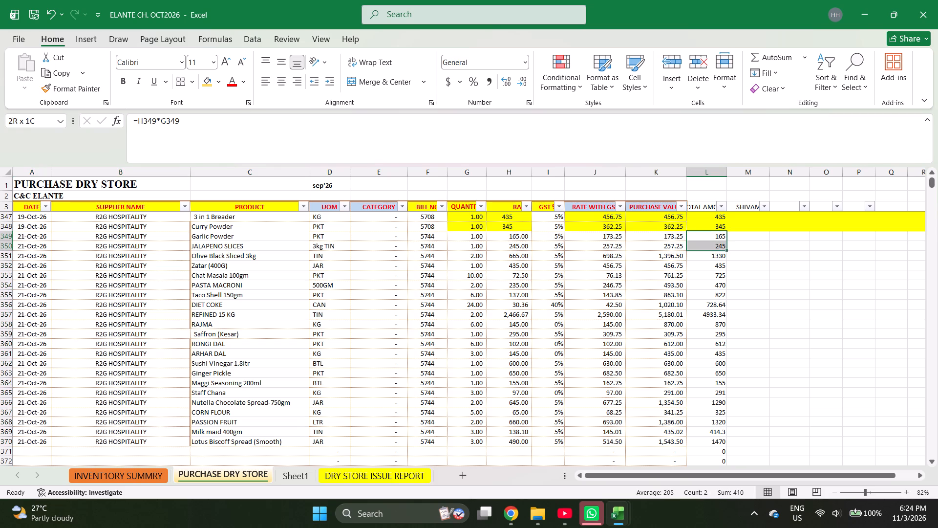
pyautogui.hotkey('shift', 'Down')
pyautogui.hotkey('shift', 'Down')
pyautogui.hotkey('shift', 'Down')
pyautogui.hotkey('shift', 'Down')
pyautogui.hotkey('shift', 'Down')
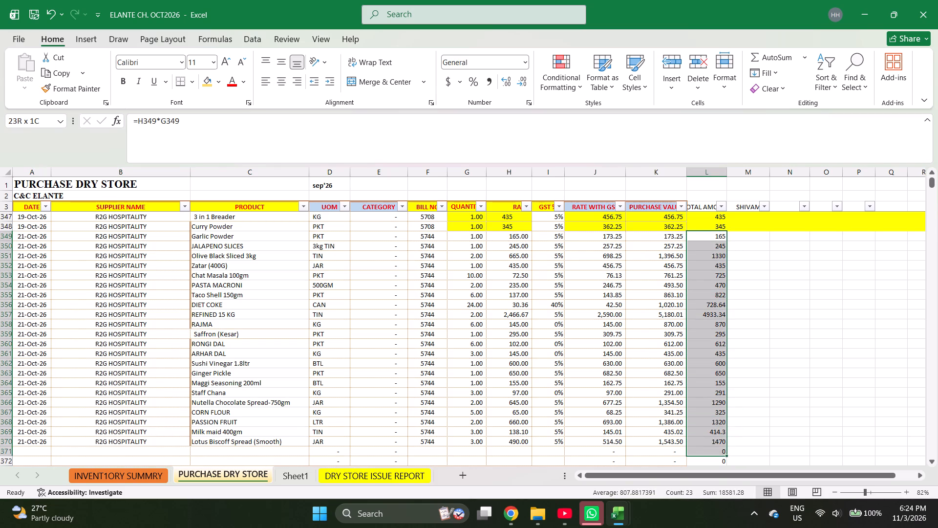
pyautogui.hotkey('shift', 'Up')
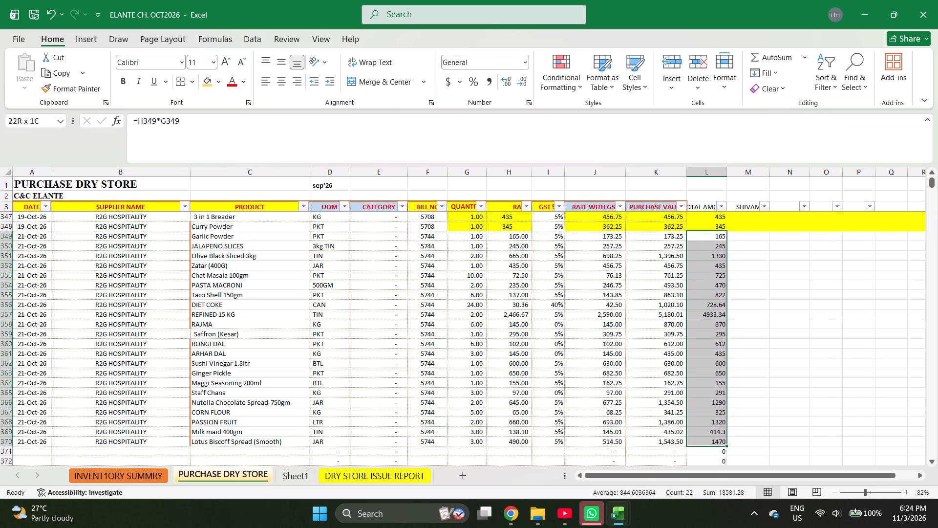
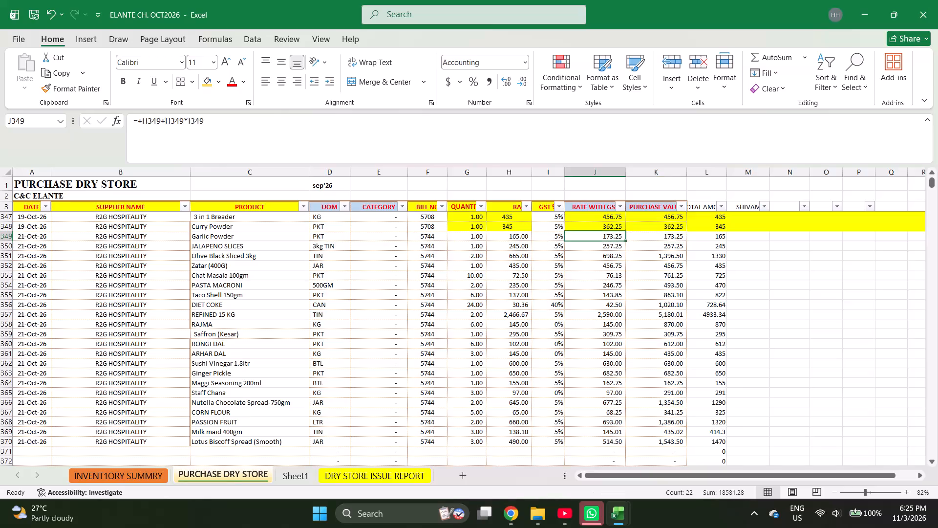
# Start a new purchase entry in row 371 with date 17-Oct-26 and supplier R2G HOSPITALITY filled down from above.
pyautogui.hotkey('ctrl', 'Left')
pyautogui.hotkey('ctrl', 'Down')
pyautogui.press('Down')
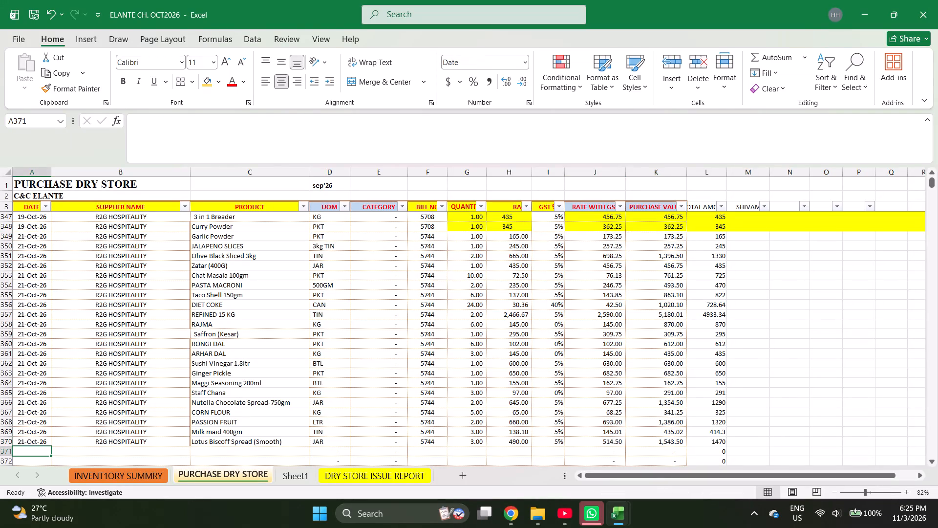
pyautogui.write('10-')
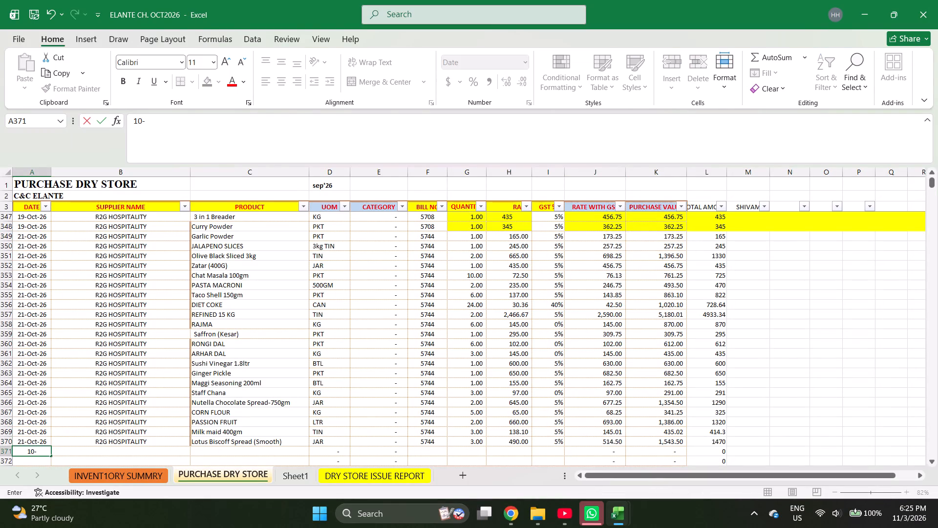
pyautogui.write('17-2026')
pyautogui.press('Right')
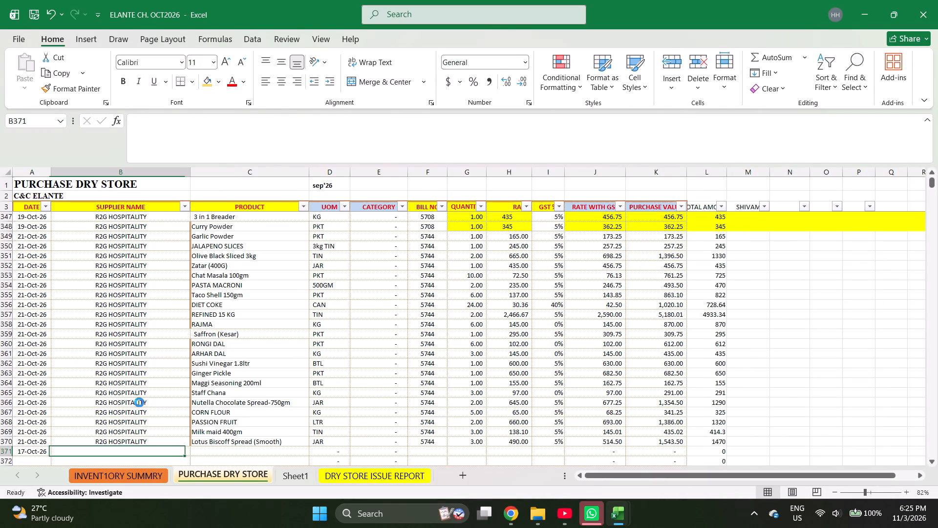
pyautogui.hotkey('ctrl', 'd')
# Enter Refined Oil (Soya) 13kg as the product in C371.
pyautogui.press('Right')
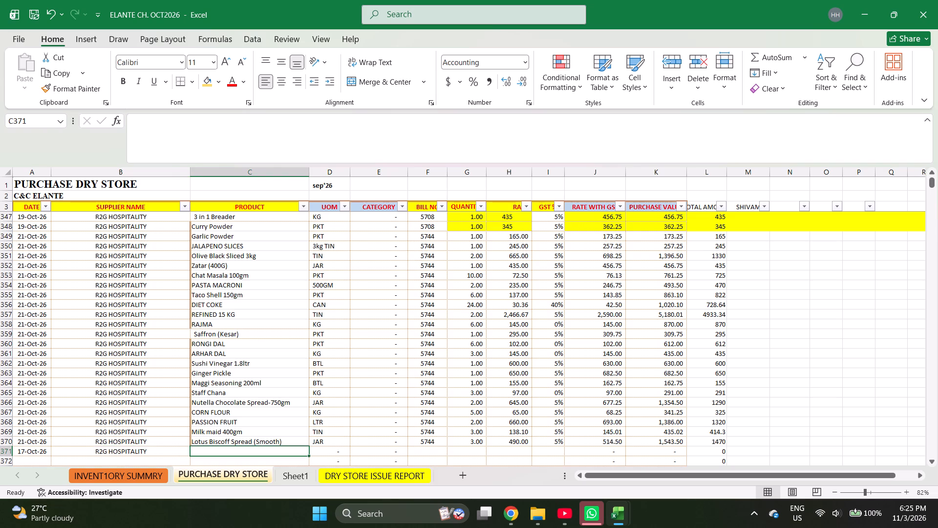
pyautogui.write('REF')
pyautogui.write('INED')
pyautogui.press('space')
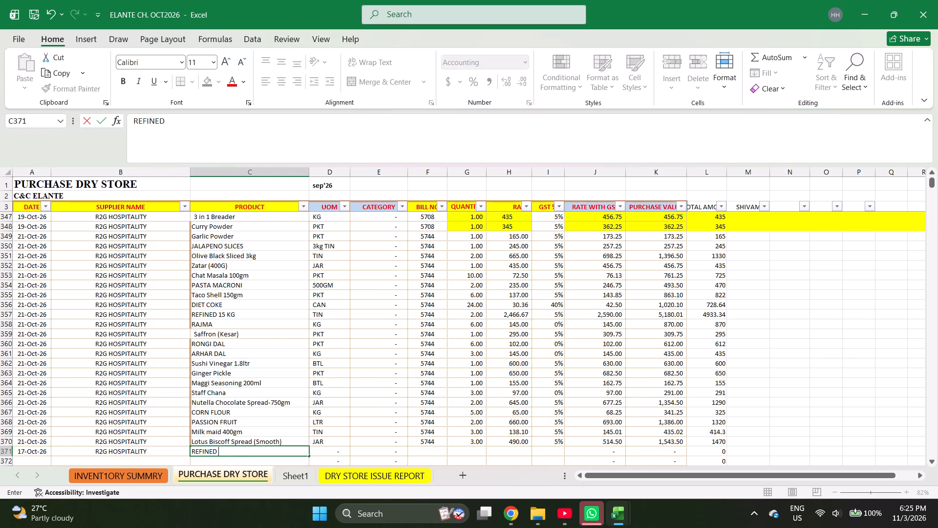
pyautogui.write('15')
pyautogui.press('BackSpace')
pyautogui.press('BackSpace')
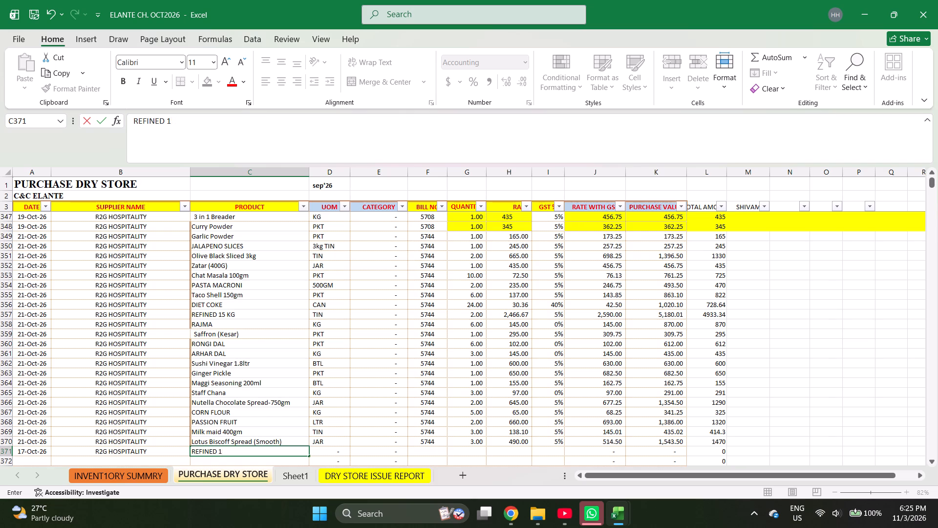
pyautogui.press('BackSpace')
pyautogui.press('BackSpace')
pyautogui.press('space')
pyautogui.write('O')
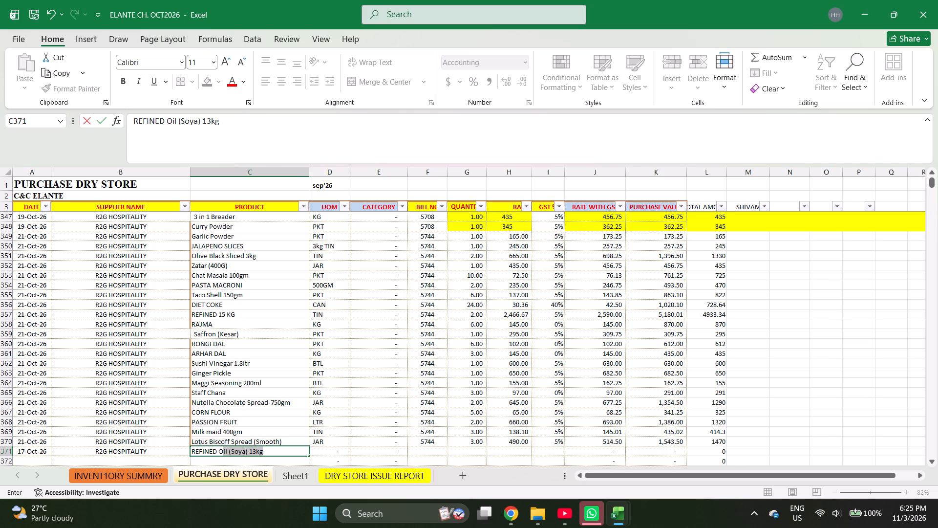
pyautogui.press('Return')
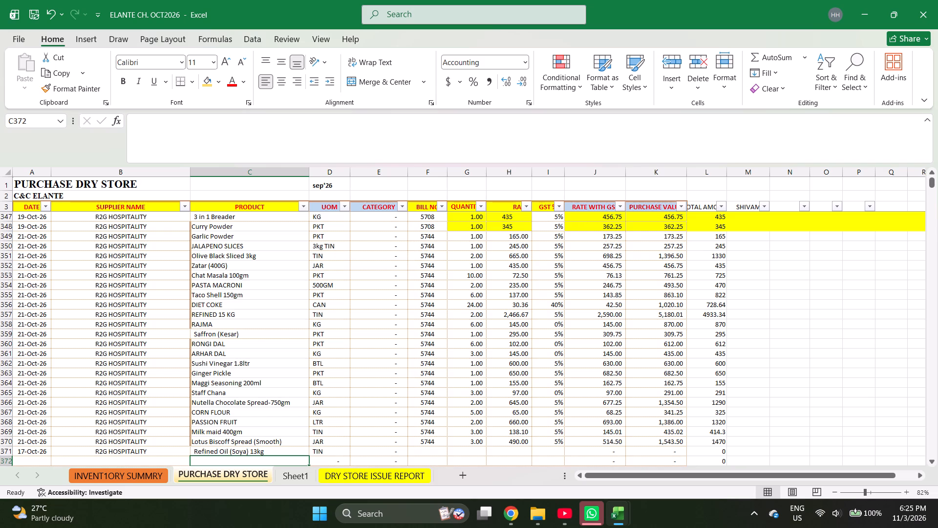
# Enter Sushi Vinegar 1.8ltr, Ginger Pickle and Cashew Nuts 4 Pcs (Kaju) as the products in C372 to C374.
pyautogui.write('SUS')
pyautogui.press('Return')
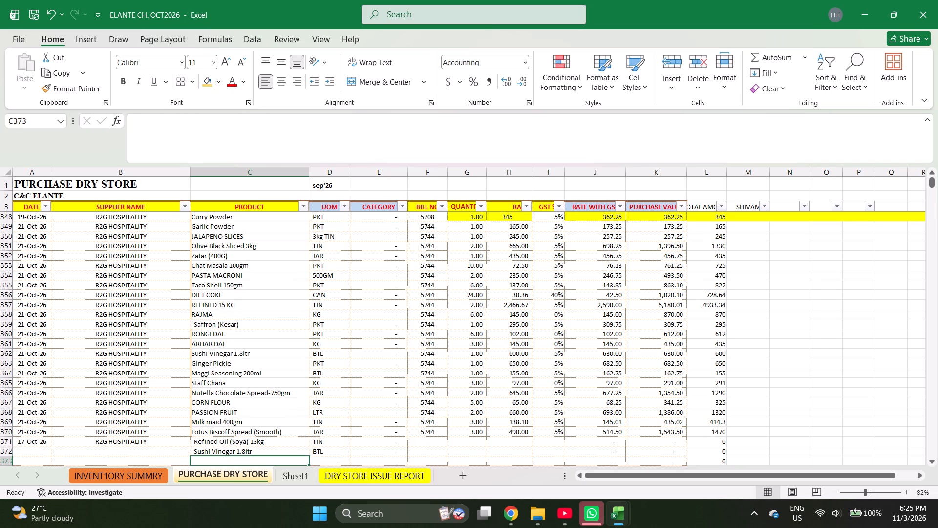
pyautogui.write('GING')
pyautogui.press('Return')
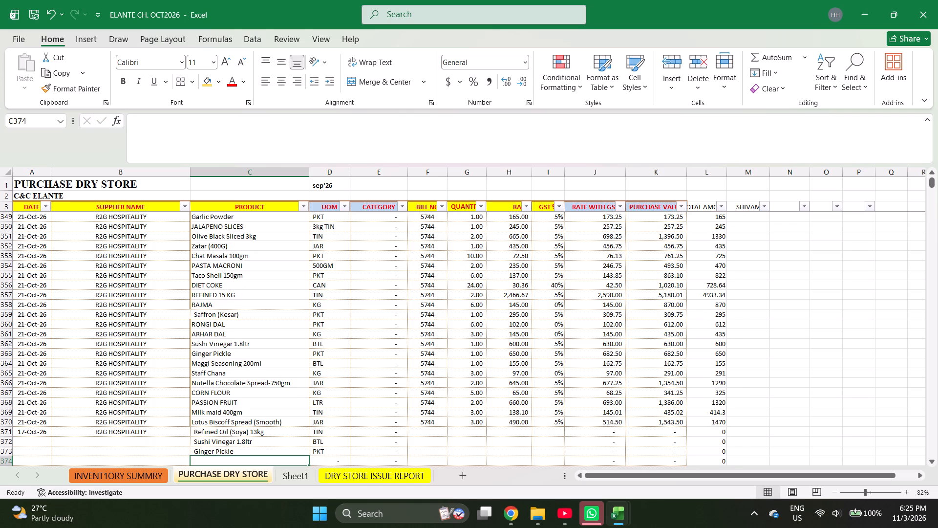
pyautogui.write('KAJU=')
pyautogui.press('BackSpace')
pyautogui.press('BackSpace')
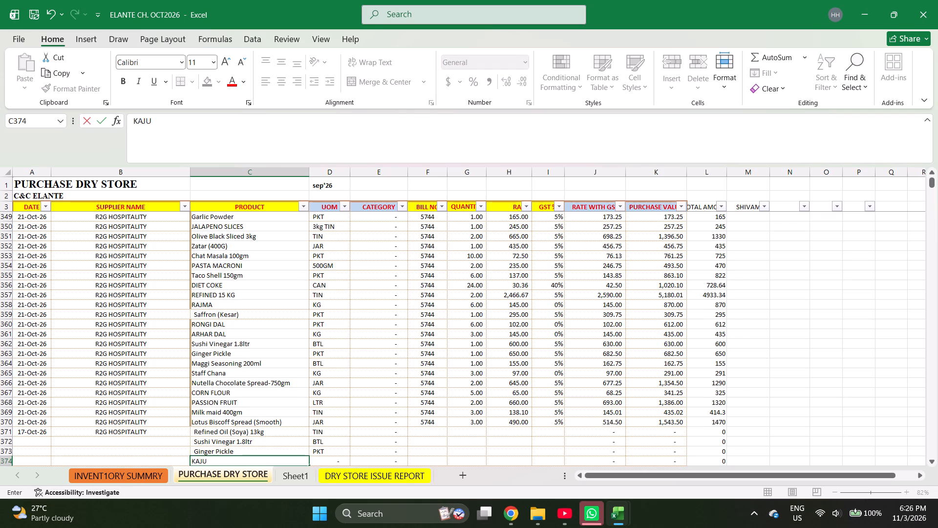
pyautogui.press('BackSpace')
pyautogui.press('BackSpace')
pyautogui.press('BackSpace')
pyautogui.press('BackSpace')
pyautogui.write('CASHEW')
pyautogui.press('Return')
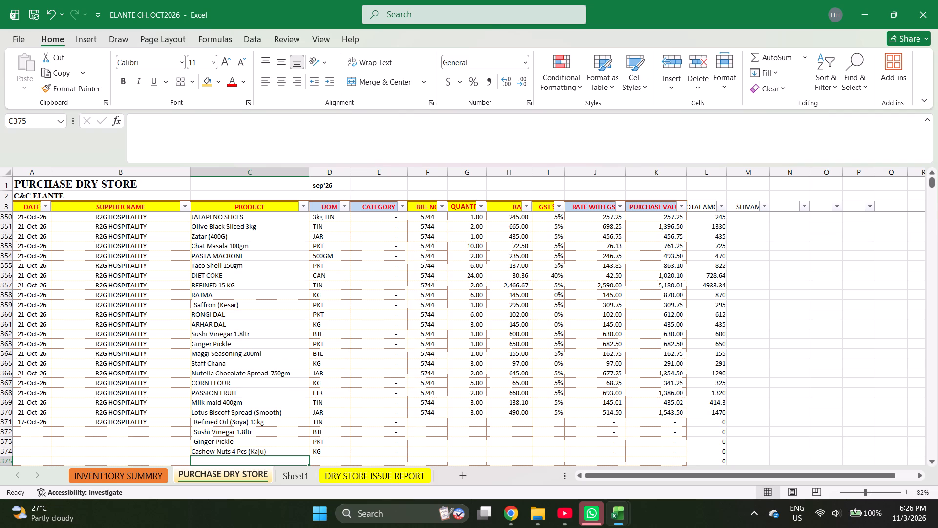
# Enter BLACK PEPPER WHOLE and TOMATO JUICE as the products in C375 and C376.
pyautogui.write('BLACK PEP')
pyautogui.press('Return')
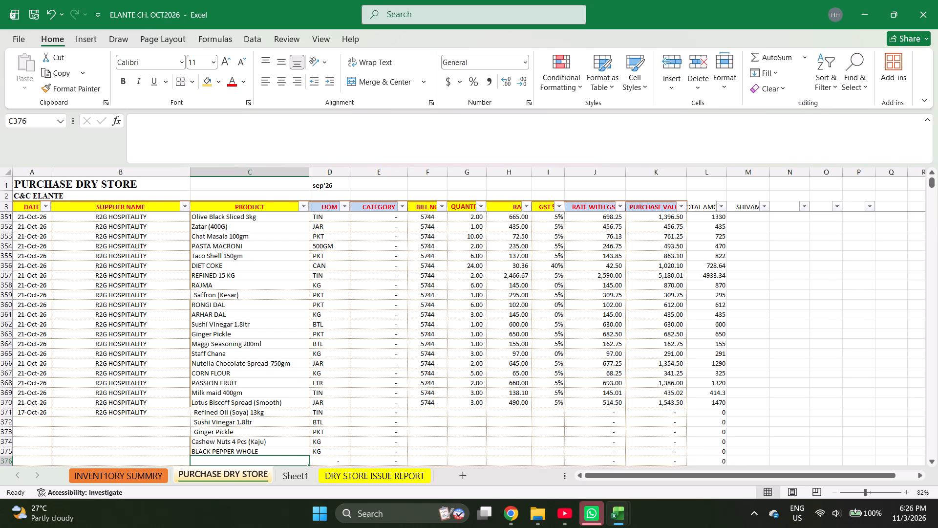
pyautogui.write('TOMA')
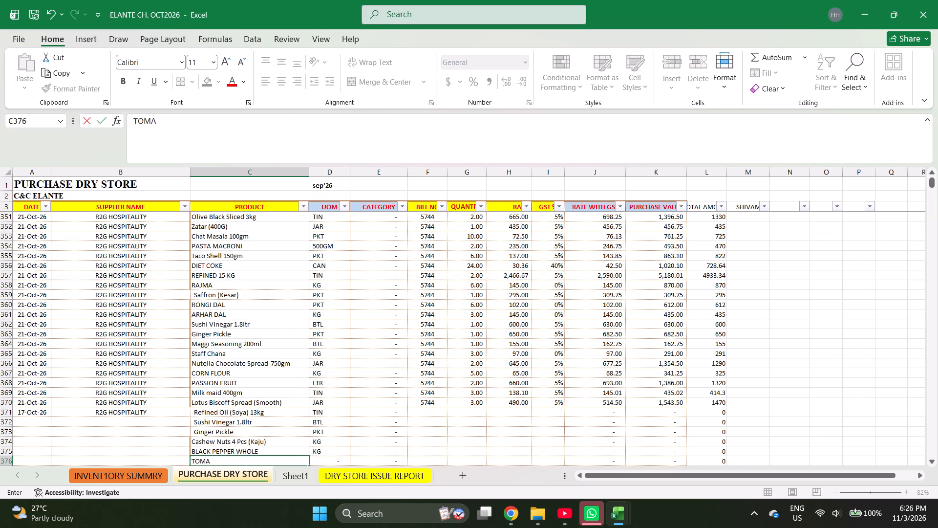
pyautogui.write('TO JUICE')
pyautogui.press('Return')
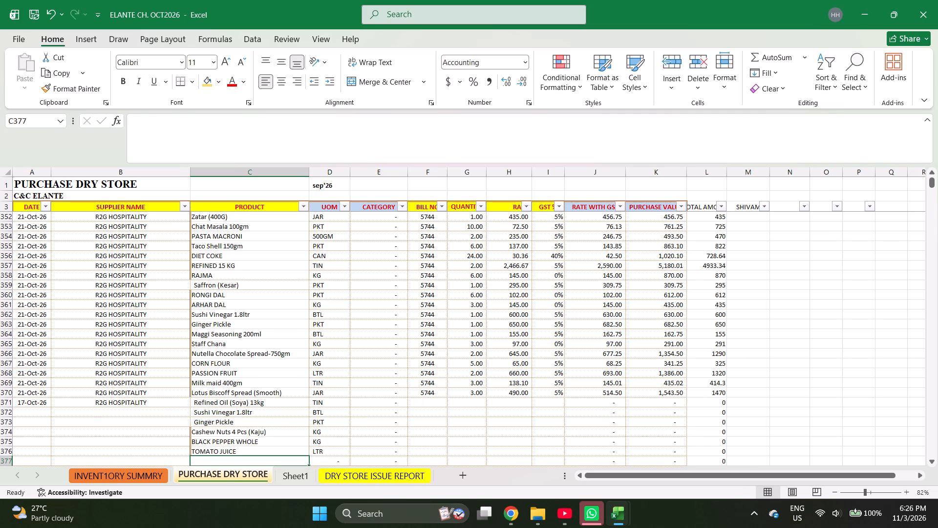
# Find SRIRACHA CHILLI HOT SAUCE in the inventory summary sheet and copy its name into product cell C377 of PURCHASE DRY STORE.
pyautogui.write('SR')
pyautogui.write('IR')
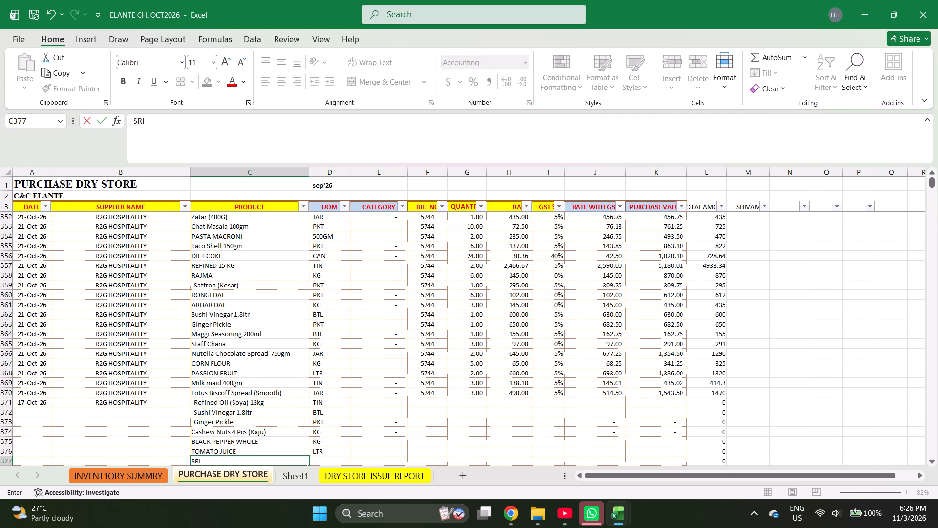
pyautogui.hotkey('ctrl', 'pageup')
pyautogui.hotkey('ctrl', 'f')
pyautogui.write('SR')
pyautogui.press('Return')
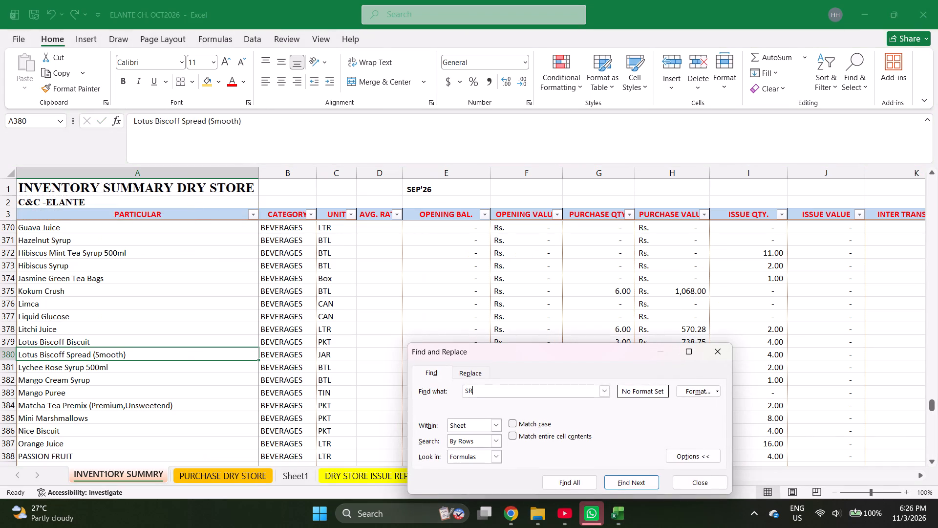
pyautogui.press('Escape')
pyautogui.hotkey('ctrl', 'c')
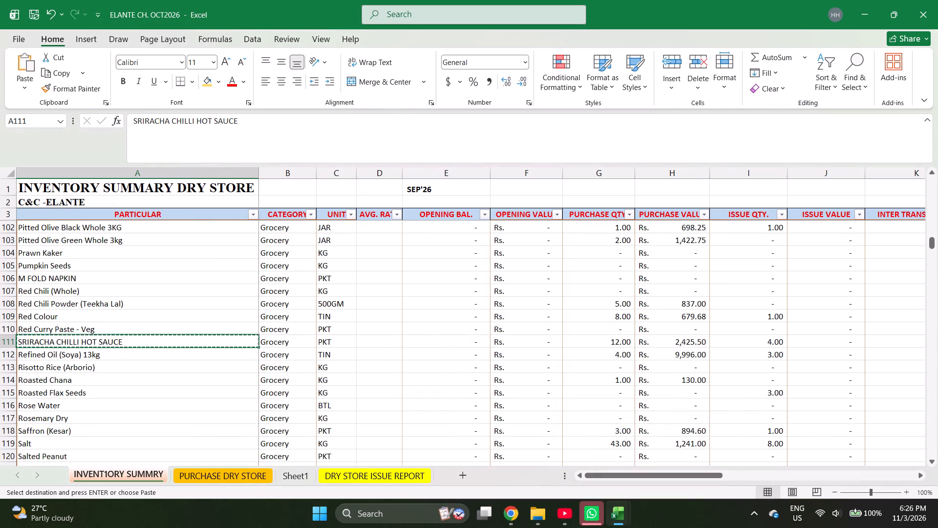
pyautogui.hotkey('ctrl', 'pagedown')
pyautogui.press('Return')
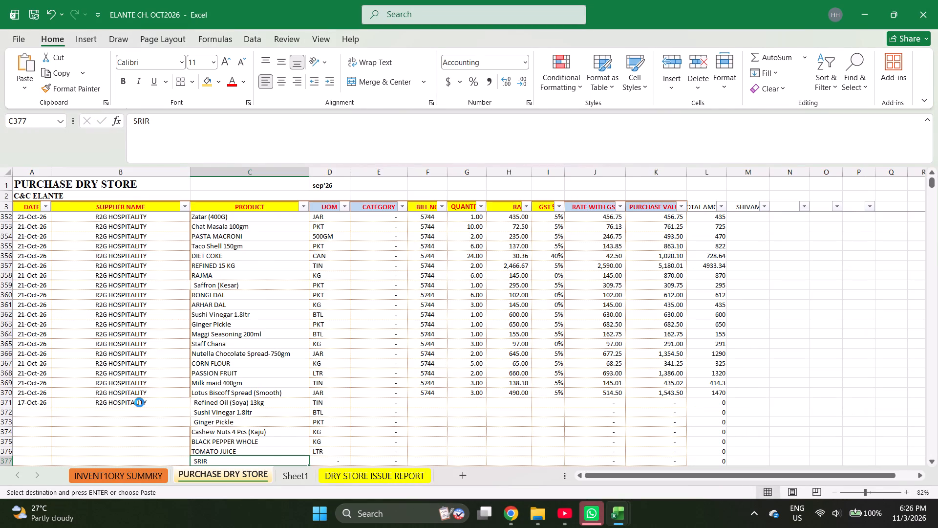
# Select the new products in C371:C377 to check how many items are listed.
pyautogui.press('Left')
pyautogui.press('Up')
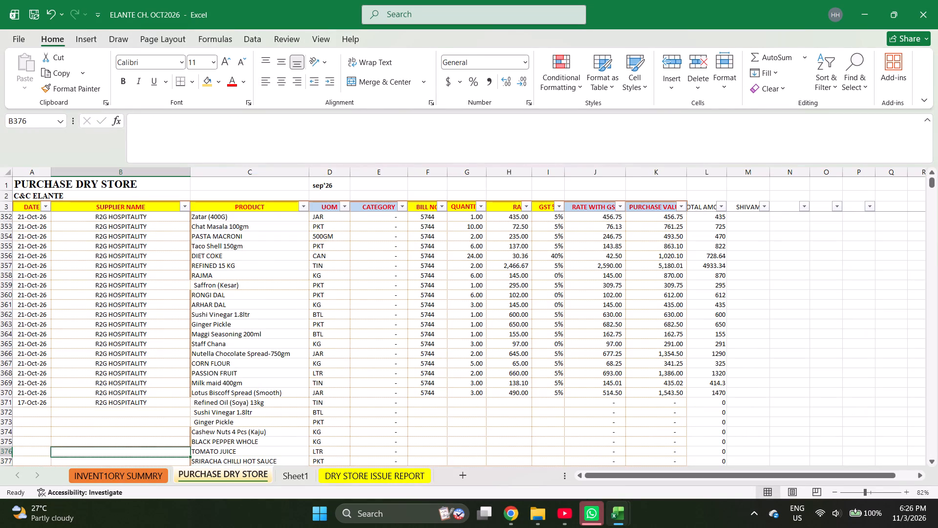
pyautogui.press('Up')
pyautogui.press('Up')
pyautogui.press('Up')
pyautogui.press('Up')
pyautogui.press('Up')
pyautogui.press('Right')
pyautogui.press('Right')
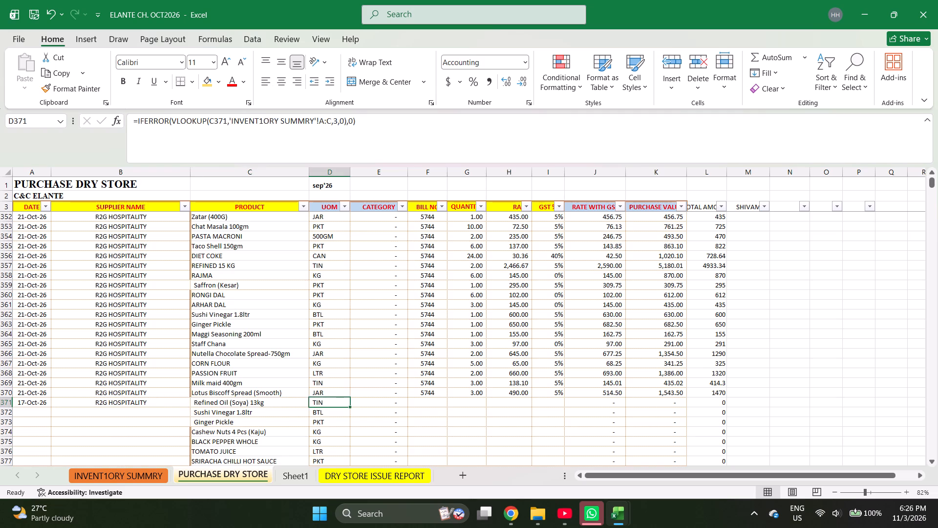
pyautogui.press('Left')
pyautogui.hotkey('ctrl', 'shift', 'Down')
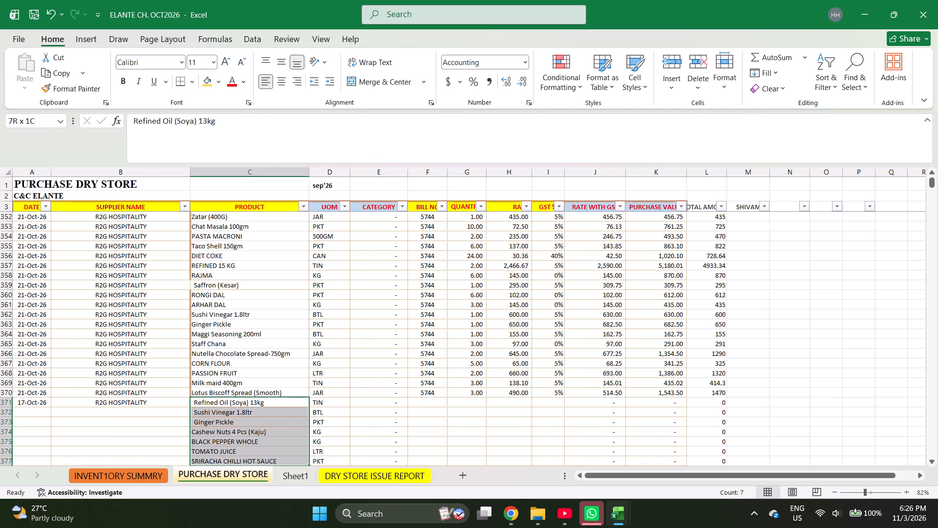
# Enter bill number 5676 in F371 for the Refined Oil row.
pyautogui.press('Right')
pyautogui.press('Right')
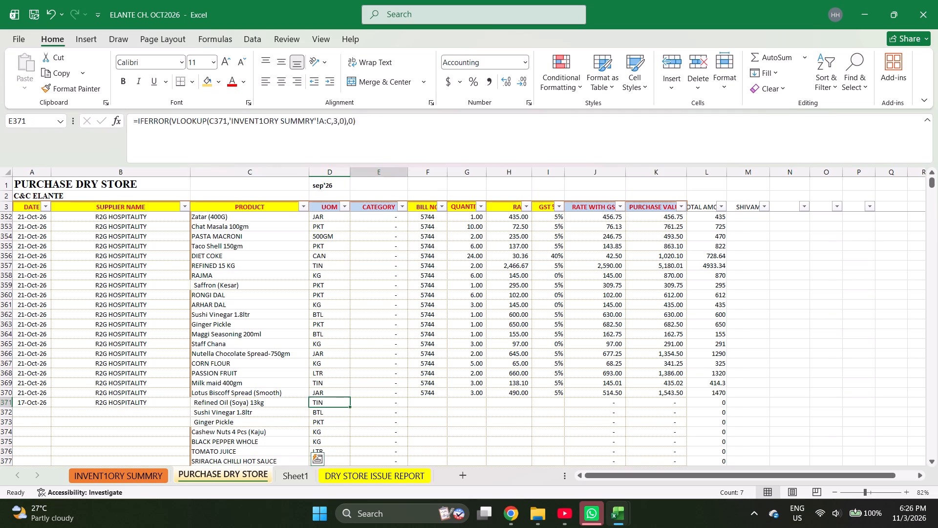
pyautogui.press('Right')
pyautogui.press('Right')
pyautogui.press('Left')
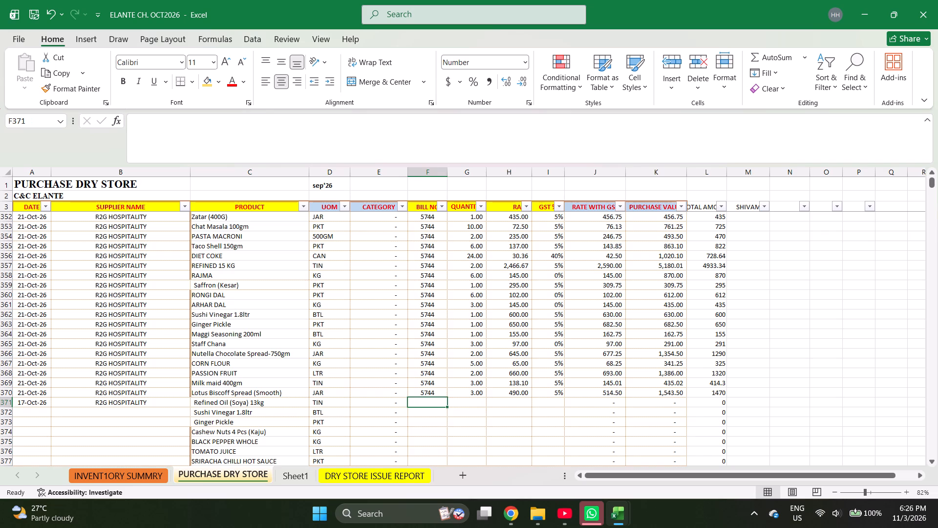
pyautogui.write('5676')
# Enter the quantities 2, 1, 1, 1, 1, 6 and 6 for the seven new items in G371:G377.
pyautogui.press('Right')
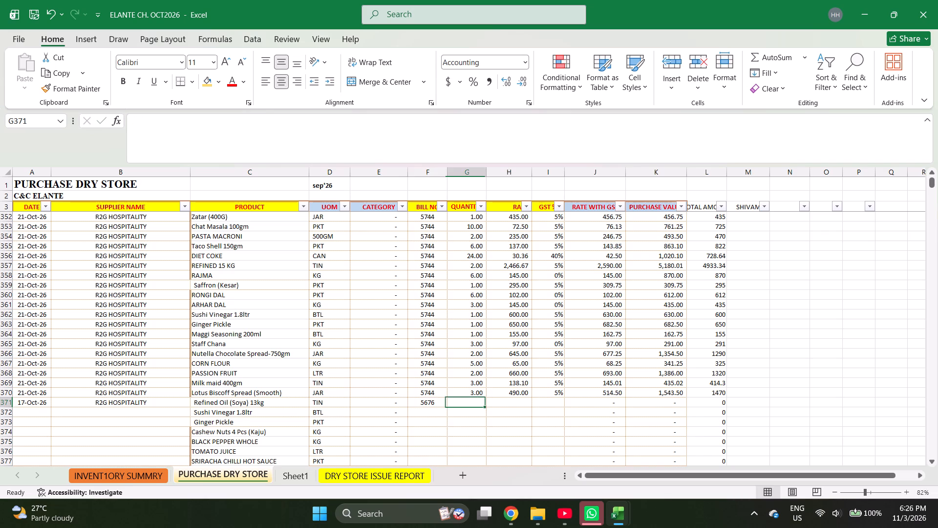
pyautogui.write('23')
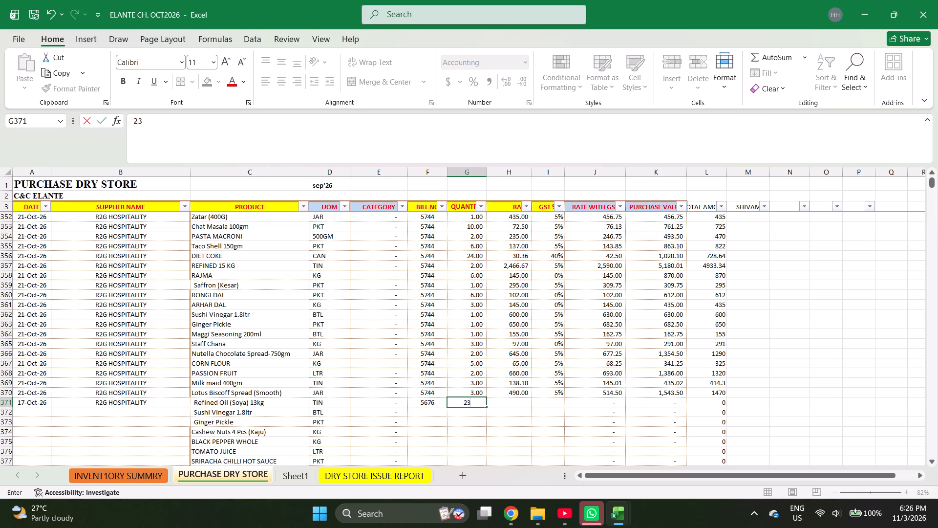
pyautogui.press('BackSpace')
pyautogui.press('BackSpace')
pyautogui.press('2')
pyautogui.press('Return')
pyautogui.press('1')
pyautogui.press('Return')
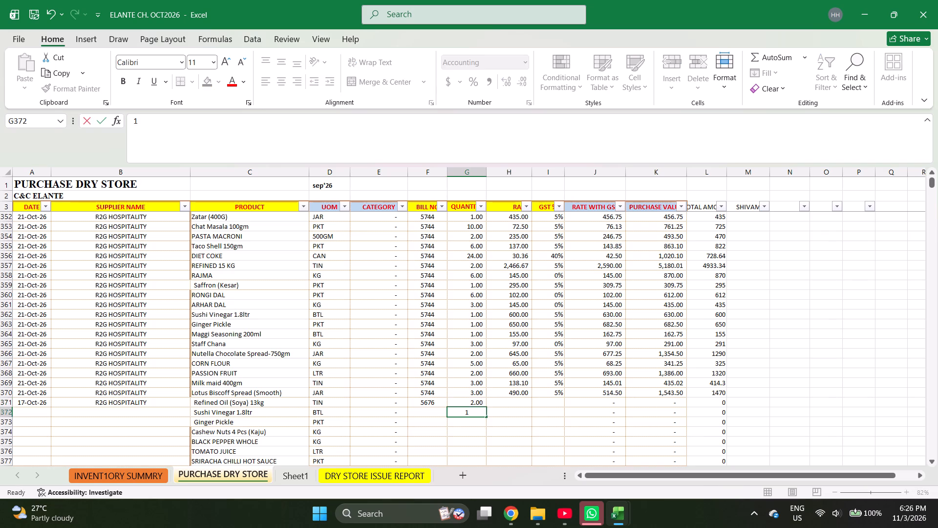
pyautogui.press('1')
pyautogui.press('Return')
pyautogui.press('1')
pyautogui.press('Return')
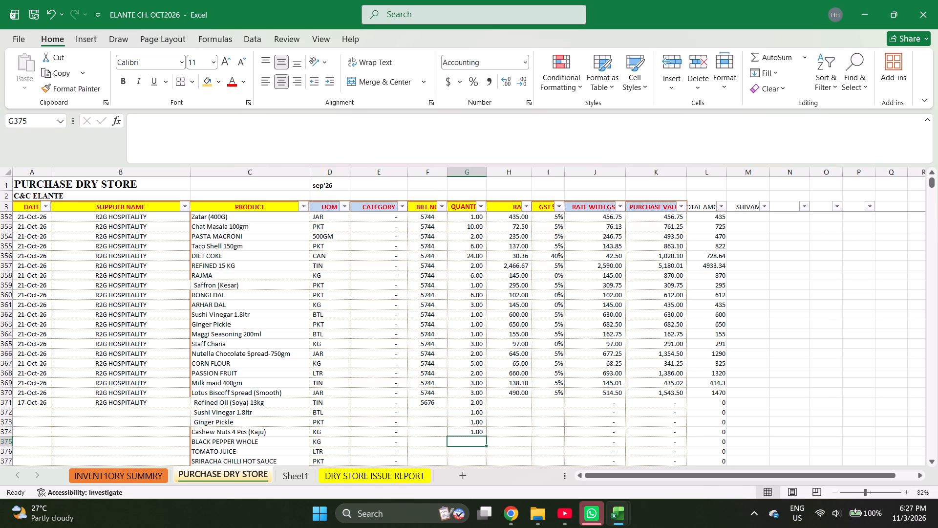
pyautogui.press('1')
pyautogui.press('Return')
pyautogui.press('6')
pyautogui.press('Return')
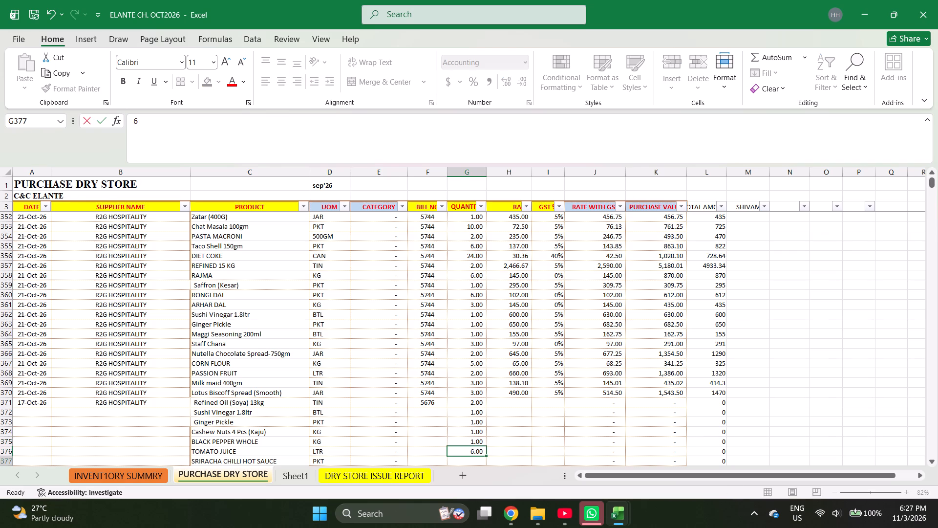
pyautogui.press('6')
pyautogui.press('Return')
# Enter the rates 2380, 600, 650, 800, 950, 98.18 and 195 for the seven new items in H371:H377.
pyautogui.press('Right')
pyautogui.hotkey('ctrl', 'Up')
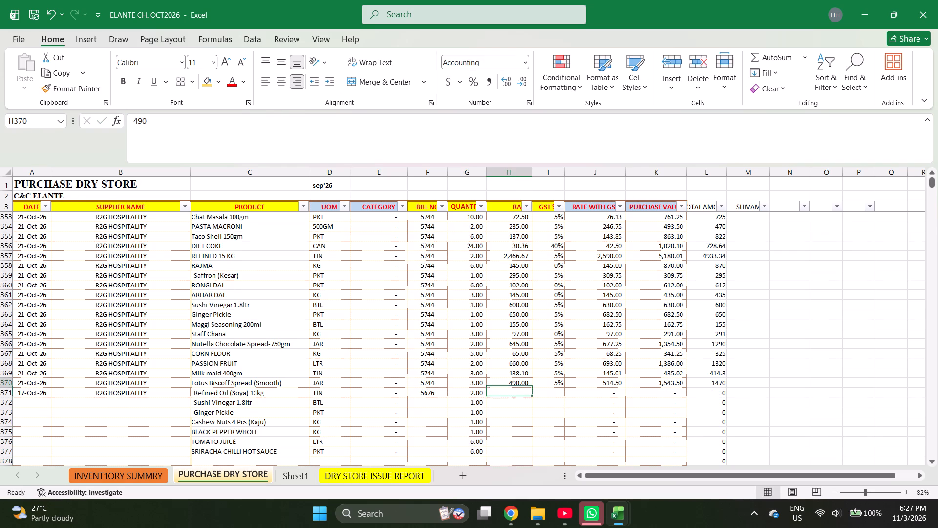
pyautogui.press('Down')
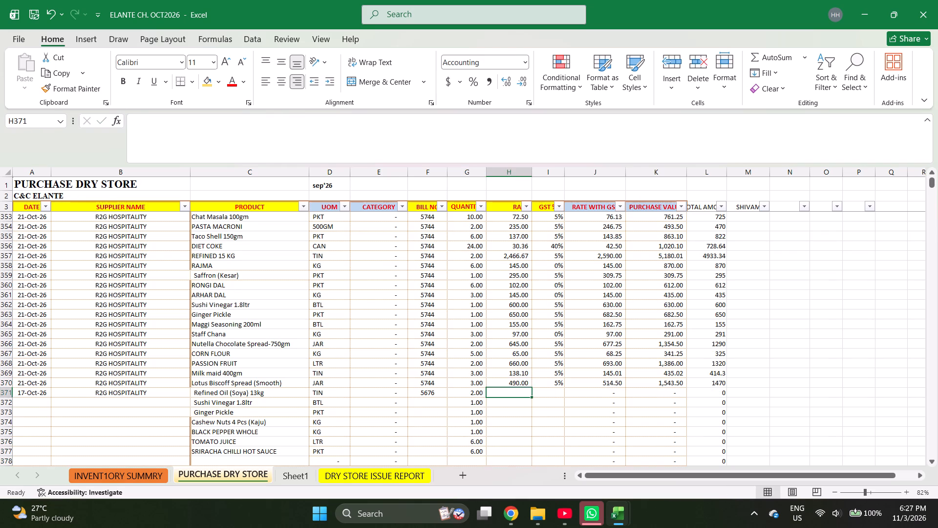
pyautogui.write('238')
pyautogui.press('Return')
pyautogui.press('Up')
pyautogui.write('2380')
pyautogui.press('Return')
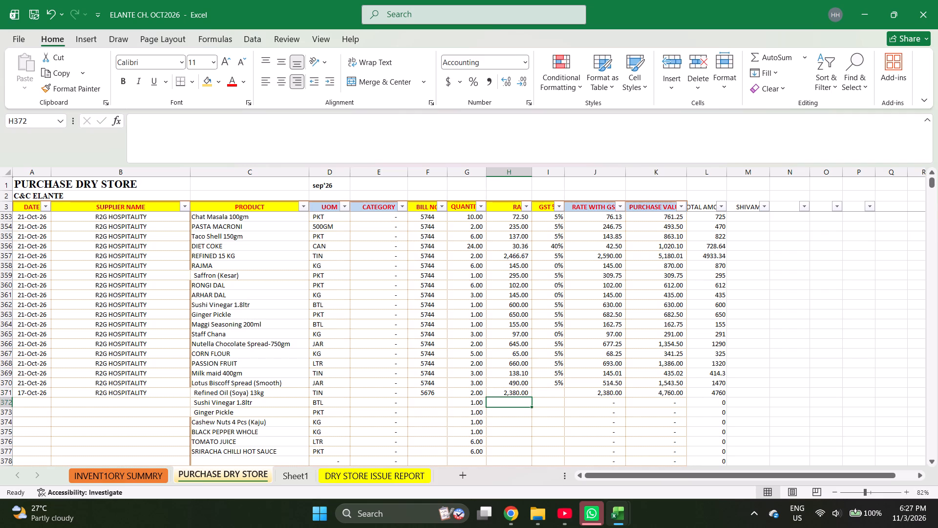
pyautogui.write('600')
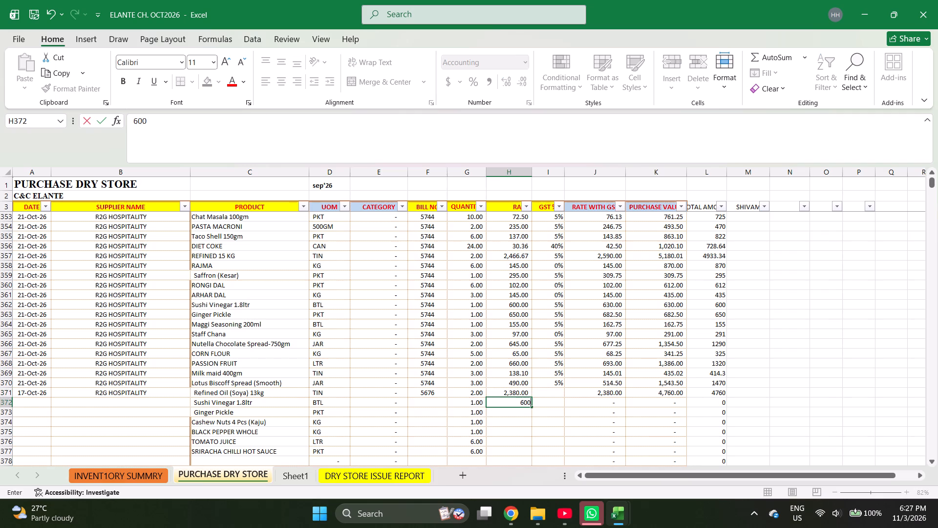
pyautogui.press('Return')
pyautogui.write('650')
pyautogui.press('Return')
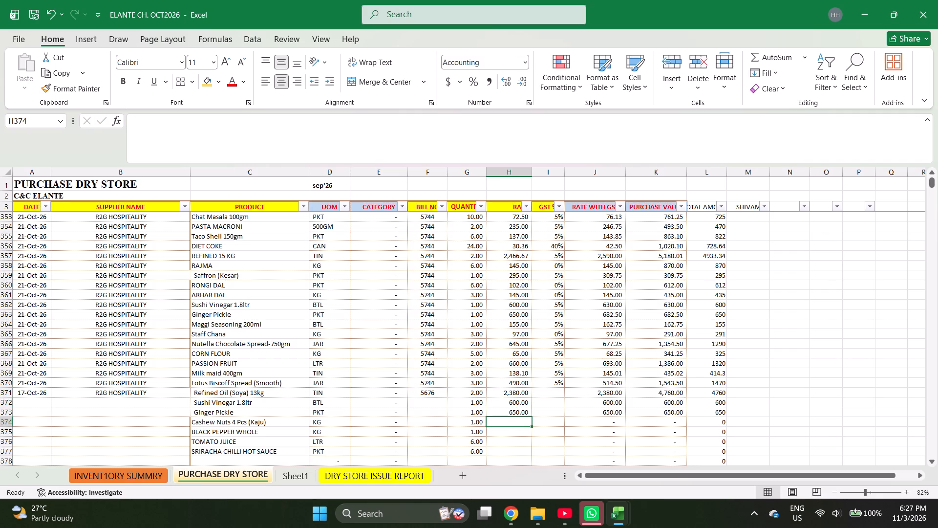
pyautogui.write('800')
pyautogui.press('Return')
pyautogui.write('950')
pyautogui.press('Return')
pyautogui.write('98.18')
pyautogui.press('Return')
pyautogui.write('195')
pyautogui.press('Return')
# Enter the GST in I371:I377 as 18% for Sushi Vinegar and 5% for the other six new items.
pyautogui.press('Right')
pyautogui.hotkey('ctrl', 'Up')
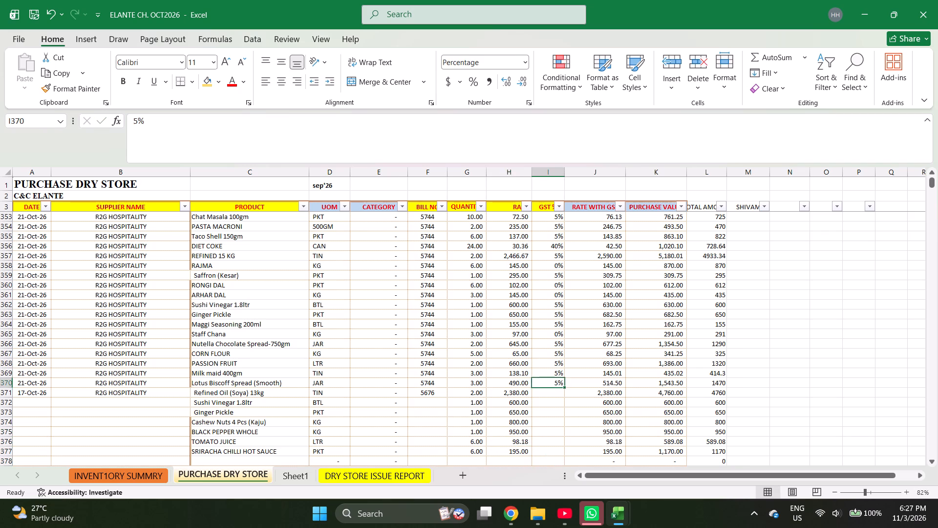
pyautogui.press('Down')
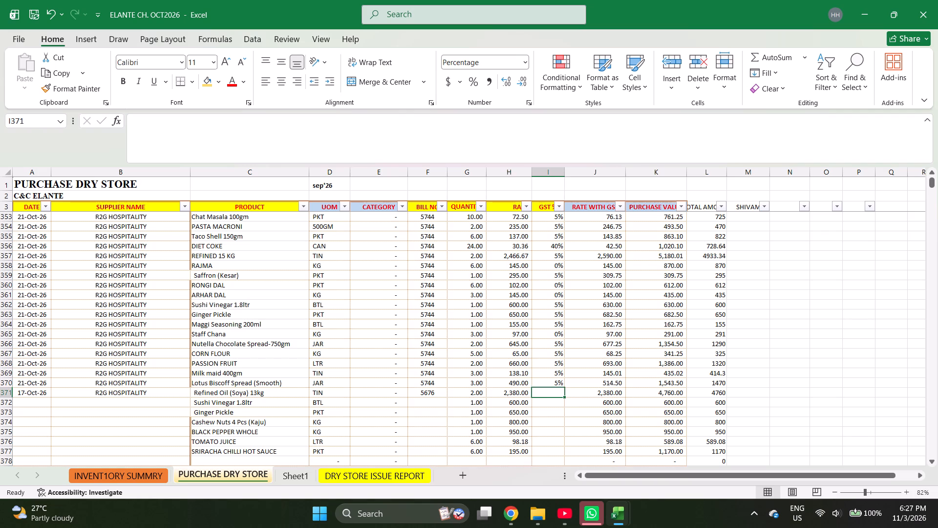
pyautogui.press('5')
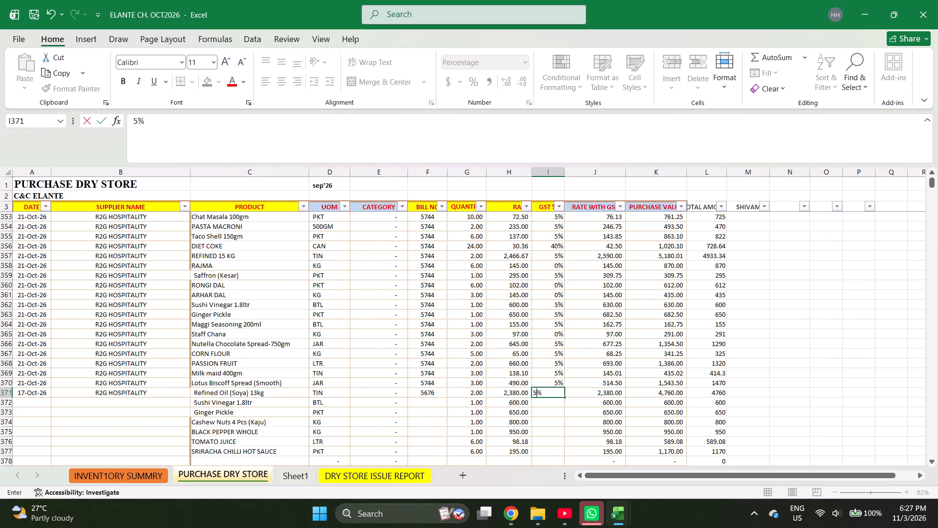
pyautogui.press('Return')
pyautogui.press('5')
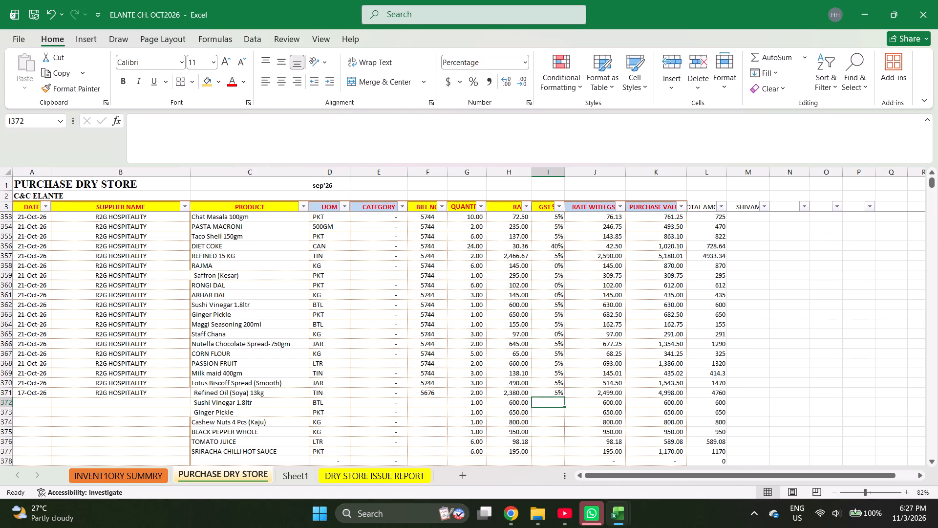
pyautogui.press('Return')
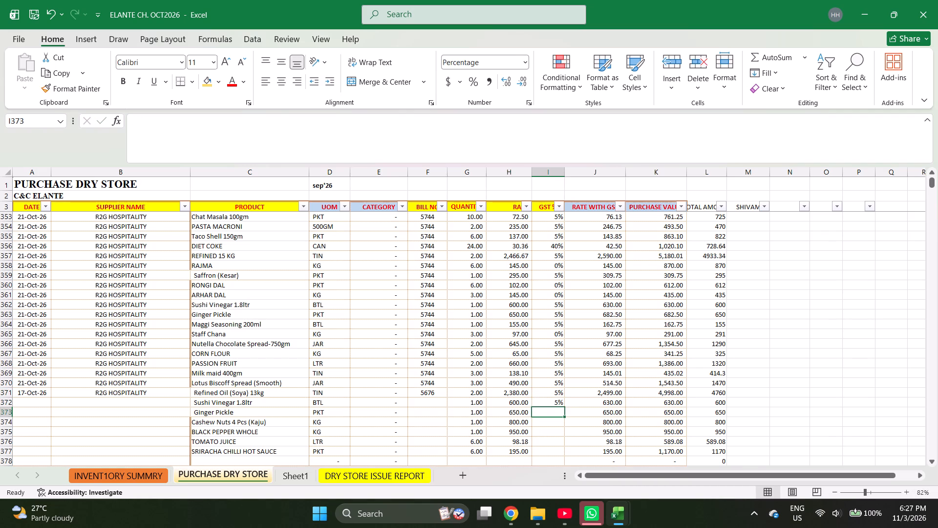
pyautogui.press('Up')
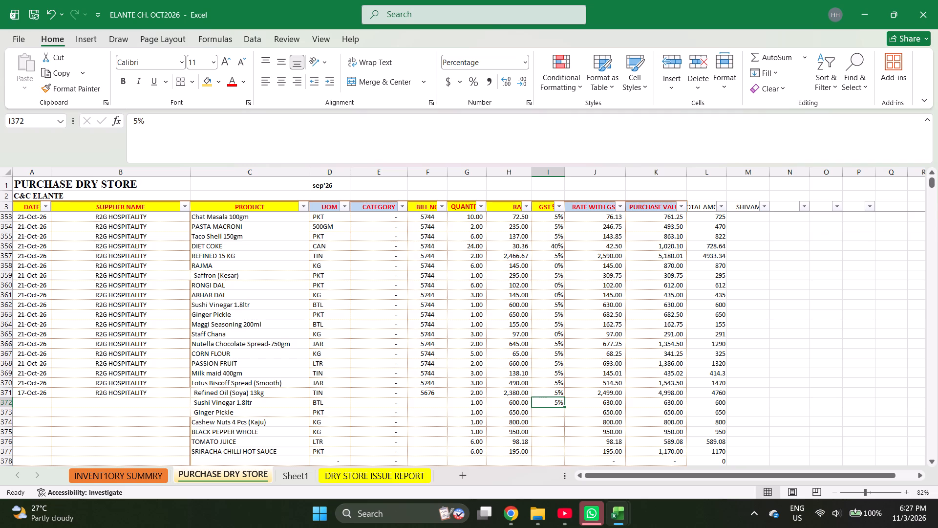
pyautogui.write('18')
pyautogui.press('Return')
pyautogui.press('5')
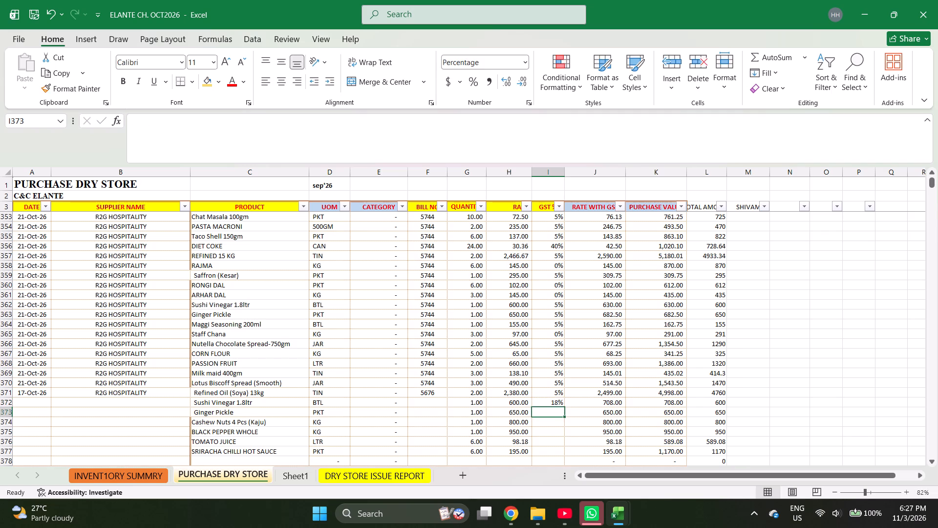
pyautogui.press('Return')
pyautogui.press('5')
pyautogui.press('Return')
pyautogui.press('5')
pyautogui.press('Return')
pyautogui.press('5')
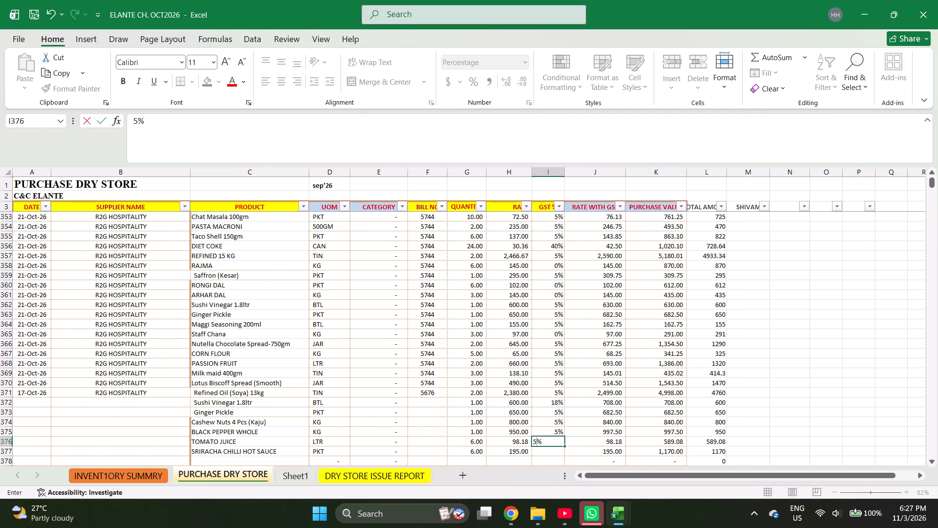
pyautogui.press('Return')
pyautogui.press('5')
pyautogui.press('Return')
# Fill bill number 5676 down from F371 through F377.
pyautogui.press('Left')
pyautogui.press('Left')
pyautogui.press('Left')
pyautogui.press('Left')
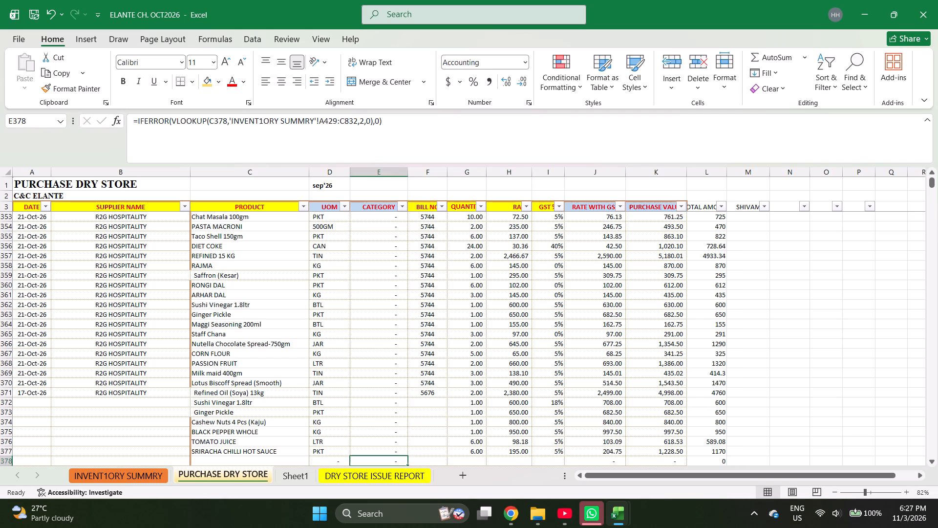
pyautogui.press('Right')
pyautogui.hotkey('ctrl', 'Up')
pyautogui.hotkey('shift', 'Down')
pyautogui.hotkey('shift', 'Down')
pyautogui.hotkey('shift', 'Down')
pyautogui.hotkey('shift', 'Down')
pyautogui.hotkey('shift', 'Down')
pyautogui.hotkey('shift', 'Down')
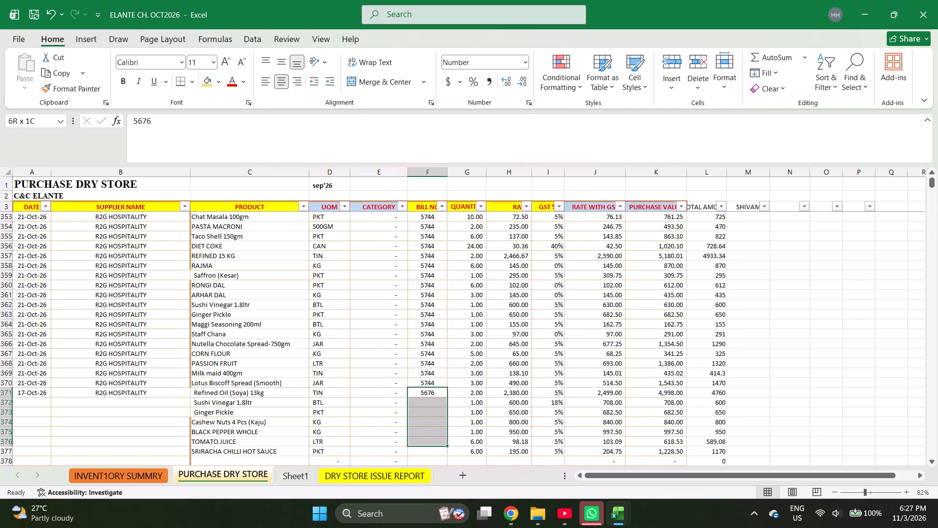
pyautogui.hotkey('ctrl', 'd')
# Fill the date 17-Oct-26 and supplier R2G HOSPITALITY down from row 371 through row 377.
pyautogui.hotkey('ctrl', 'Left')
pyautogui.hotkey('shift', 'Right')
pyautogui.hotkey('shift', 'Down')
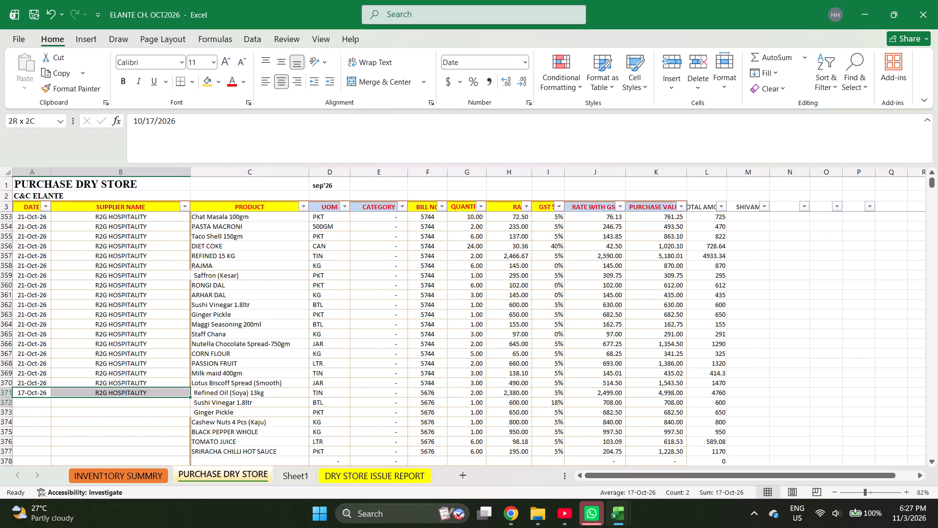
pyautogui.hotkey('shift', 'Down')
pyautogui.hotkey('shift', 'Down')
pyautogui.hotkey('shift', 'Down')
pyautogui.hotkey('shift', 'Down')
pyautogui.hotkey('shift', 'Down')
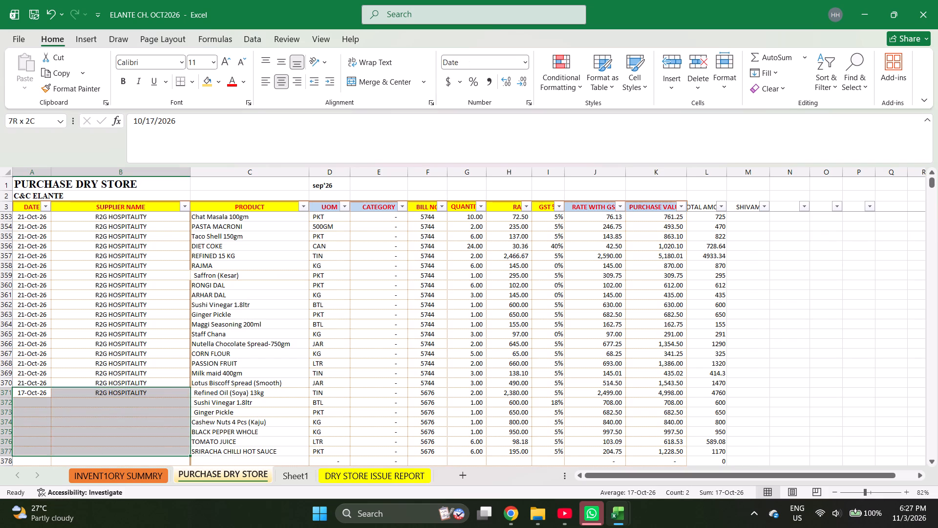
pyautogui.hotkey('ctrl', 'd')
# Select the total amounts in L371:L377 to check the sum of bill 5676.
pyautogui.hotkey('ctrl', 'Right')
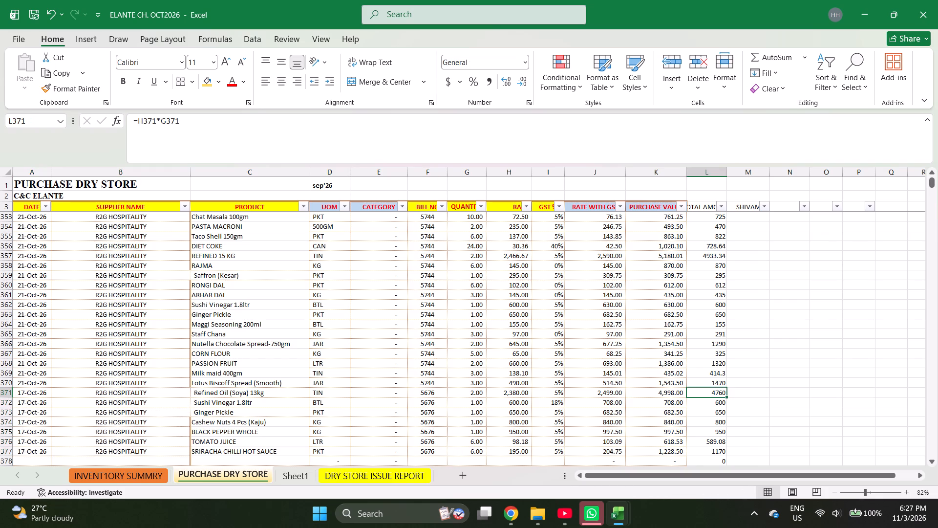
pyautogui.hotkey('shift', 'Down')
pyautogui.hotkey('shift', 'Down')
pyautogui.hotkey('shift', 'Down')
pyautogui.hotkey('shift', 'Down')
pyautogui.hotkey('shift', 'Down')
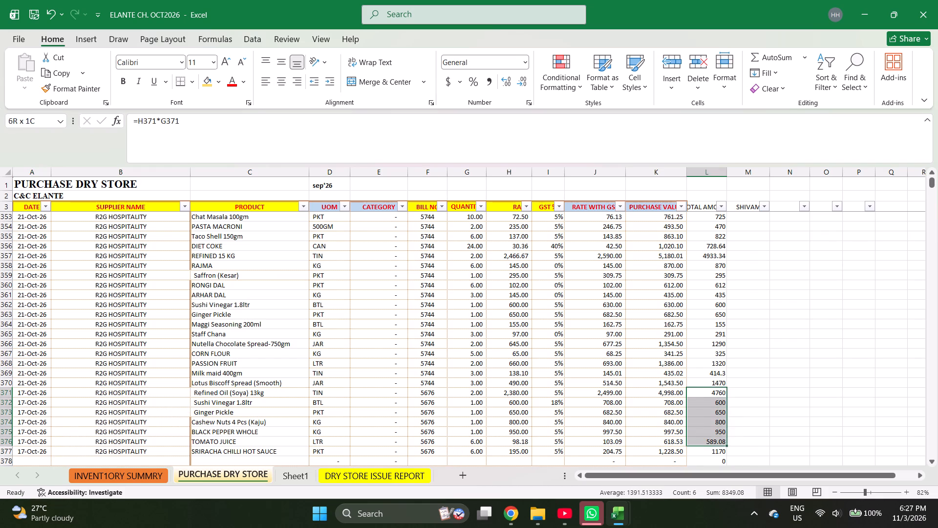
pyautogui.hotkey('shift', 'Down')
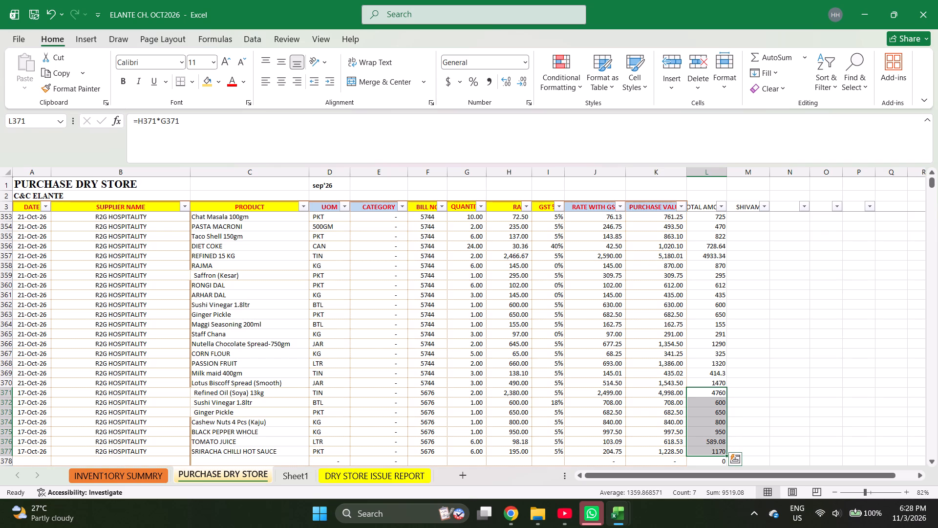
# Clear the bill numbers in F371:F377.
pyautogui.click(434, 401)
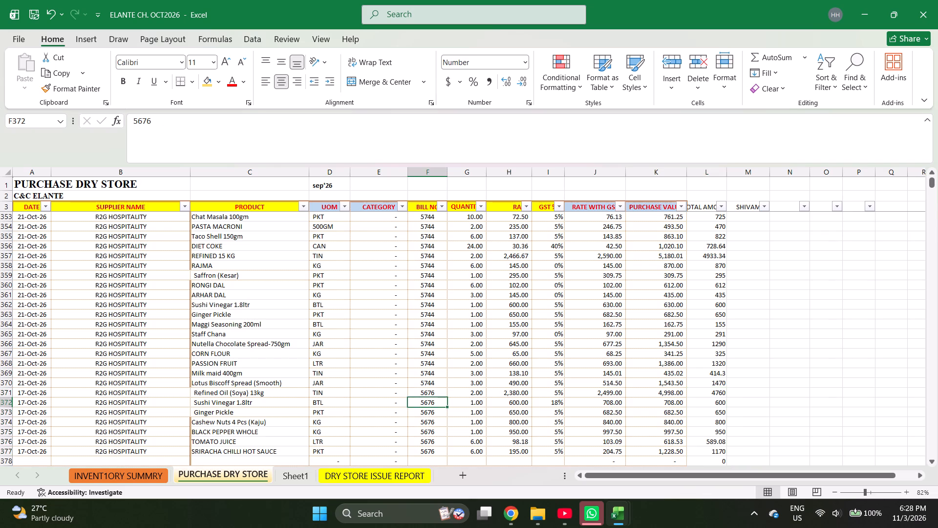
pyautogui.click(439, 392)
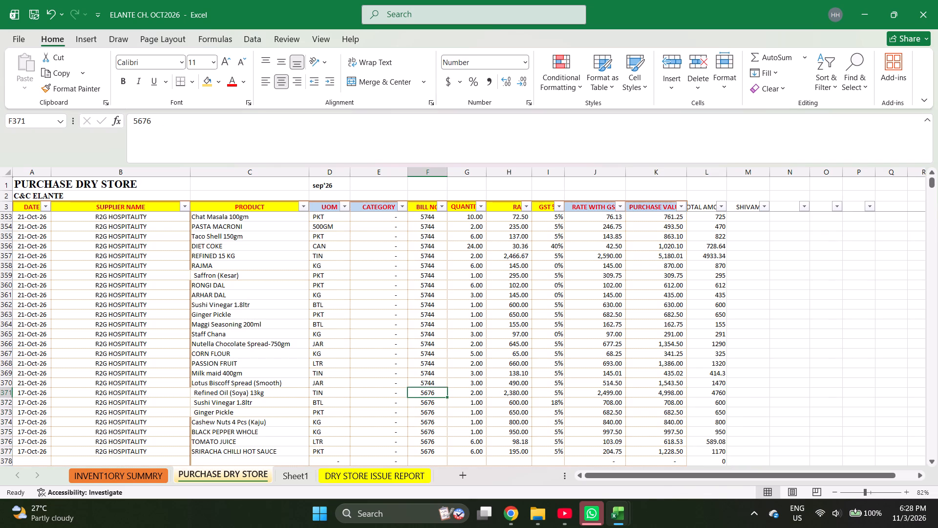
pyautogui.hotkey('ctrl', 'shift', 'Down')
pyautogui.press('Delete')
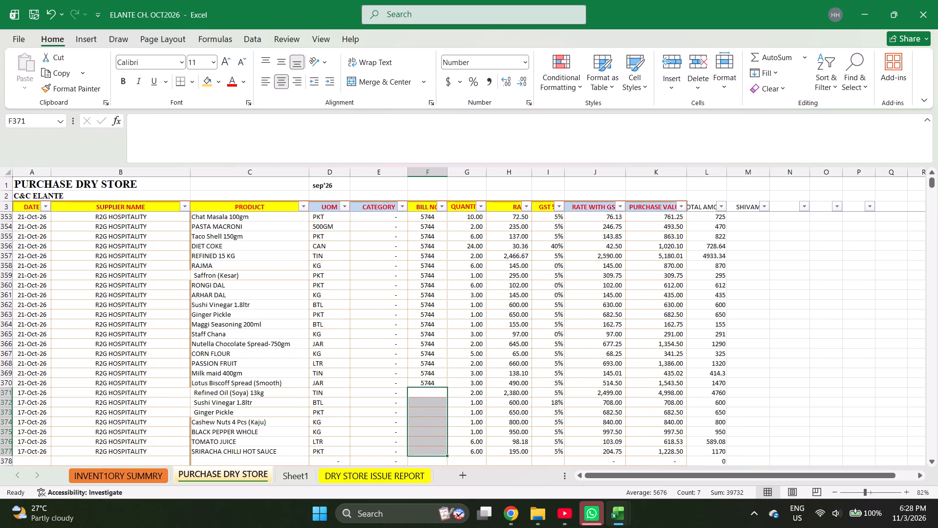
# Search the BILL NO filter for 5676 to check for an existing entry, leaving the filter unapplied.
pyautogui.moveTo(433, 248); pyautogui.dragTo(433, 233)
pyautogui.click(433, 233)
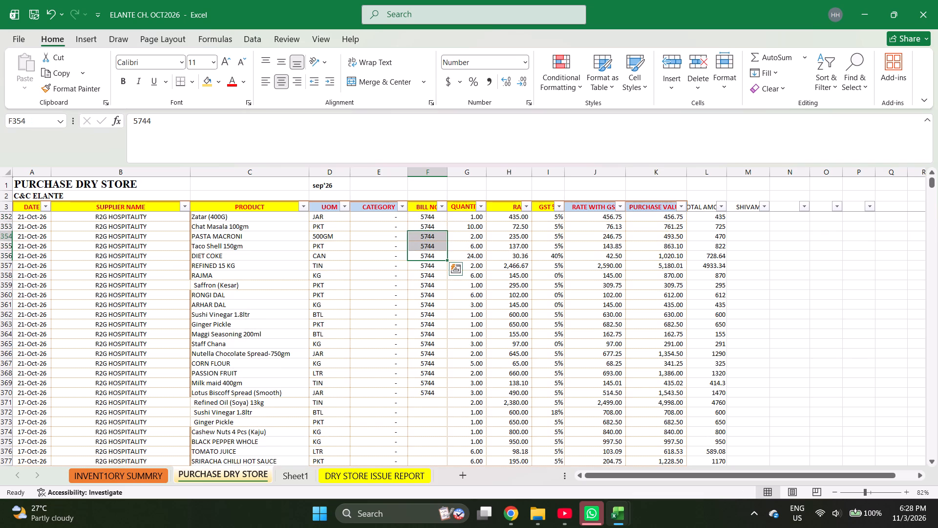
pyautogui.click(442, 207)
pyautogui.write('E5676')
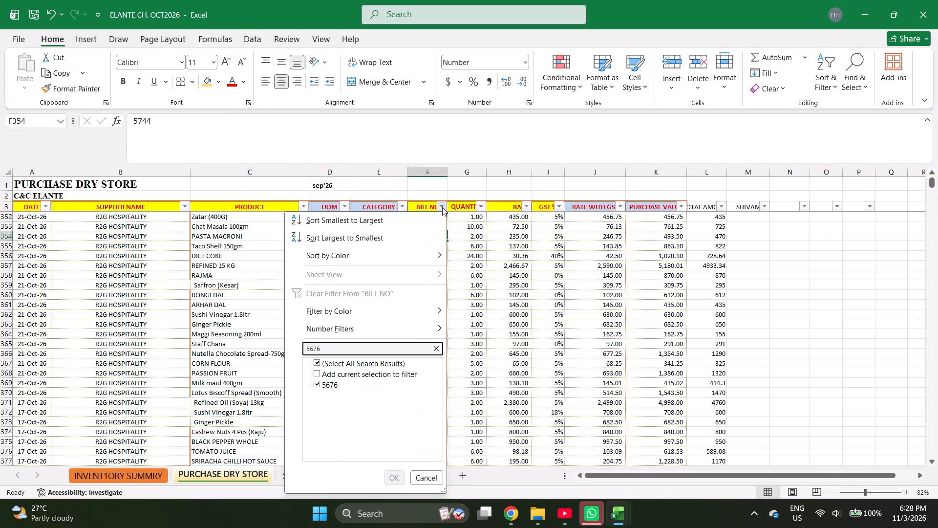
pyautogui.press('Escape')
pyautogui.press('Escape')
# Clear the dates, supplier names and products of the seven new rows in A371:C377.
pyautogui.press('Down')
pyautogui.press('Down')
pyautogui.press('Down')
pyautogui.press('Down')
pyautogui.press('Down')
pyautogui.press('Down')
pyautogui.press('Down')
pyautogui.press('Down')
pyautogui.press('Down')
pyautogui.press('Down')
pyautogui.press('Down')
pyautogui.press('Down')
pyautogui.press('Down')
pyautogui.press('Down')
pyautogui.press('Down')
pyautogui.press('Down')
pyautogui.press('Down')
pyautogui.press('Down')
pyautogui.press('Down')
pyautogui.press('Down')
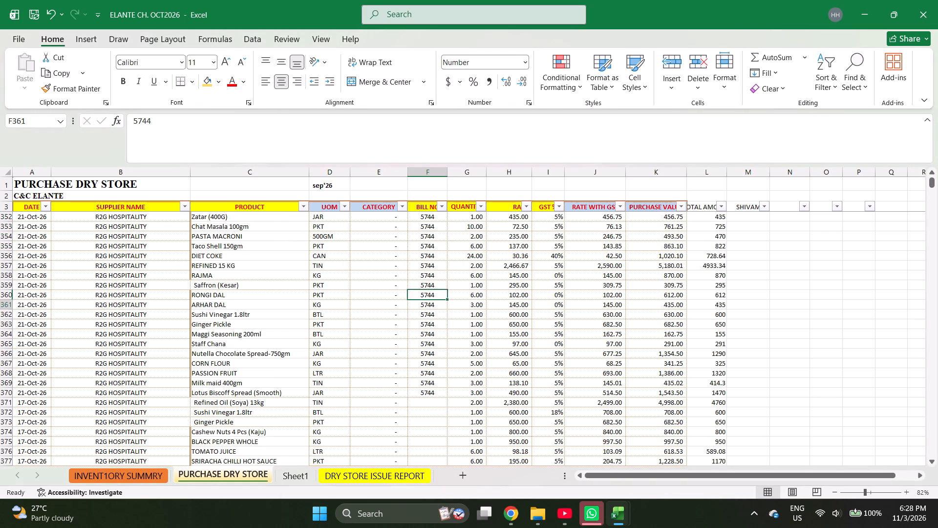
pyautogui.hotkey('ctrl', 'Left')
pyautogui.press('Up')
pyautogui.press('Up')
pyautogui.press('Up')
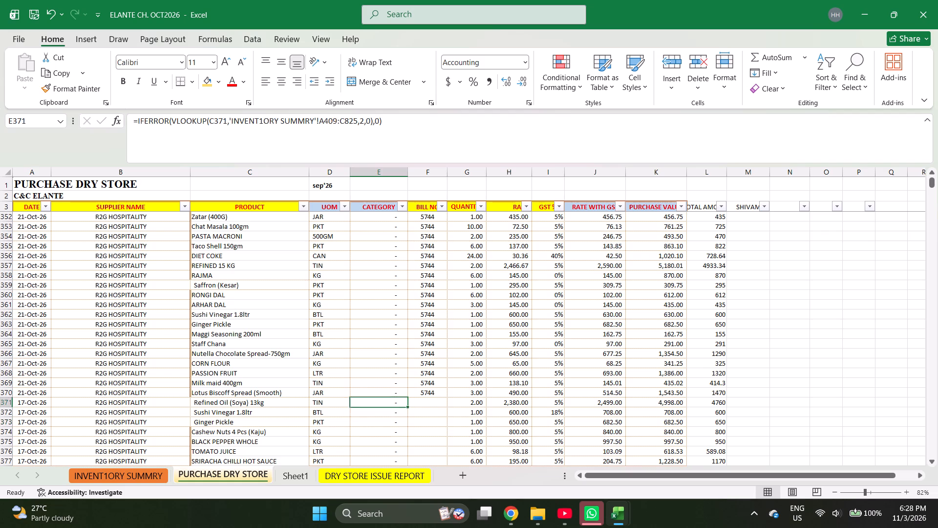
pyautogui.hotkey('ctrl', 'Left')
pyautogui.hotkey('shift', 'Right')
pyautogui.hotkey('shift', 'Right')
pyautogui.hotkey('shift', 'Down')
pyautogui.hotkey('shift', 'Down')
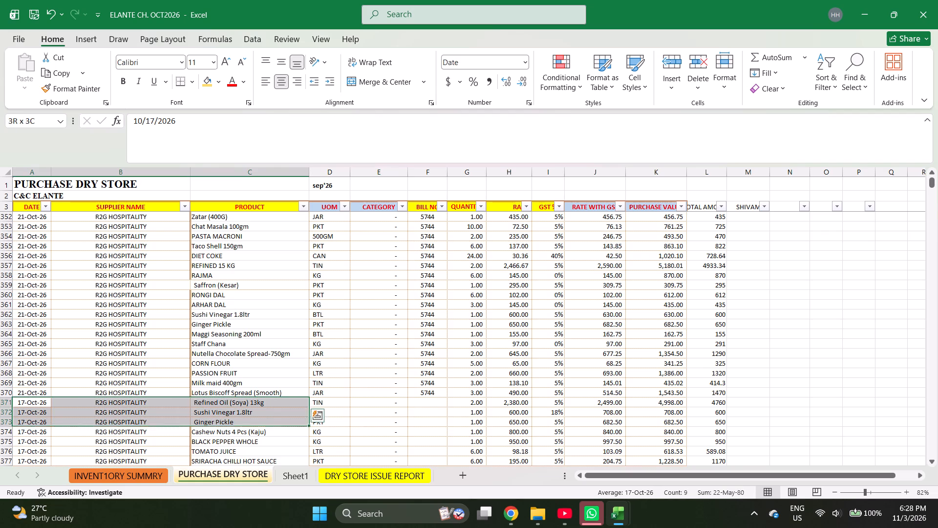
pyautogui.hotkey('ctrl', 'shift', 'Down')
pyautogui.press('Delete')
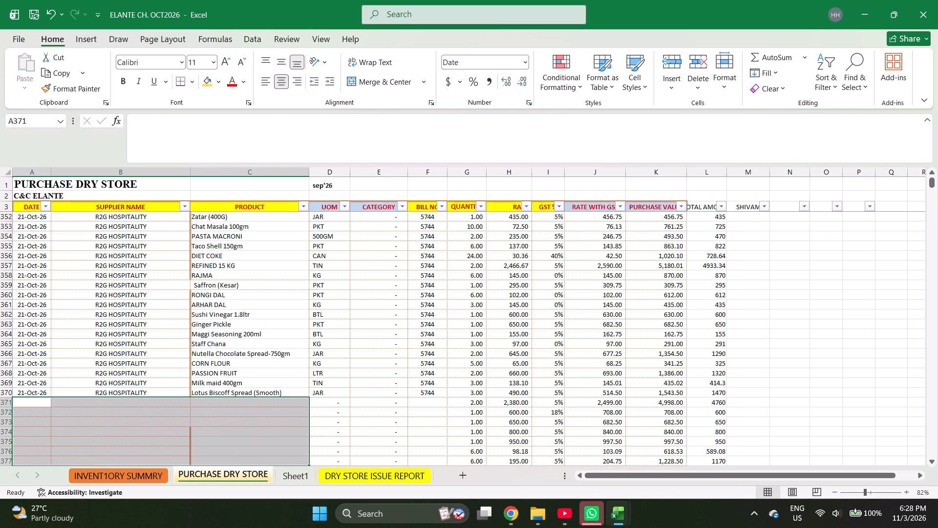
# Clear the quantities and rates in G371:H377.
pyautogui.press('Right')
pyautogui.press('Right')
pyautogui.press('Right')
pyautogui.press('Right')
pyautogui.press('Right')
pyautogui.press('Right')
pyautogui.hotkey('shift', 'Right')
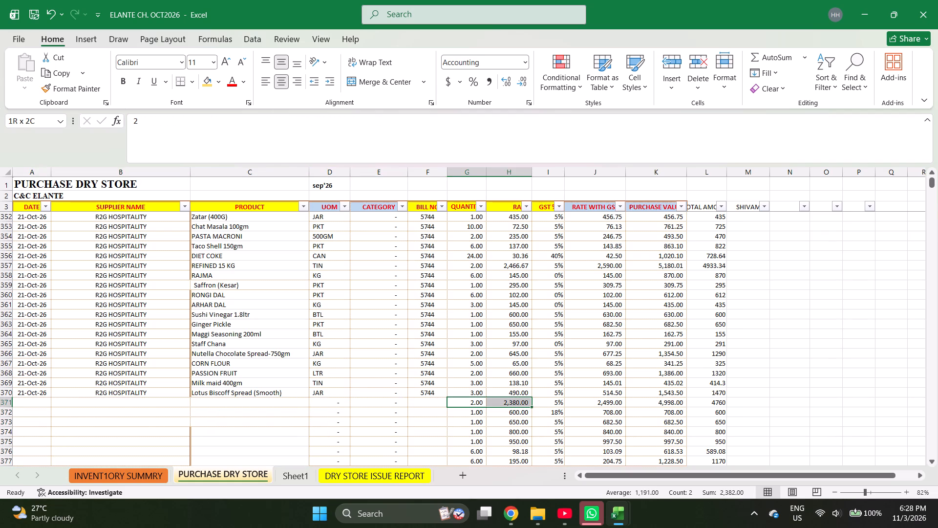
pyautogui.hotkey('shift', 'Down')
pyautogui.hotkey('ctrl', 'shift', 'Down')
pyautogui.press('Delete')
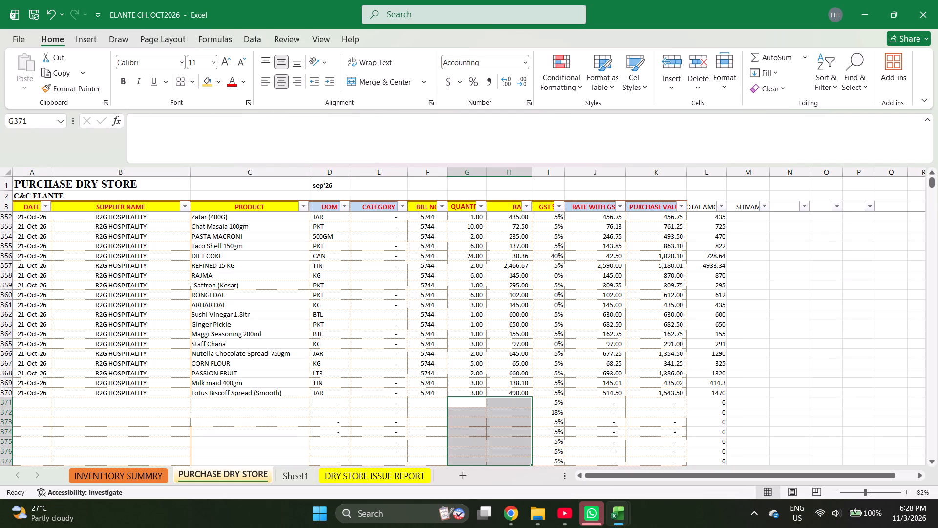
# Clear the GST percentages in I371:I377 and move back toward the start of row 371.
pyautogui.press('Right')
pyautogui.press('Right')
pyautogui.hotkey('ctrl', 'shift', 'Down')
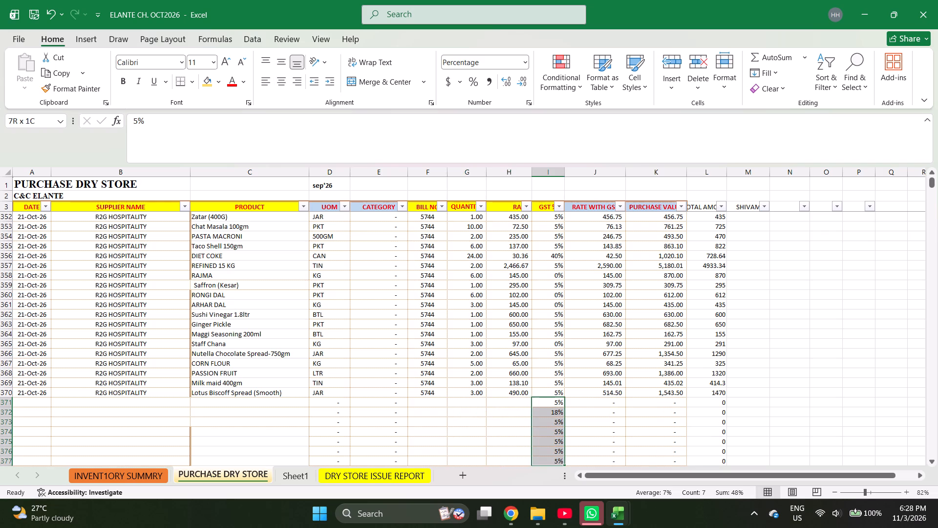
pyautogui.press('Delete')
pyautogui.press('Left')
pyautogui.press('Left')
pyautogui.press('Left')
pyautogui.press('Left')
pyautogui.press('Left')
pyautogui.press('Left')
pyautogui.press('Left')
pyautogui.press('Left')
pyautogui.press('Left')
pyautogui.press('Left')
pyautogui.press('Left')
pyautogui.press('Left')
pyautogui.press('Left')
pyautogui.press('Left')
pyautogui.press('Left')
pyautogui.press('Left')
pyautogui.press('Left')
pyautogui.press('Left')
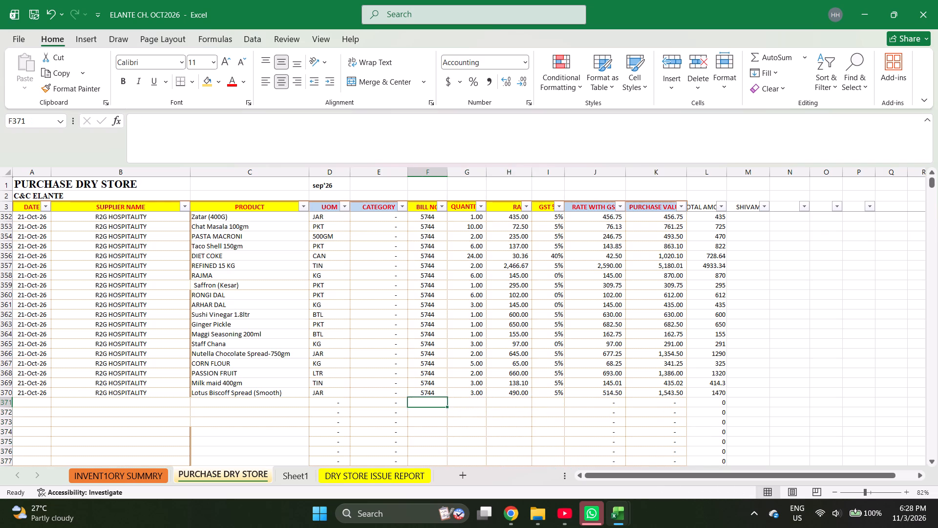
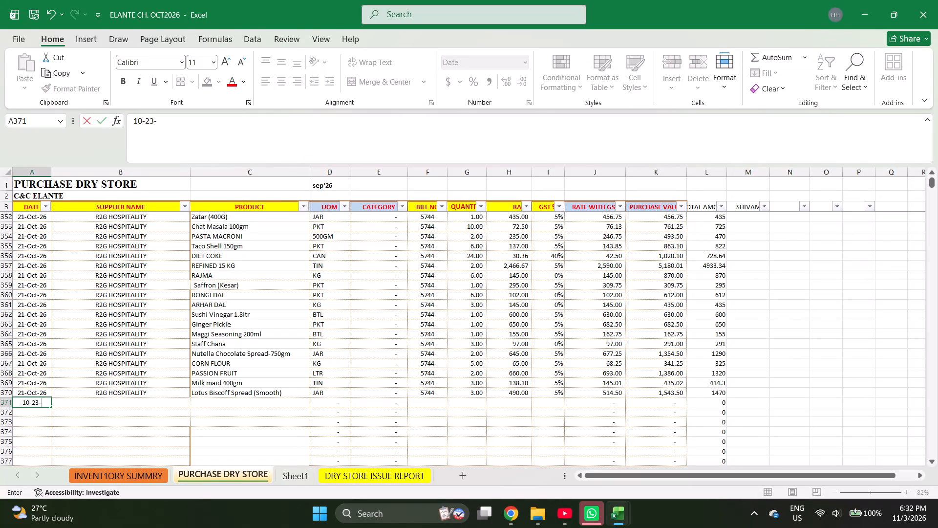
# Enter 23-Oct-26 as the date in A371 and move to the supplier name cell of that row.
pyautogui.press('Right')
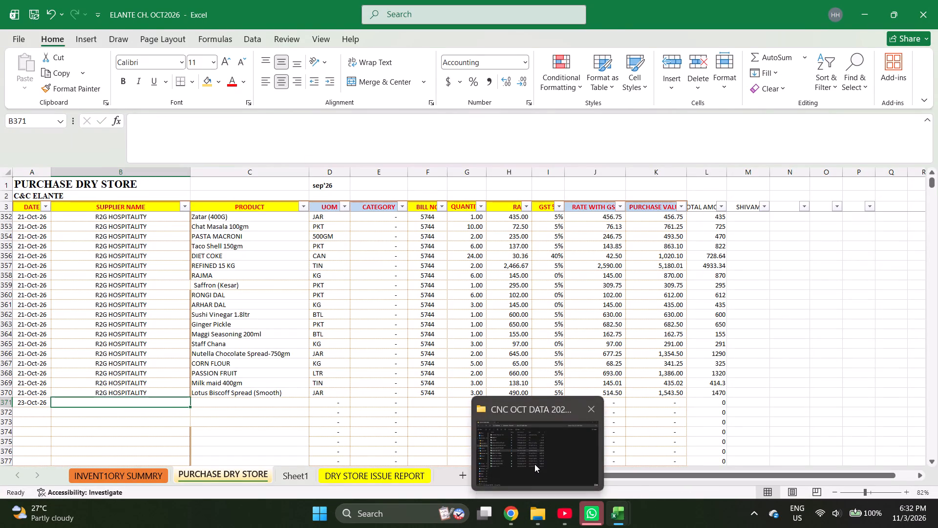
# Switch to the CNC OCT DATA 2026 folder window in File Explorer.
pyautogui.click(534, 464)
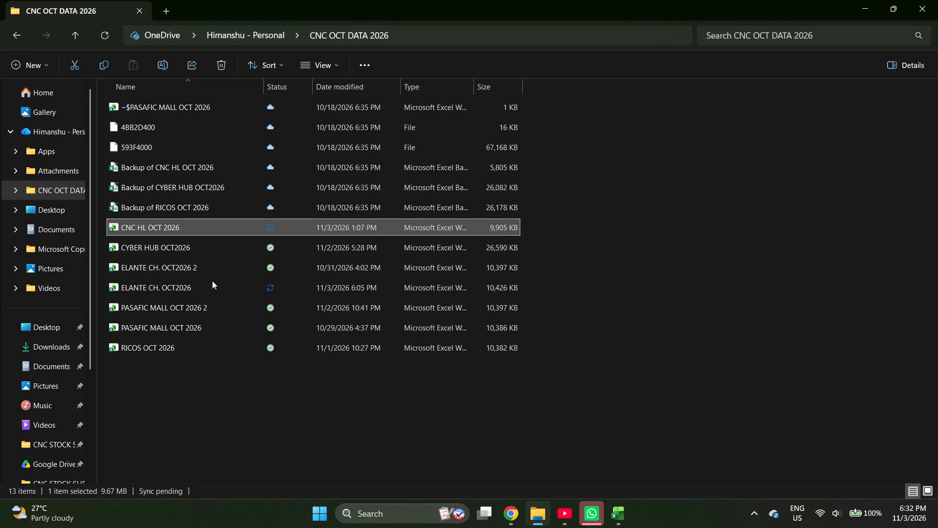
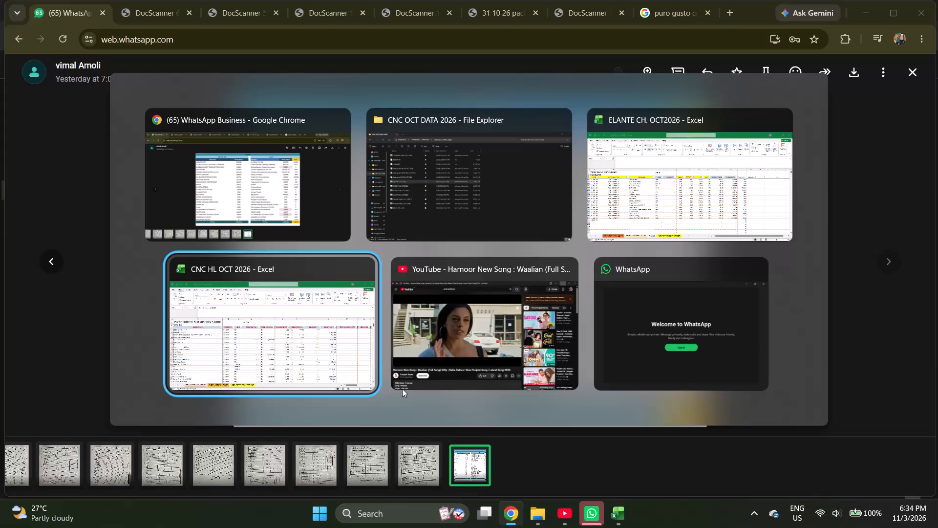
# Return to the ELANTE CH. OCT2026 workbook and enter the supplier name beginning "sharma trading" in B371 of the PURCHASE DRY STORE sheet.
pyautogui.hotkey('alt', 'Right')
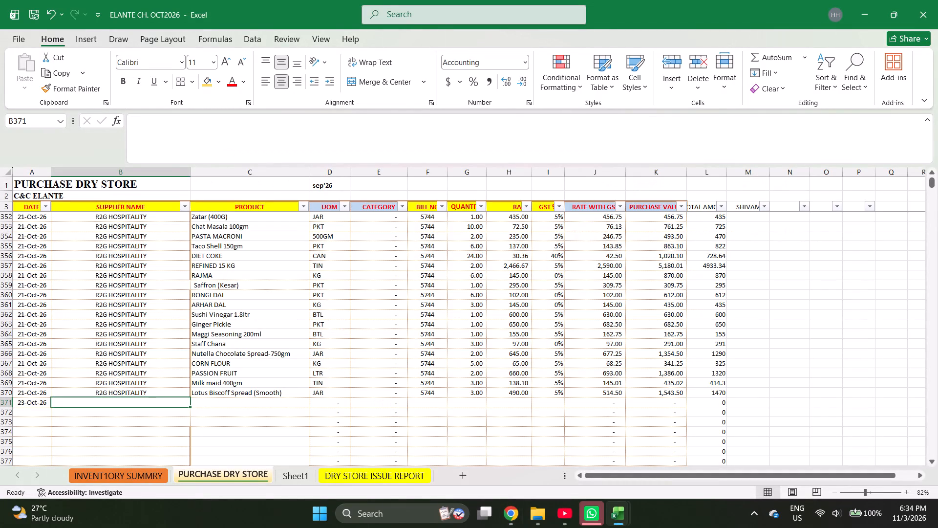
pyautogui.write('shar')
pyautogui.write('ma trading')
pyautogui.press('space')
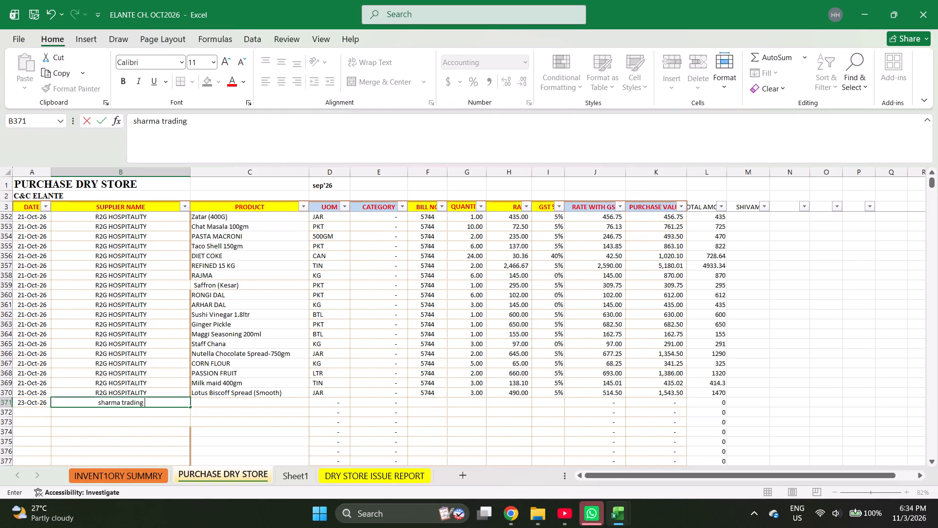
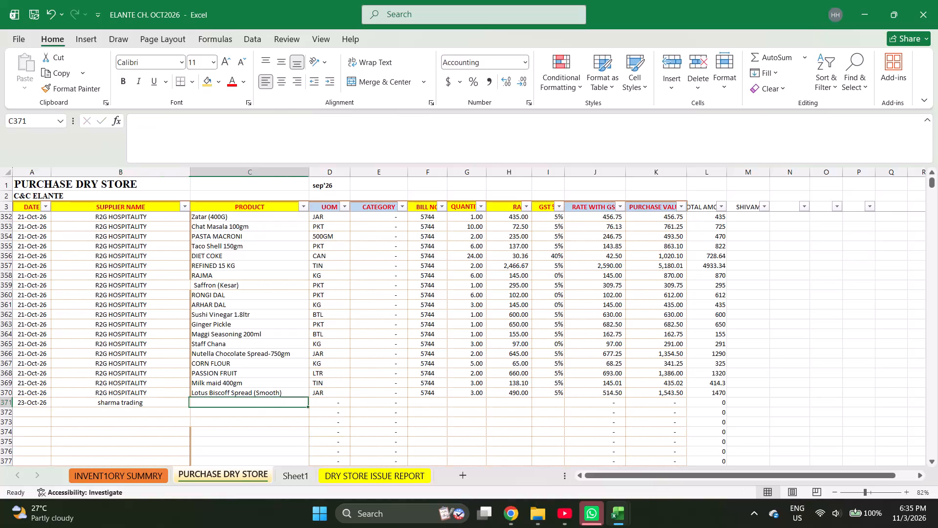
# Enter pasta penne as the product in C371.
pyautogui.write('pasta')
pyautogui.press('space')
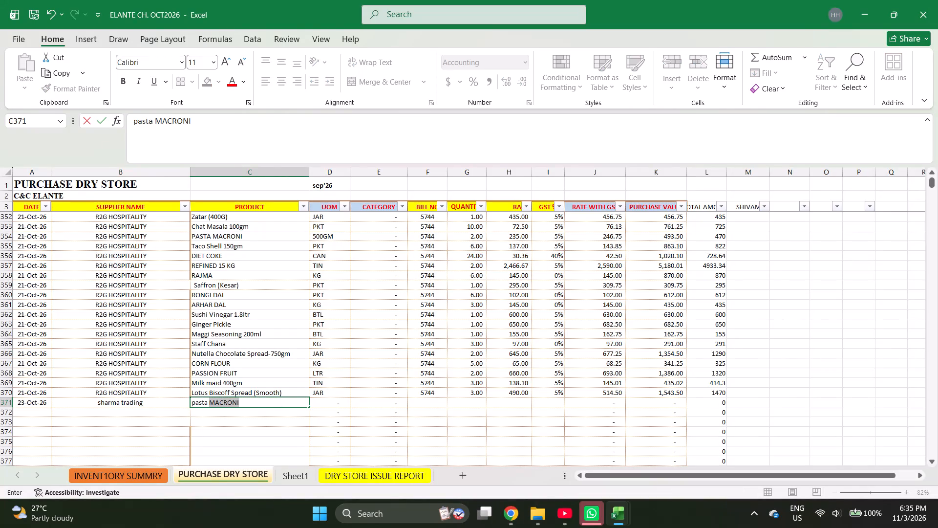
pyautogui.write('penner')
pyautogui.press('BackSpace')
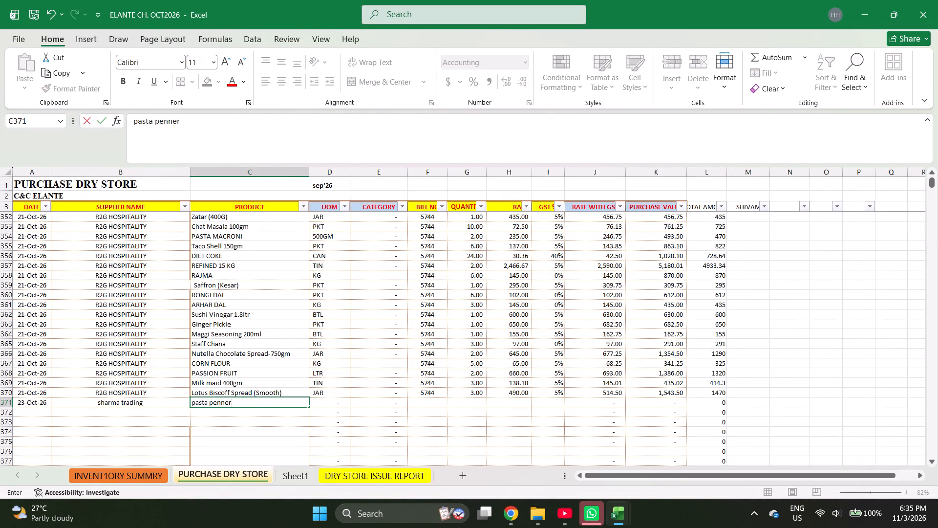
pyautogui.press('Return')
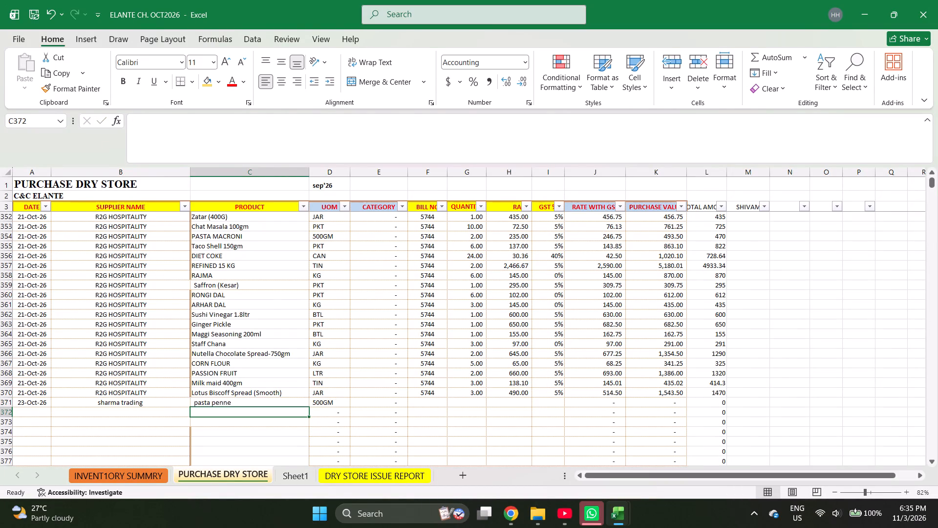
# Find Pasta Spaghetti in the INVENT1ORY SUMMRY sheet and copy it into C372 of PURCHASE DRY STORE as the product.
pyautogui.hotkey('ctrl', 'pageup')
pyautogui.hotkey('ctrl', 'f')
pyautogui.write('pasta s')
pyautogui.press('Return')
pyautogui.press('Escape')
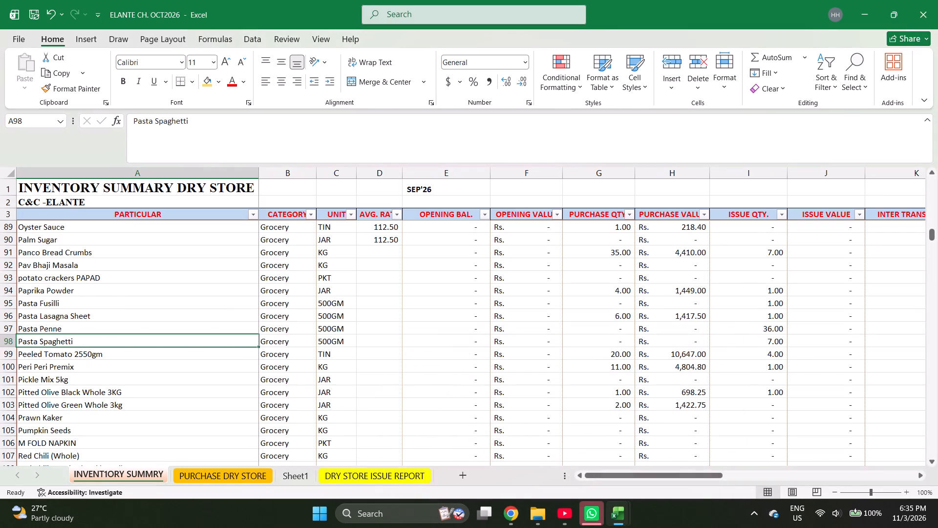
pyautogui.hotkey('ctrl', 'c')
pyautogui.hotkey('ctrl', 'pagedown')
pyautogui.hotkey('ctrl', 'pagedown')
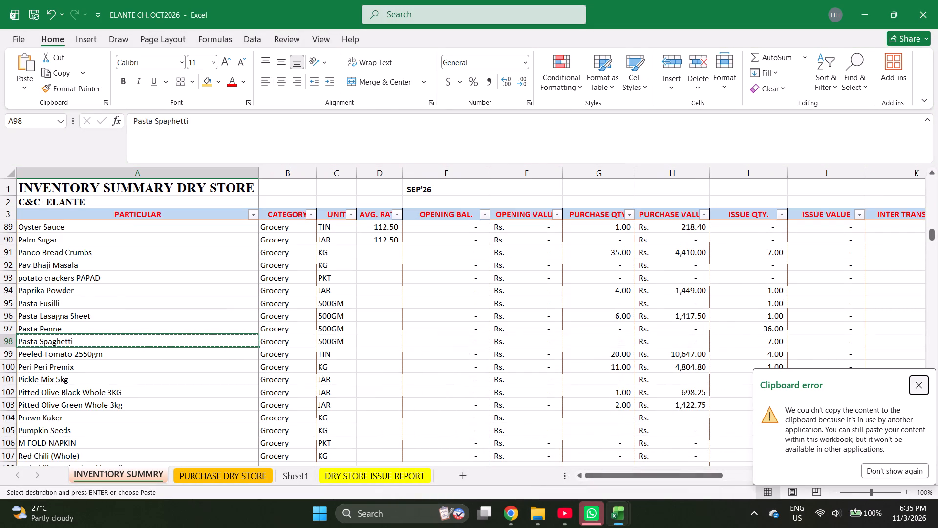
pyautogui.click(914, 389)
pyautogui.hotkey('ctrl', 'pagedown')
pyautogui.press('Return')
pyautogui.press('Return')
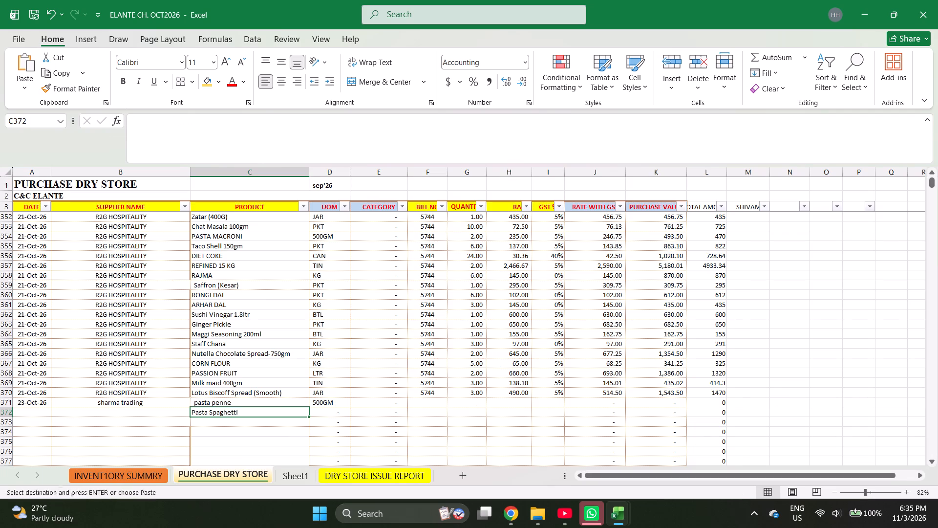
# Enter bill number 2335 for both pasta rows in F371 and F372.
pyautogui.press('Up')
pyautogui.press('Right')
pyautogui.press('Right')
pyautogui.press('Right')
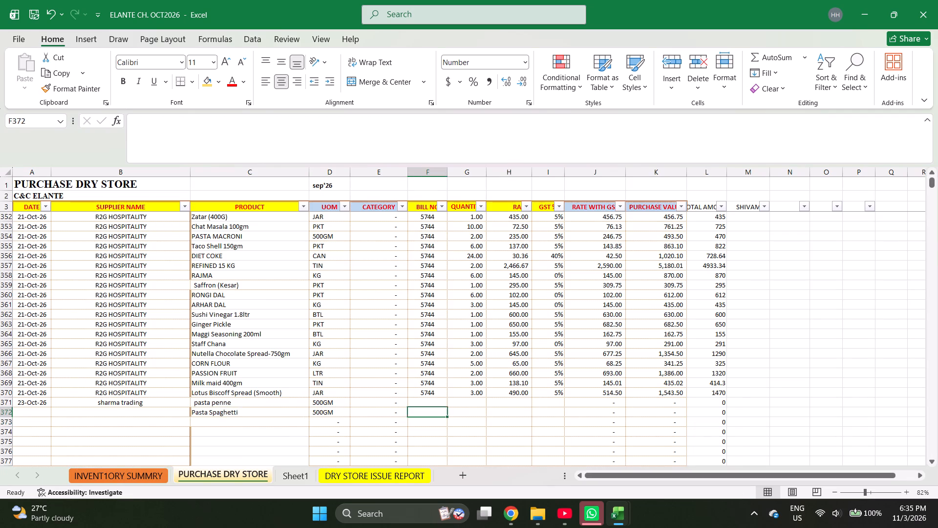
pyautogui.press('Up')
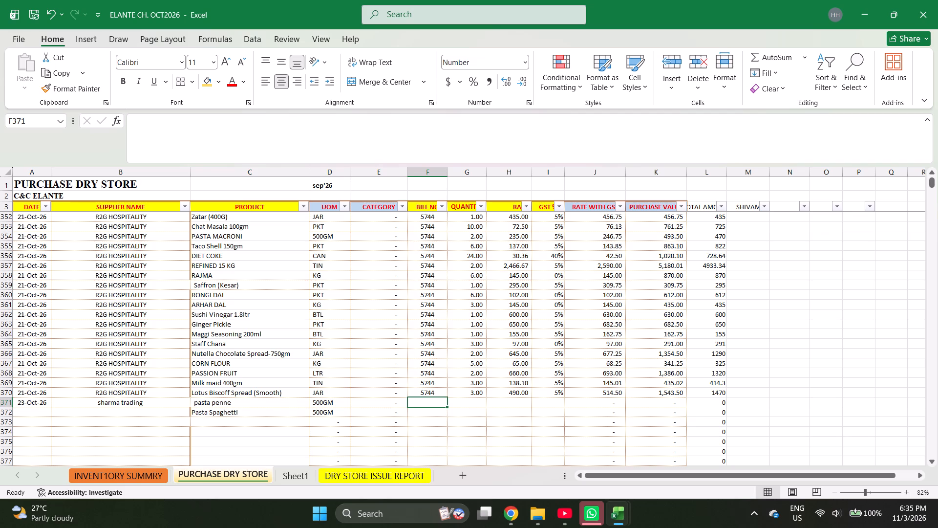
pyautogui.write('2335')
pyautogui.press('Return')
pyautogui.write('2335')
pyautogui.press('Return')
# Enter the quantities 48 for pasta penne in G371 and 24 for Pasta Spaghetti in G372.
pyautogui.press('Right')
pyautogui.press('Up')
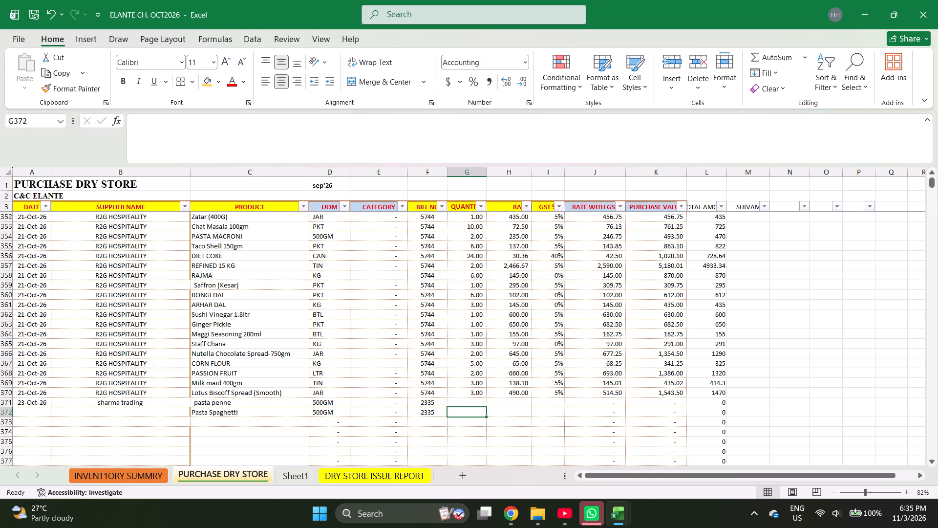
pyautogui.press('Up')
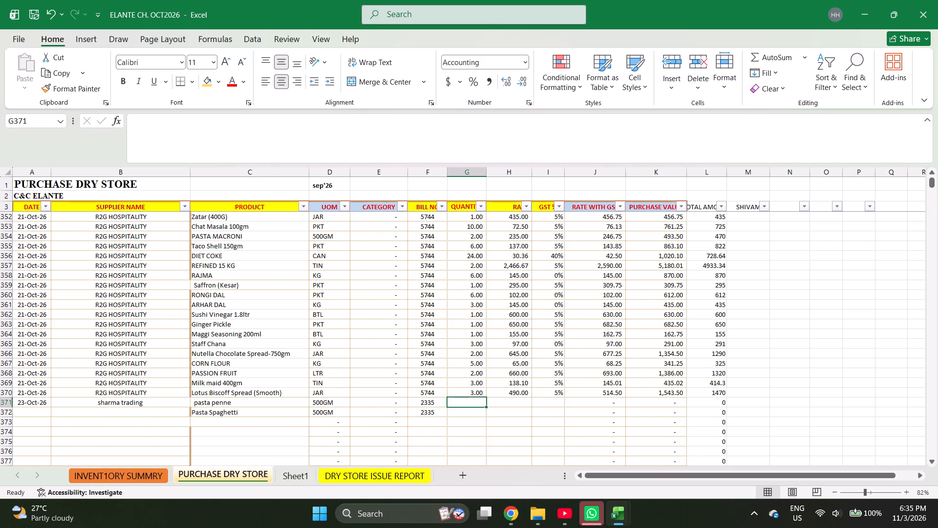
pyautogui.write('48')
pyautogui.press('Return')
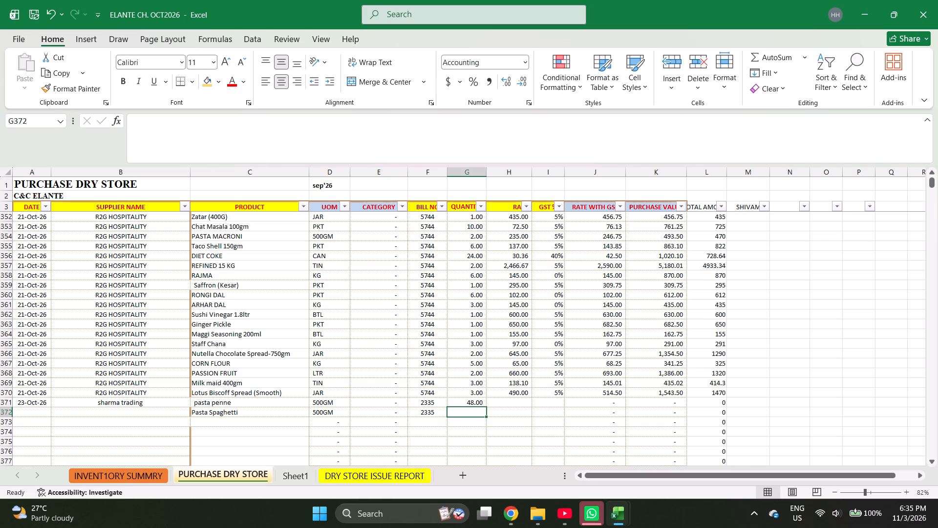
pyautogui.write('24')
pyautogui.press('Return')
# Enter the rates =1205.40/24 for pasta penne in H371 and 57.14 for Pasta Spaghetti in H372.
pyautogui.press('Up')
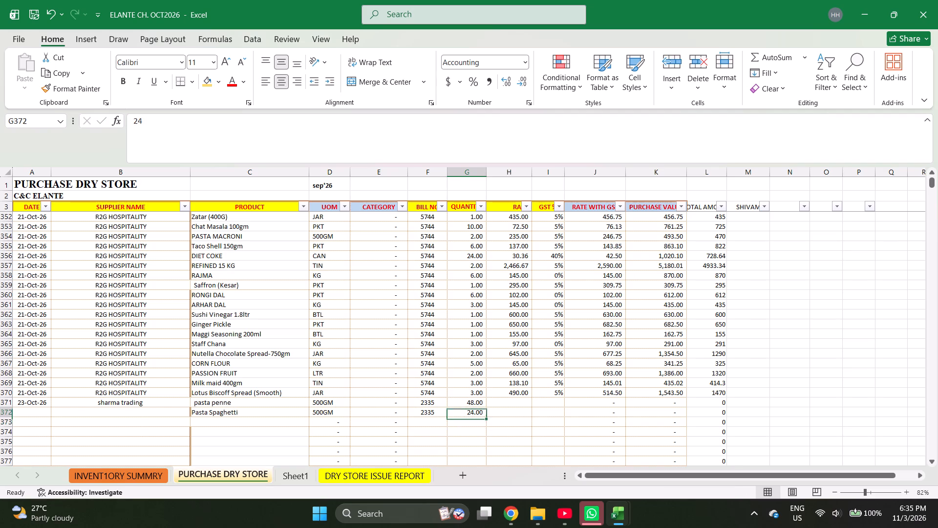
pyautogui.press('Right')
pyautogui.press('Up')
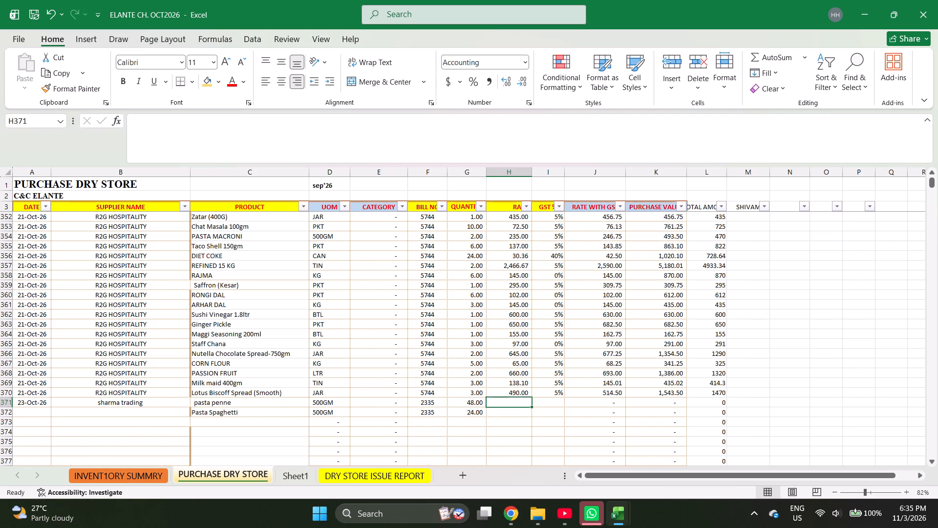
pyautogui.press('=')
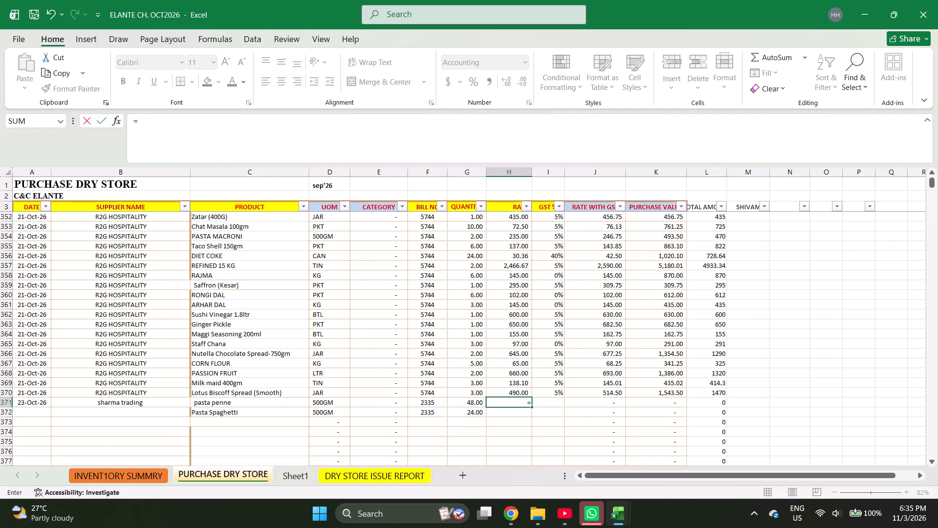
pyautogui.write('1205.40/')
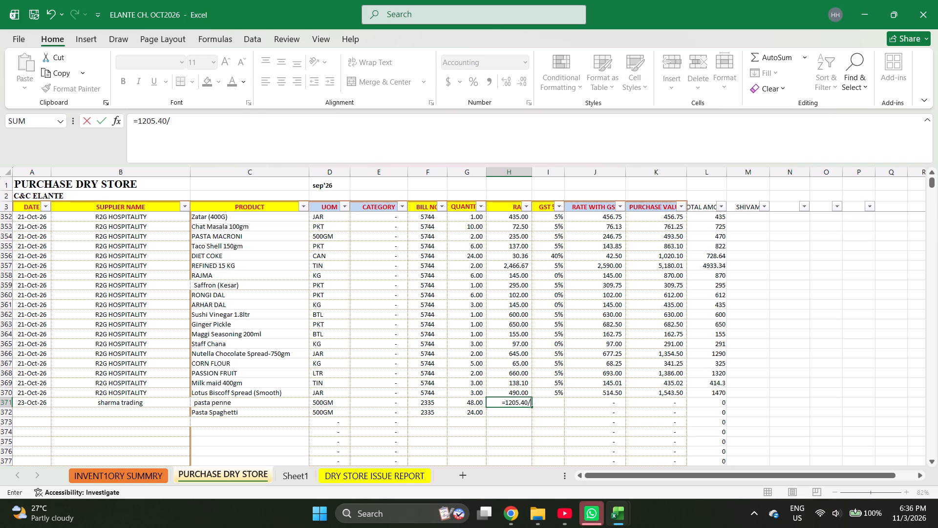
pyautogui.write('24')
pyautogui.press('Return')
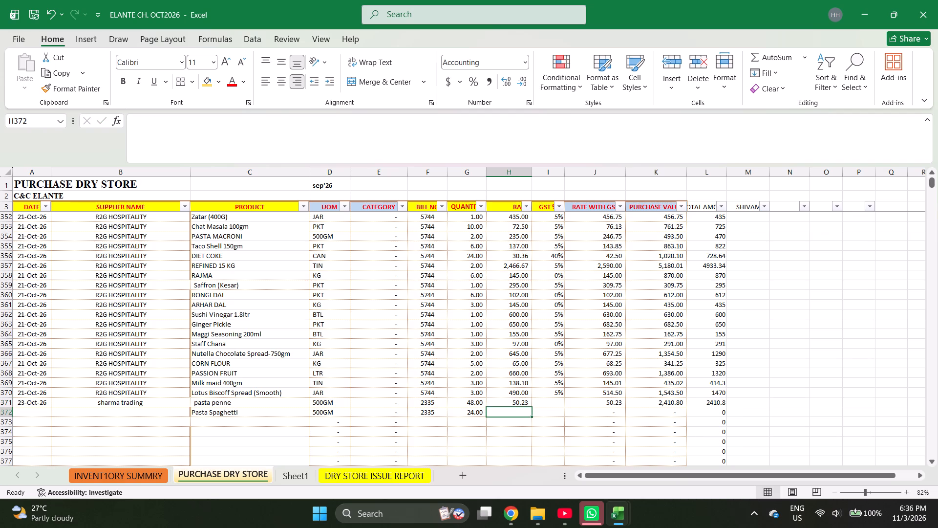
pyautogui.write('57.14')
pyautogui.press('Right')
# Set the GST to 5% for both bill 2335 rows in I371 and I372.
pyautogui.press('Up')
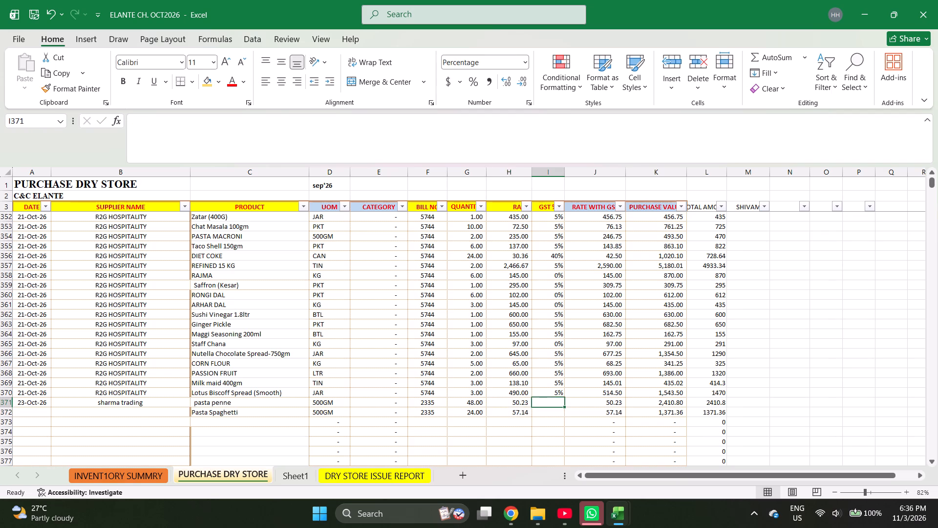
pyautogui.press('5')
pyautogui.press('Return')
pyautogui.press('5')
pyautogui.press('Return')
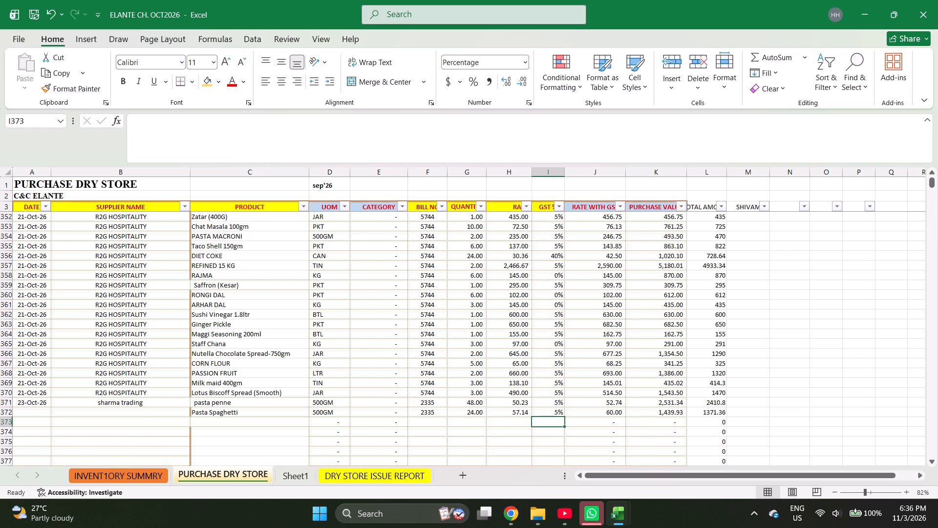
# Check the combined purchase value of the two bill 2335 rows, K371:K372.
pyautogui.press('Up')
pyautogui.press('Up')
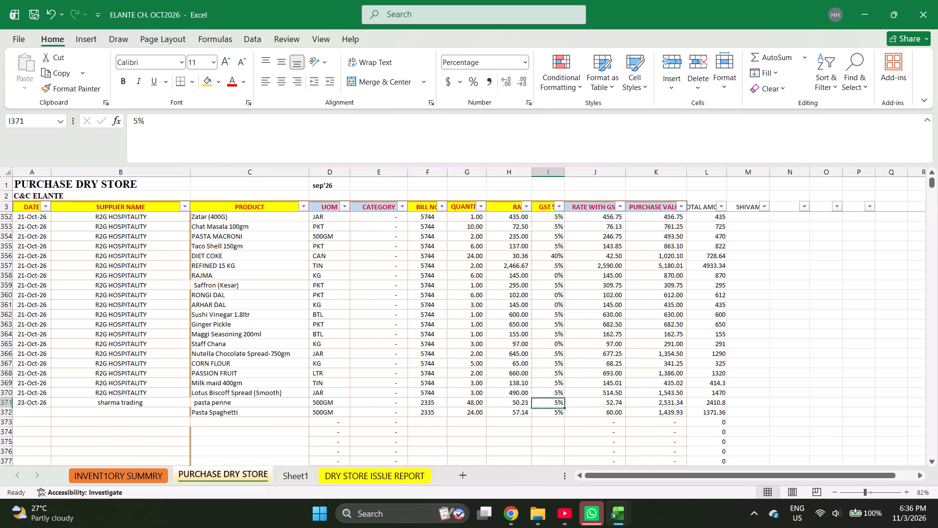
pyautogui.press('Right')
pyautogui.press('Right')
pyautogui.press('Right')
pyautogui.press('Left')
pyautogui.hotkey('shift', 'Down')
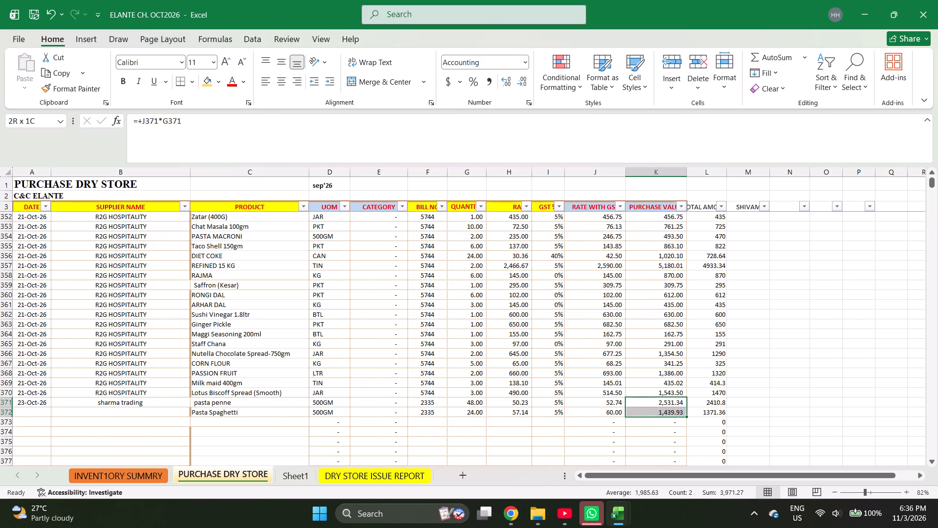
# Fill the date and supplier name from row 371 down through row 373.
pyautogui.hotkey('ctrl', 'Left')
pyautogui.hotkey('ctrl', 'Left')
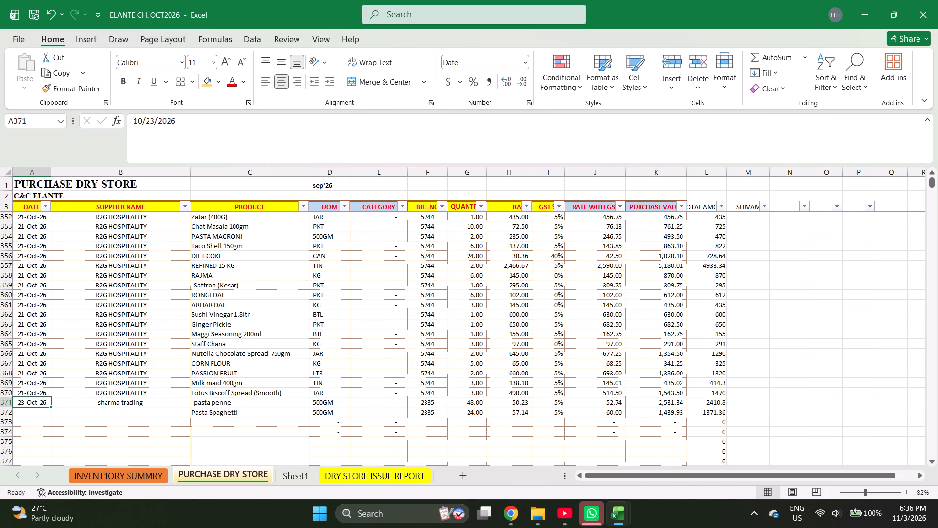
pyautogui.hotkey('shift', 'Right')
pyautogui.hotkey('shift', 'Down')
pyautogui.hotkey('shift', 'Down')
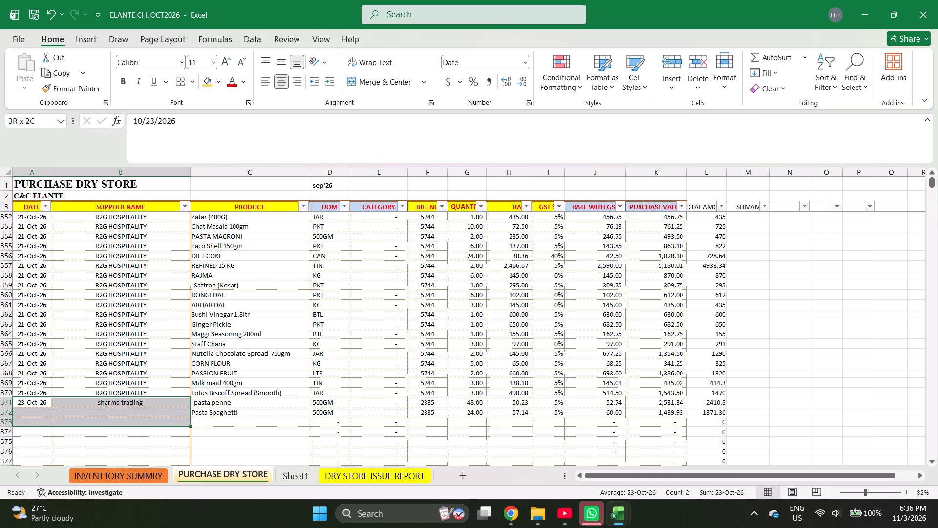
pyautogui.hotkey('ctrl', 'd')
# In row 373, change the date to 9-Oct-26 and enter product pasta penne and bill number 2194.
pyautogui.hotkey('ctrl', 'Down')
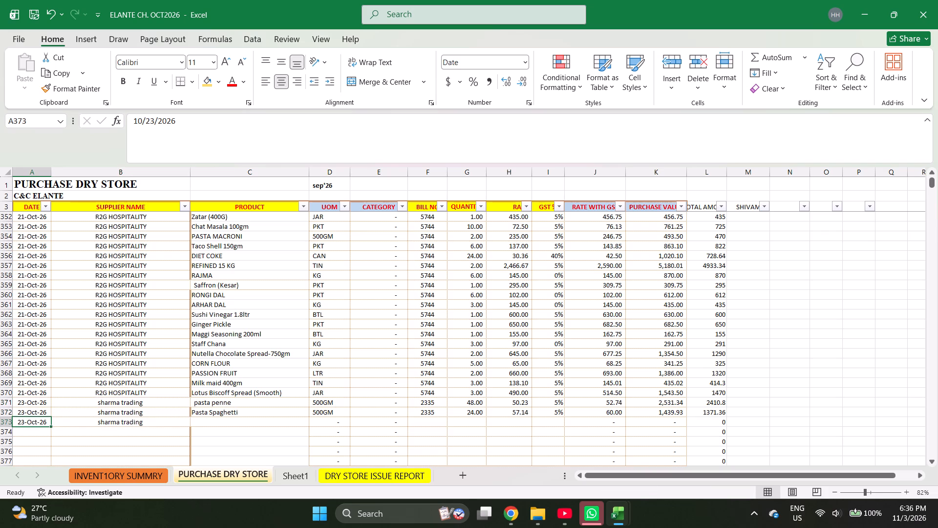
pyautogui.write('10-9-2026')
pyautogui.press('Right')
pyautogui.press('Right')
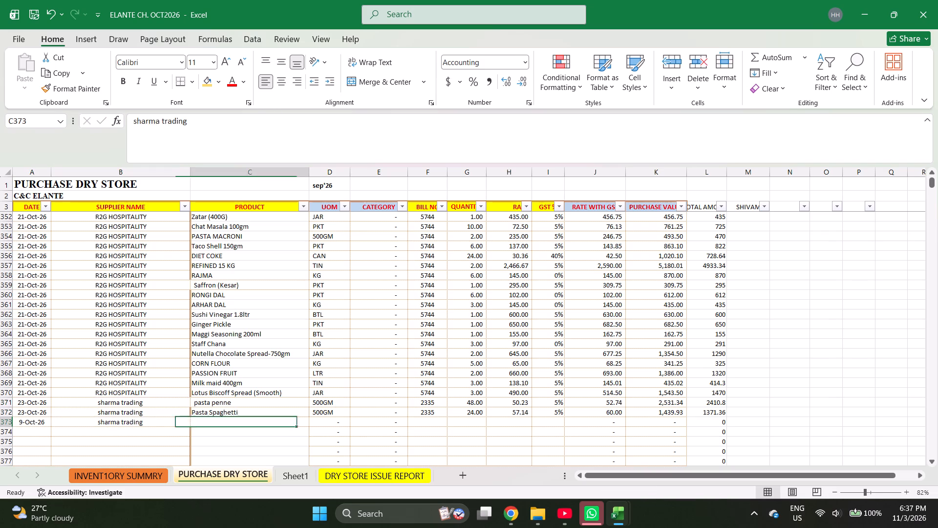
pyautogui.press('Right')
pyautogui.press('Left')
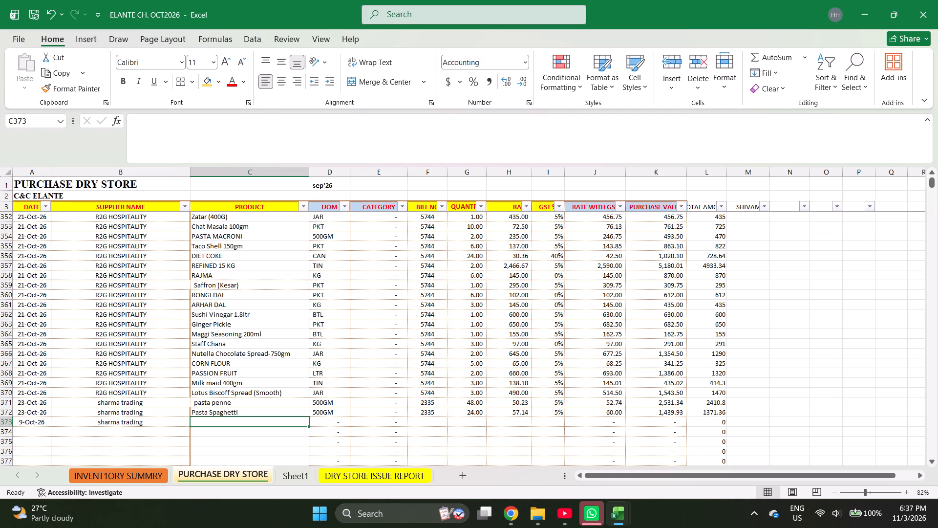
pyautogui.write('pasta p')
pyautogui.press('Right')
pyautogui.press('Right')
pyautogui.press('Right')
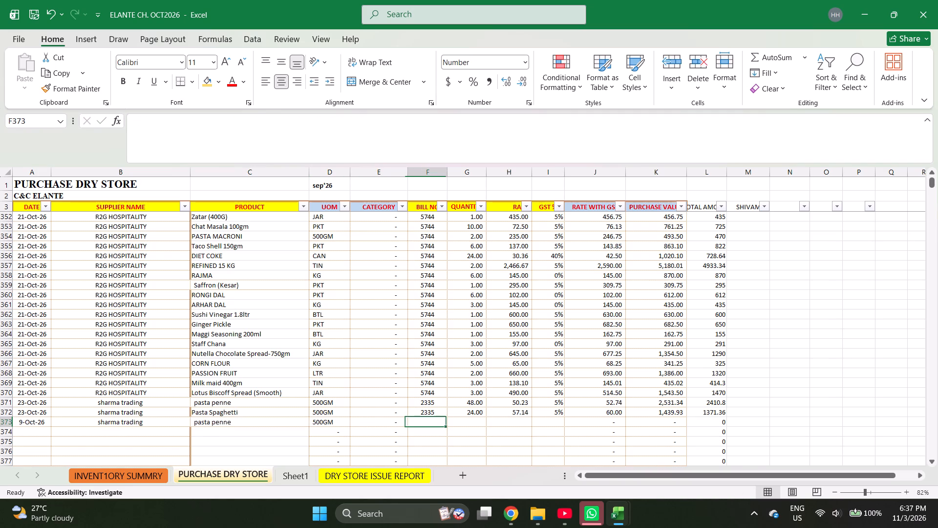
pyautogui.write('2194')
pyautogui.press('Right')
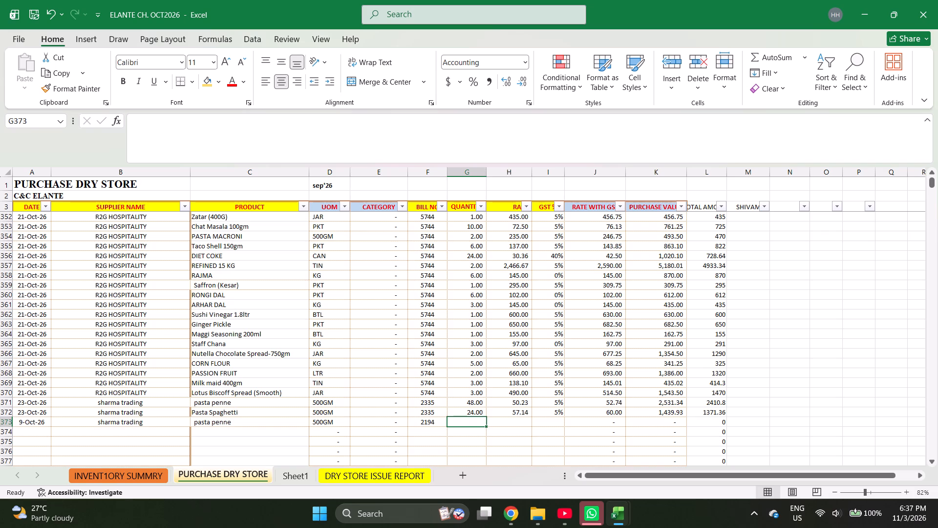
# Complete row 373 with quantity 48, rate 50.23 and GST 5%.
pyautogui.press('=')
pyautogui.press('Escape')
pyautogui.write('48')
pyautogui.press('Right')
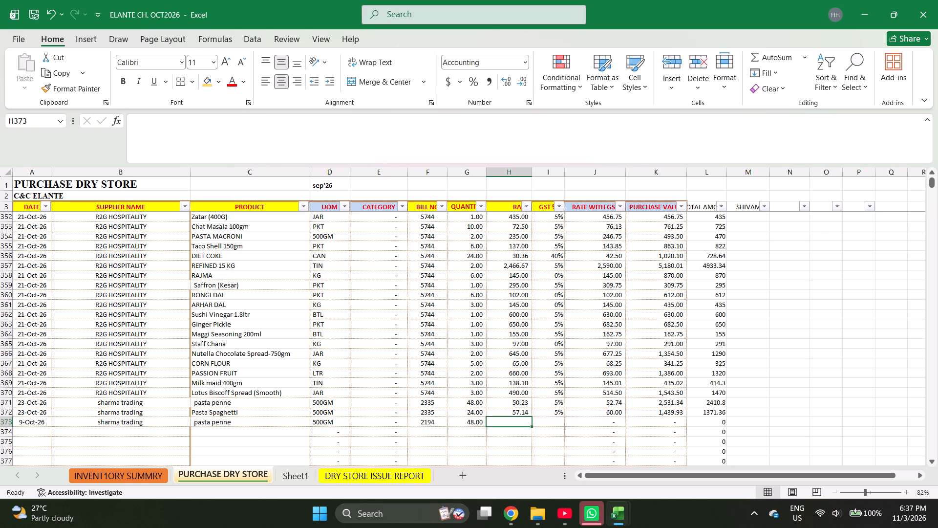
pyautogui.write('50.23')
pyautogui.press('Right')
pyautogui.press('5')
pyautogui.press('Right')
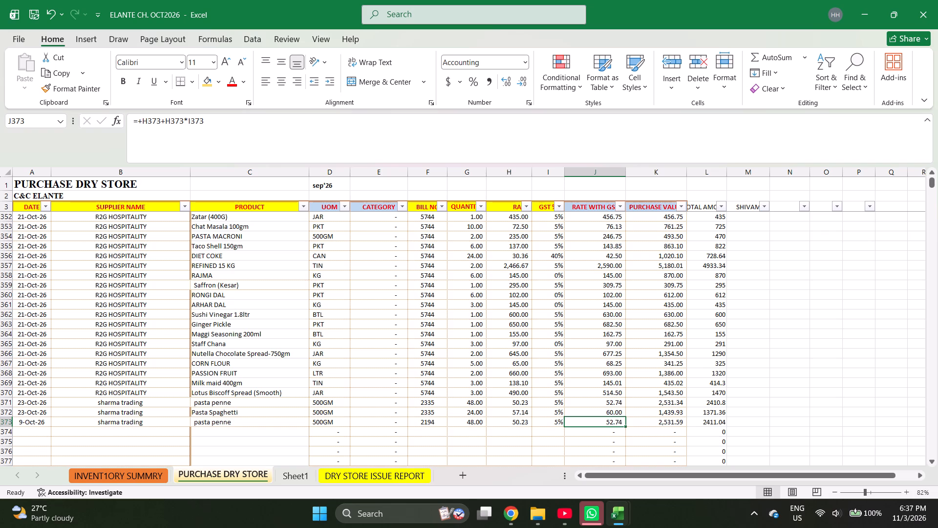
# Start row 374 with date 1-Oct-26, and fill the supplier name and product down from row 373.
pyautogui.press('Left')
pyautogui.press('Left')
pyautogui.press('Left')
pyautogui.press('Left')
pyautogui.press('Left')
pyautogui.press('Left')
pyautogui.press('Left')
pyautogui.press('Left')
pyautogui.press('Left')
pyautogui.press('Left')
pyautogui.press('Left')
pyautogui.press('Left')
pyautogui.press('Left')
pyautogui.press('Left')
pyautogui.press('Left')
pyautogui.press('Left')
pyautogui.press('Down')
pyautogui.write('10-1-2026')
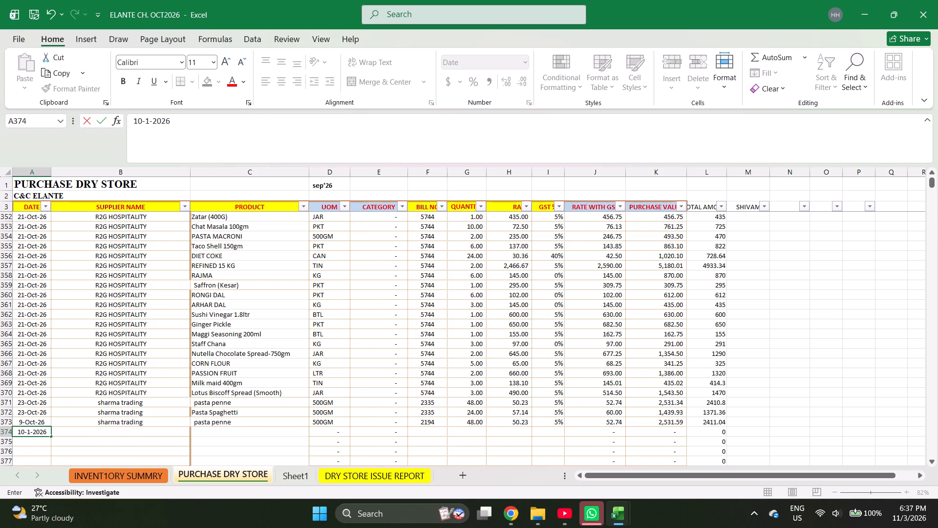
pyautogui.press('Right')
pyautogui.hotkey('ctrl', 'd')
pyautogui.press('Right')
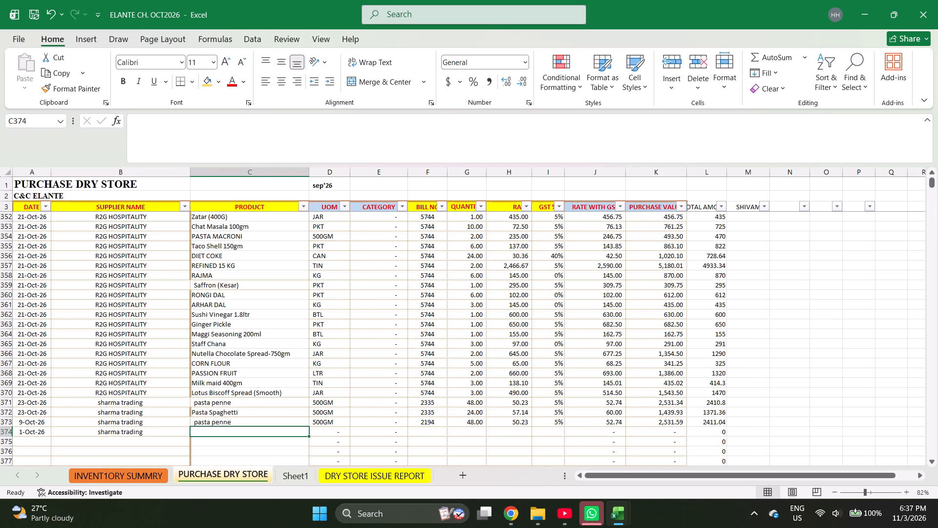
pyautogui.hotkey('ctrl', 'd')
# In row 374, enter bill number 2100 and quantity =24*3, and move to the rate cell.
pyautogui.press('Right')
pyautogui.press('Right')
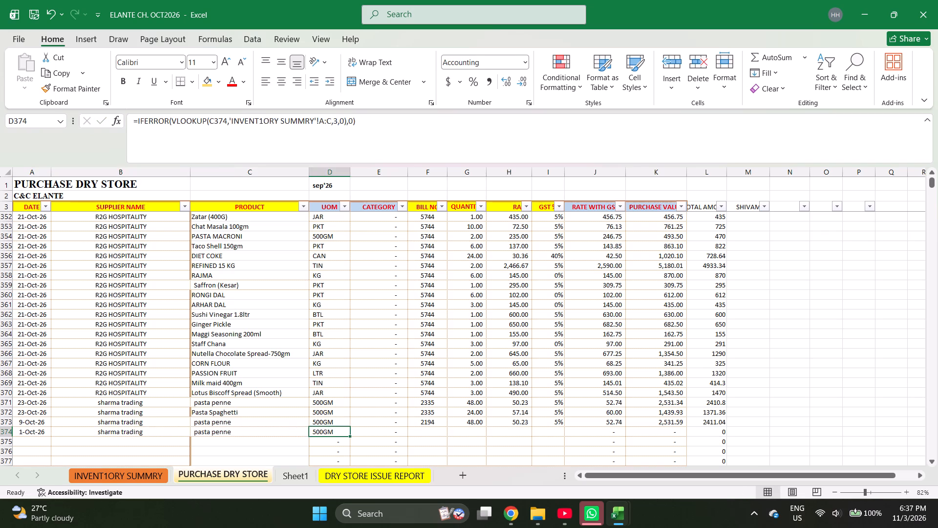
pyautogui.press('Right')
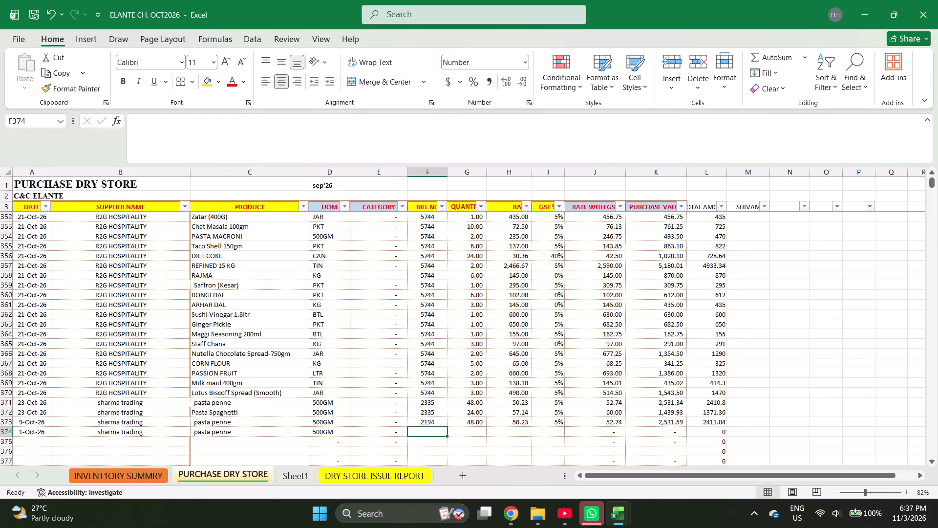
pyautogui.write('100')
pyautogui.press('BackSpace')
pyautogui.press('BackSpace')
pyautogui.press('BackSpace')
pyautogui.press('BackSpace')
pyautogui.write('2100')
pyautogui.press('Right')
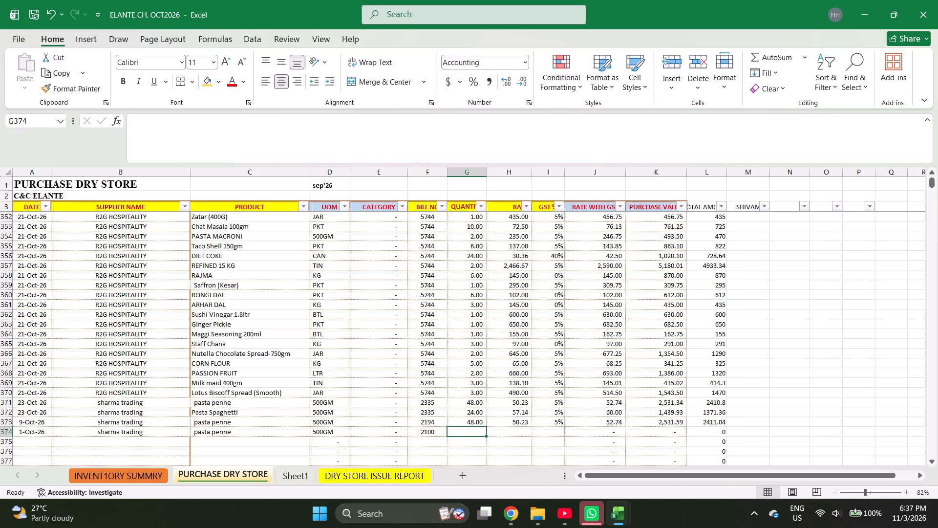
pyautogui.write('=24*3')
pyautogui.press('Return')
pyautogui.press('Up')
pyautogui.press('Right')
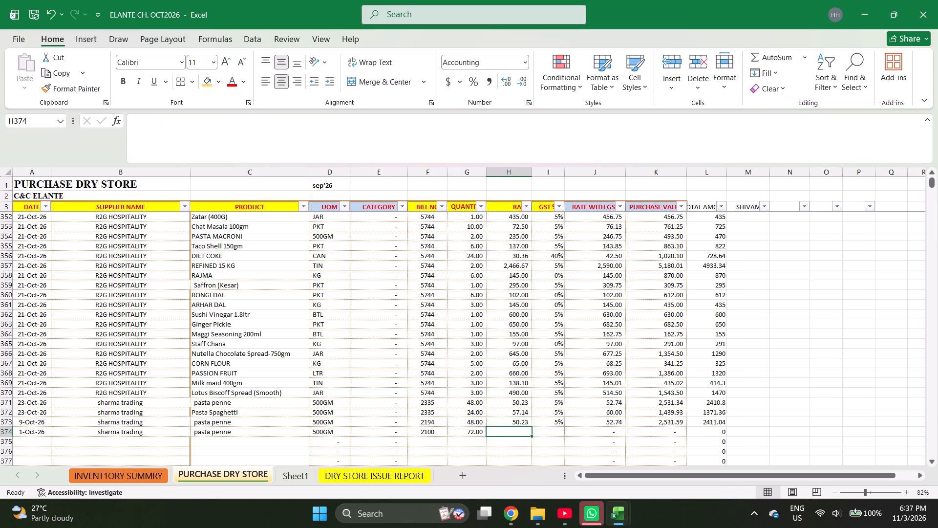
# Complete row 374 by filling down the rate 50.23 and GST 5% from row 373.
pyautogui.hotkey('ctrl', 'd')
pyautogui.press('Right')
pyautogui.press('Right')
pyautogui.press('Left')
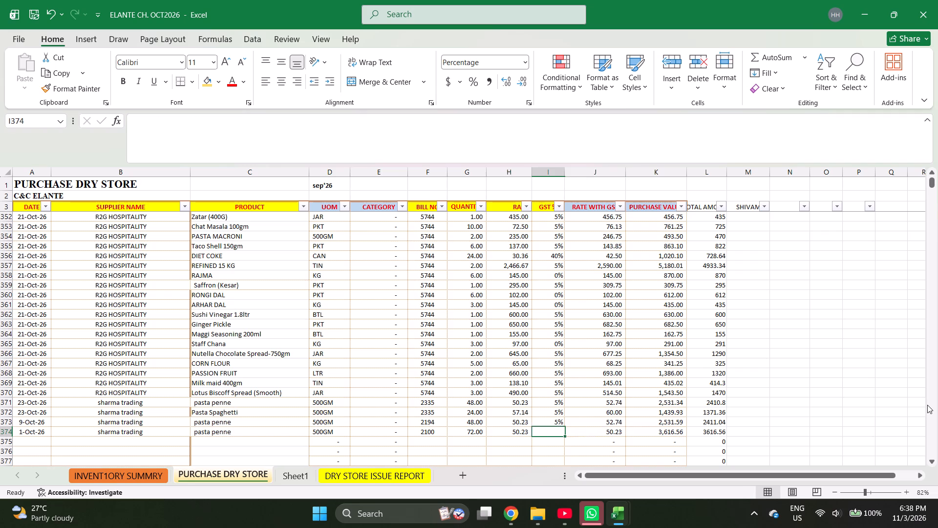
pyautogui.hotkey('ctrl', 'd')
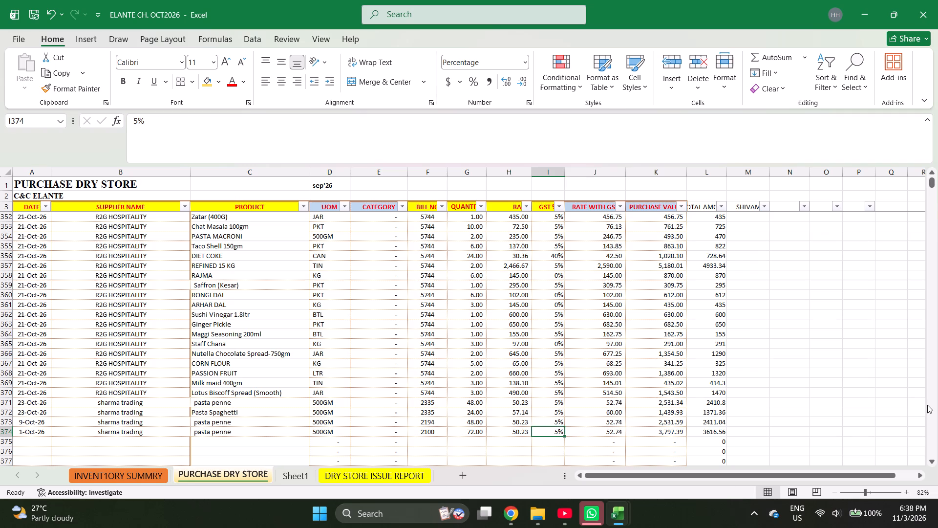
# Start row 375 with the date 2-Oct-26.
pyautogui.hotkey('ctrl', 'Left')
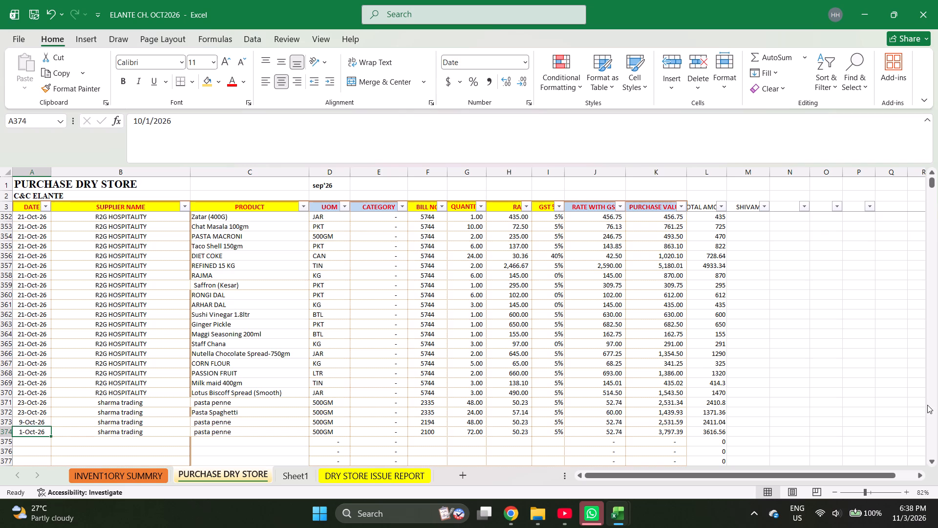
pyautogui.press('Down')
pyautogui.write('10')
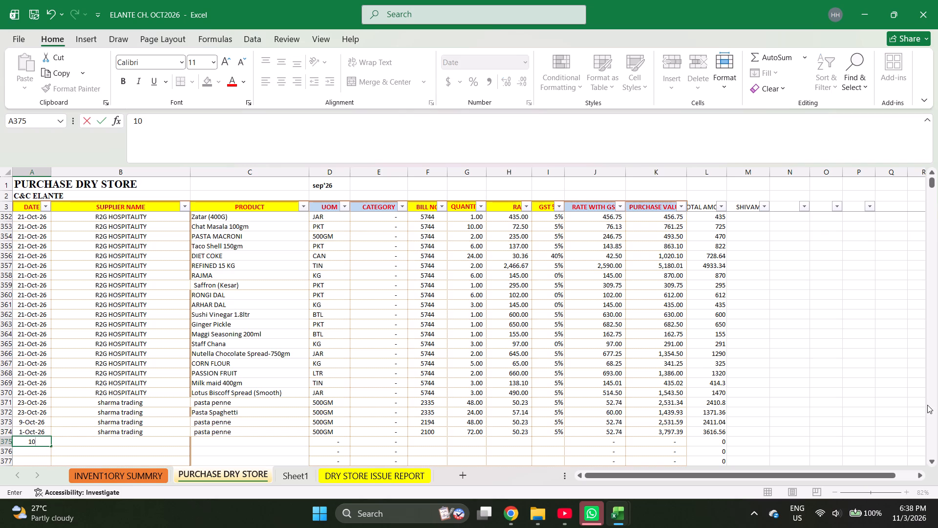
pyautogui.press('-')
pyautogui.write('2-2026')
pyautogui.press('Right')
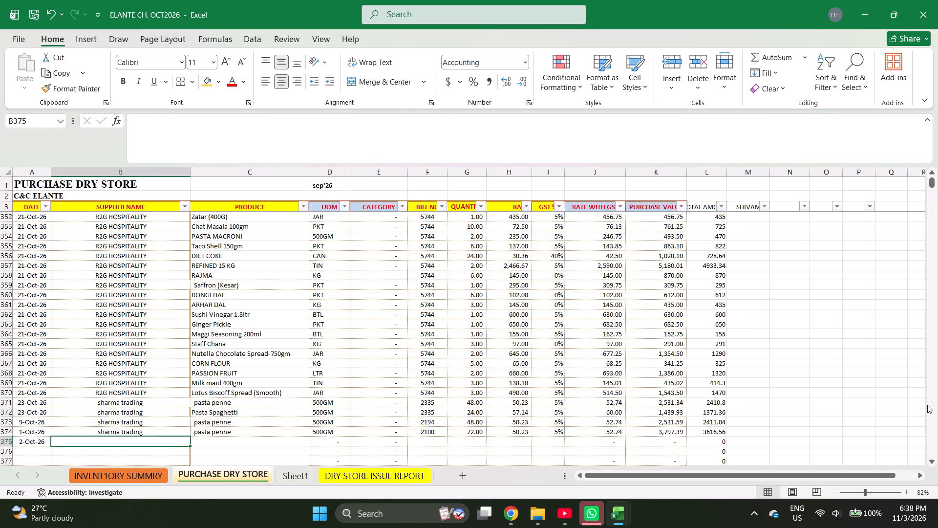
# Enter the rice supplier's full name in capitals as the supplier in row 375.
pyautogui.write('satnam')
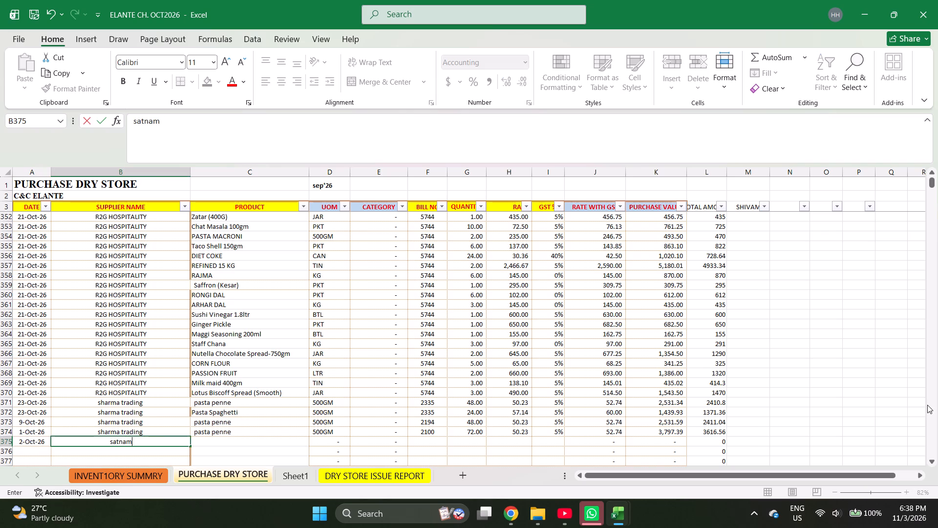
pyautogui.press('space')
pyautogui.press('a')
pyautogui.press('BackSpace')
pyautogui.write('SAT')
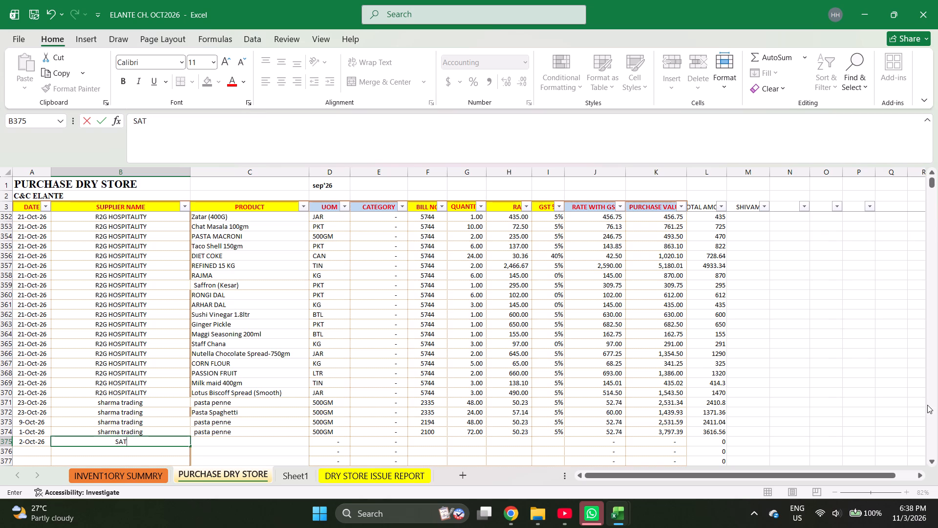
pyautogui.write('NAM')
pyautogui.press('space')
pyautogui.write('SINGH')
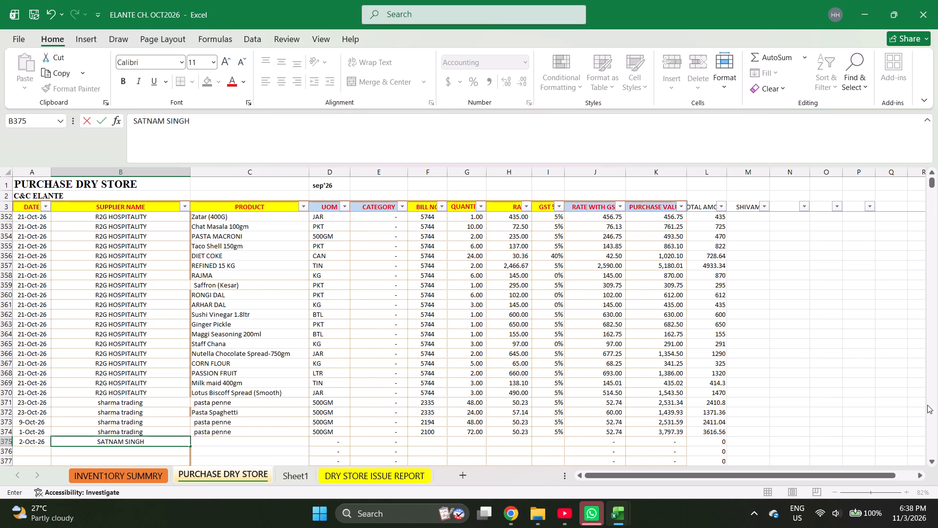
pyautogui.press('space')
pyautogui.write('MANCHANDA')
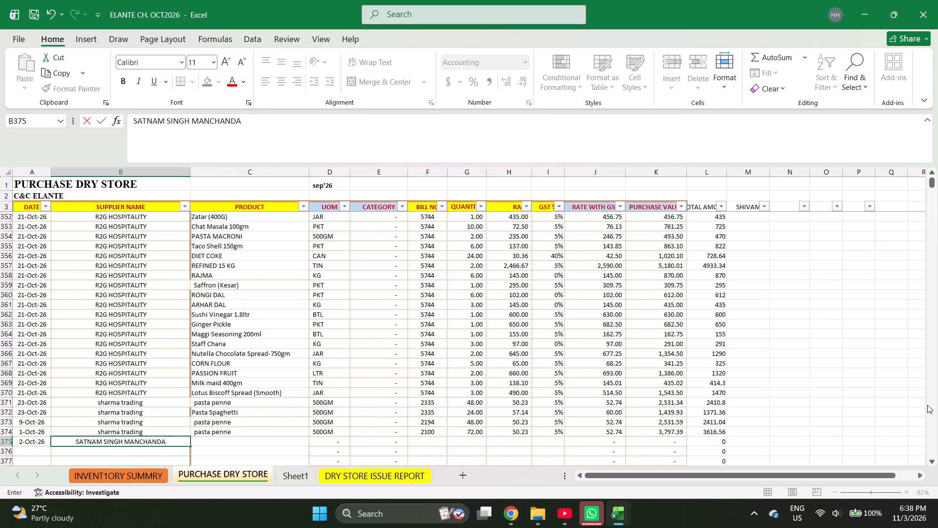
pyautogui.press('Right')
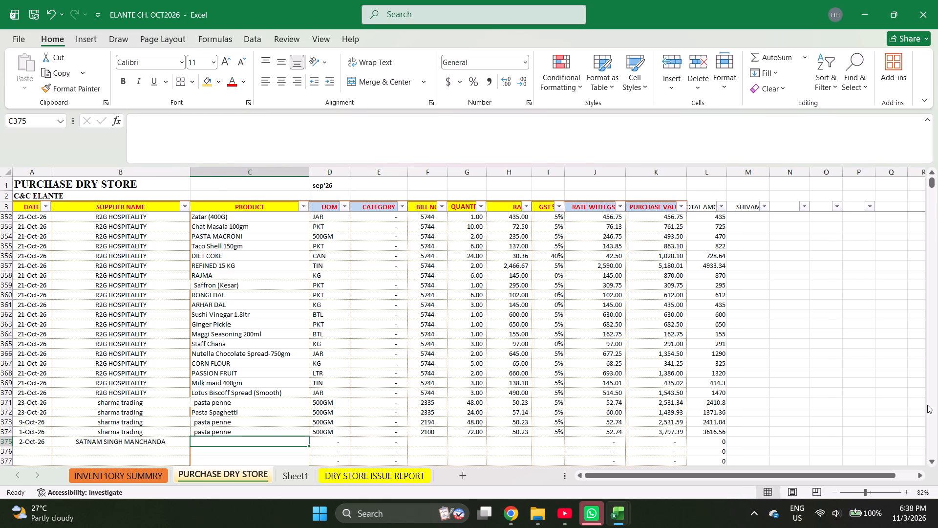
# Find Basmati Rice-Purana (White Sella) in the inventory summary by searching RICE and copy it into the product cell of row 375.
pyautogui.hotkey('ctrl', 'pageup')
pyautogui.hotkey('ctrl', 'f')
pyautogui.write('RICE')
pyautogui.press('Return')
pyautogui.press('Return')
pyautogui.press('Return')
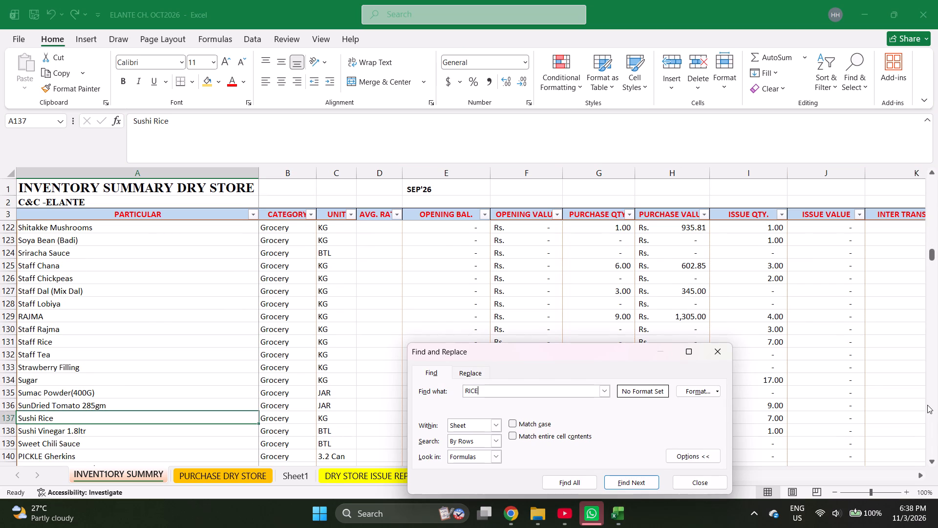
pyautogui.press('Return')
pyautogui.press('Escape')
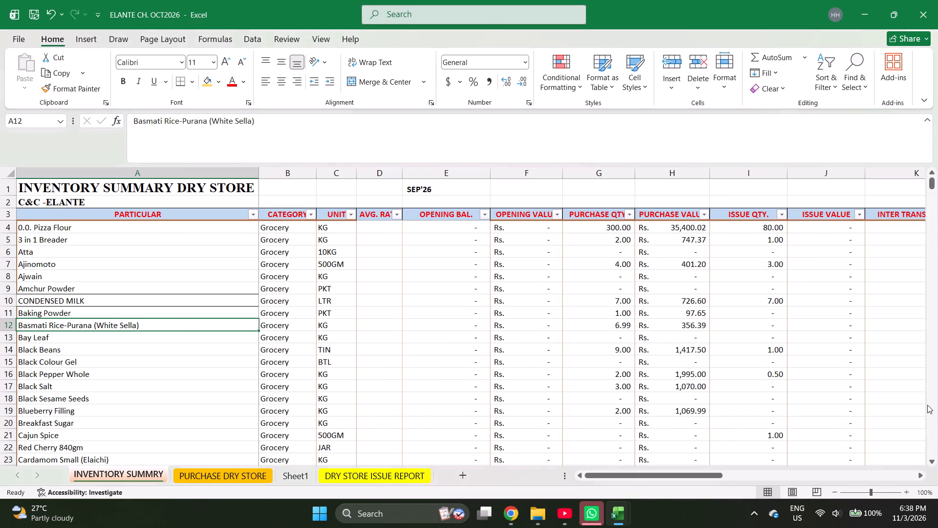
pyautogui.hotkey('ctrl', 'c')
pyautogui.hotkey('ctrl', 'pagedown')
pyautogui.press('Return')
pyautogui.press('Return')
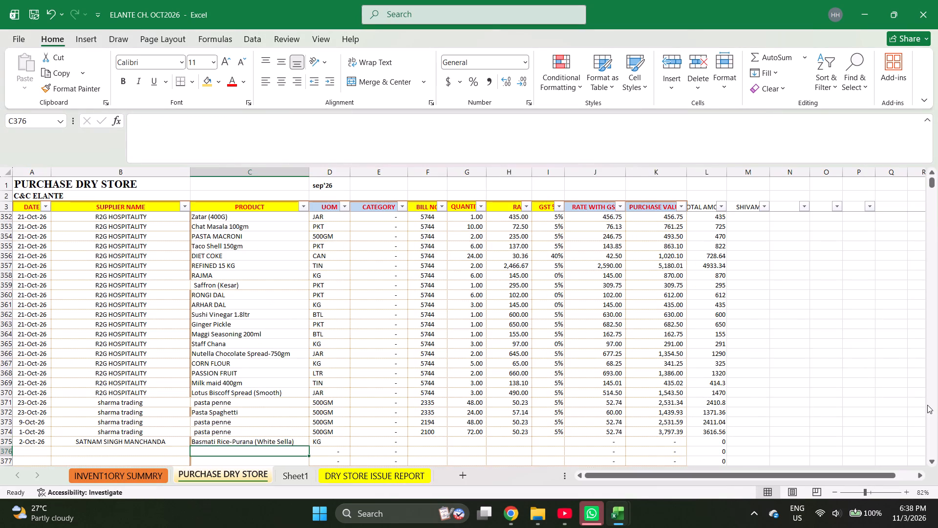
# Find Staff Rice in the inventory summary and copy it into the product cell of row 376.
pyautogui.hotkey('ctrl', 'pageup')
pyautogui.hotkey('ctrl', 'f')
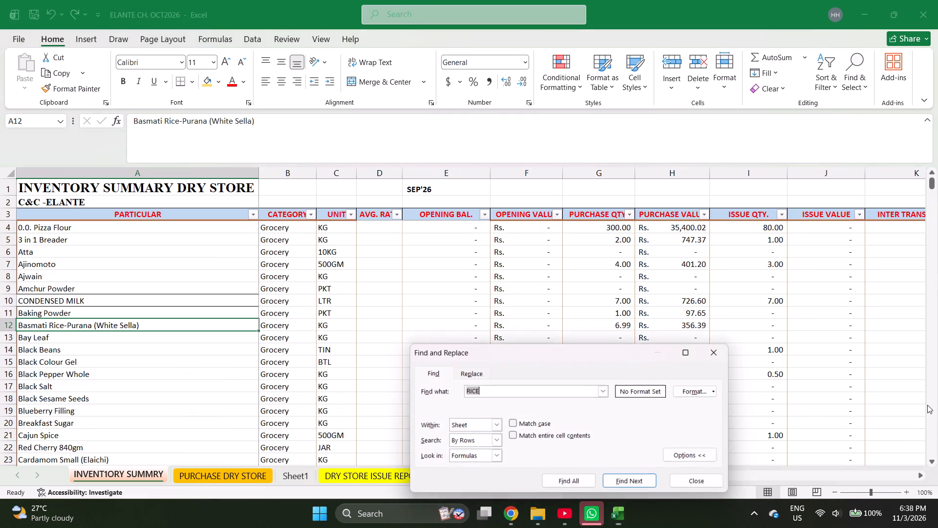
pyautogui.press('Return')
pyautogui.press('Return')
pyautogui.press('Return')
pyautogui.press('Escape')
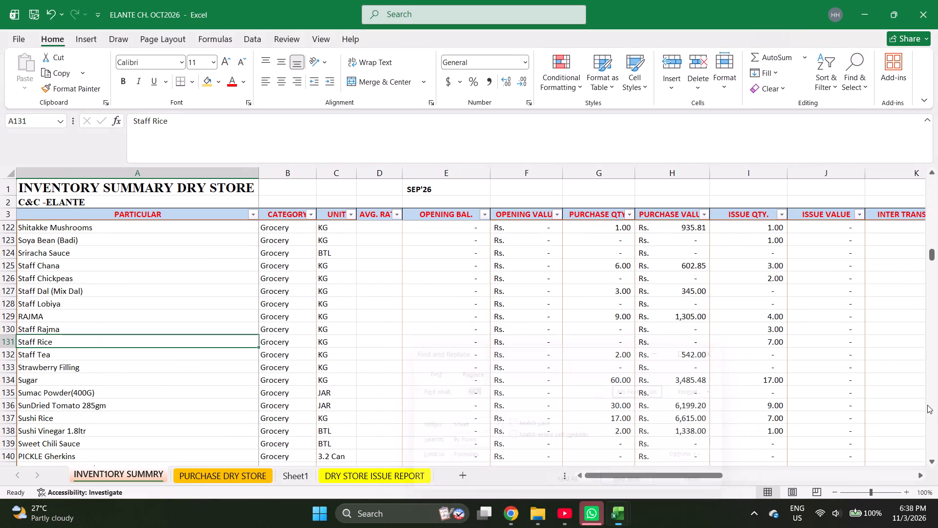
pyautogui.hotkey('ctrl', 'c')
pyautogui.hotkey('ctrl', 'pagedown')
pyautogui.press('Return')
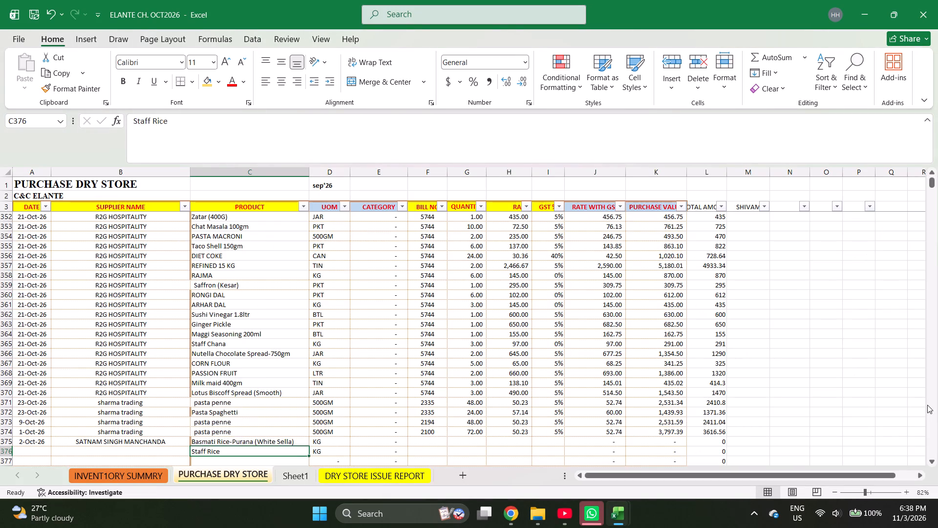
# Enter bill number 1371 for rows 375 and 376, with quantities 120 for basmati rice and 300 for staff rice.
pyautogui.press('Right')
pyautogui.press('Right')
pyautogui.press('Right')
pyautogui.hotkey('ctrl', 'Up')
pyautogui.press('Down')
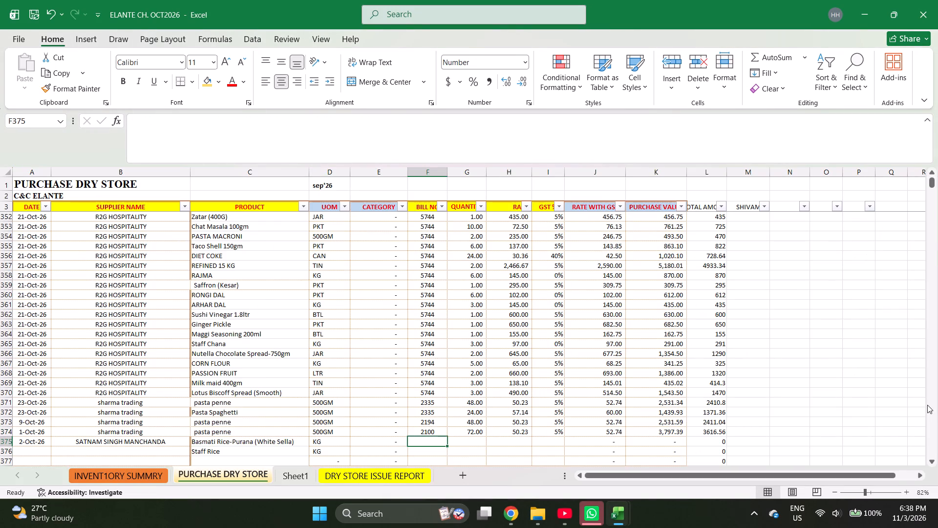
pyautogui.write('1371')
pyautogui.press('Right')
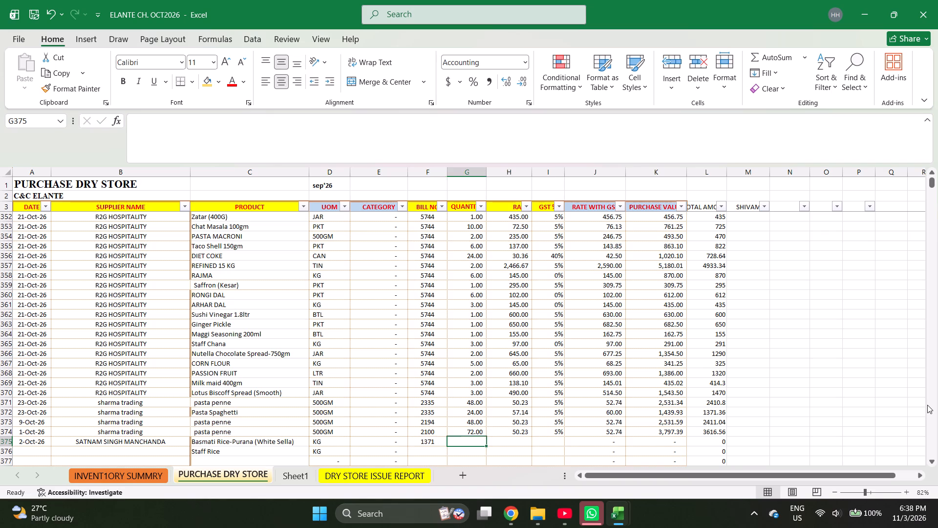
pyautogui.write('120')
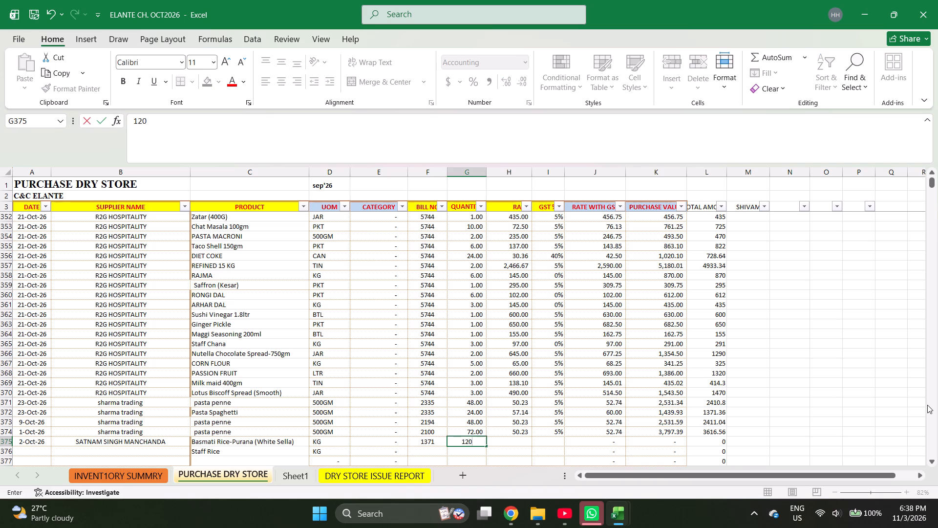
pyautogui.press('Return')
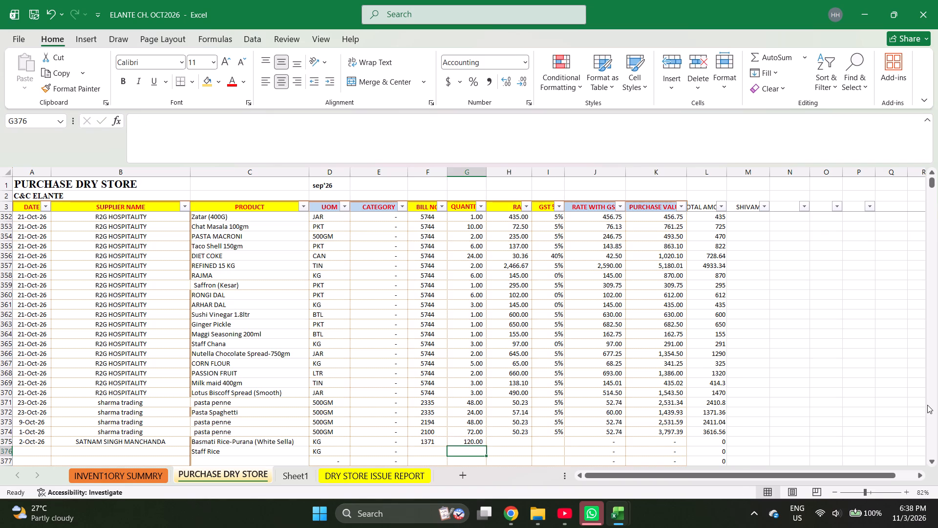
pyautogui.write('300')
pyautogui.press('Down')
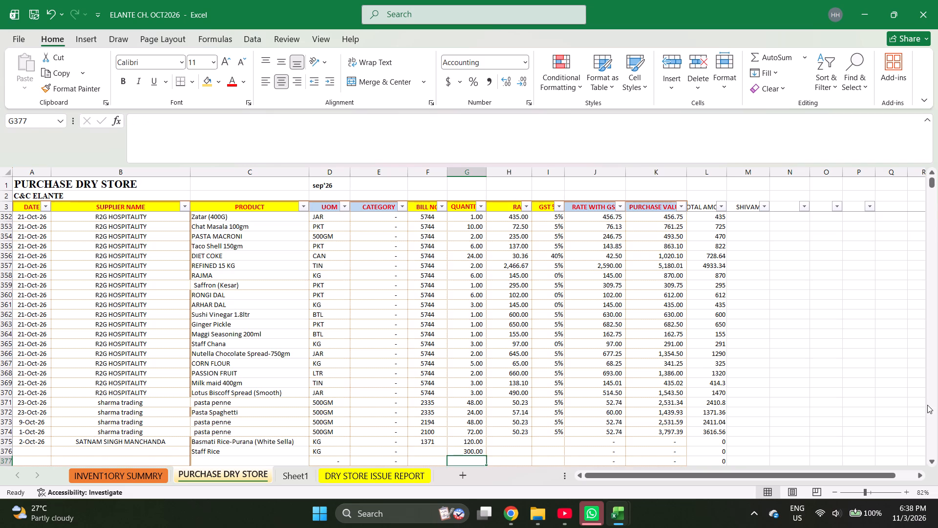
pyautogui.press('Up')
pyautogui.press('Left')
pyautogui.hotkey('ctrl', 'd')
# Enter rates of 100 for basmati rice in row 375 and 40 for staff rice in row 376.
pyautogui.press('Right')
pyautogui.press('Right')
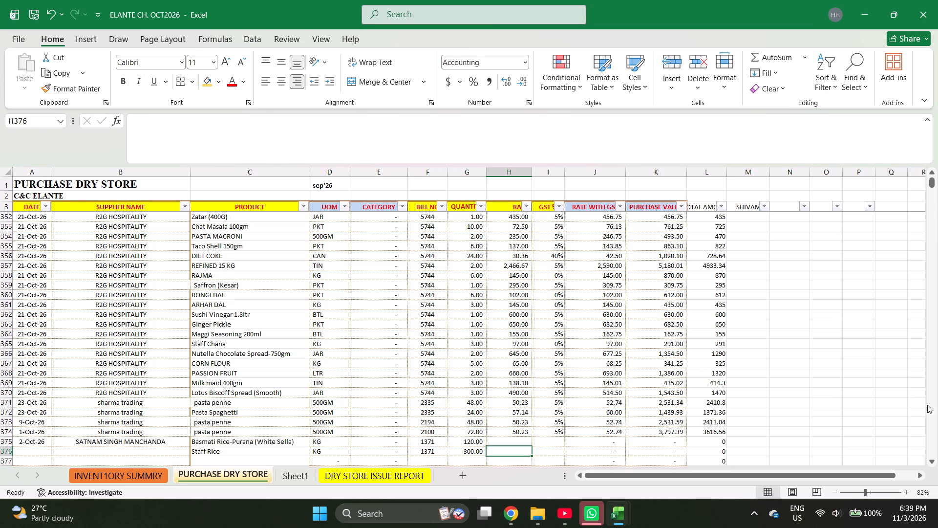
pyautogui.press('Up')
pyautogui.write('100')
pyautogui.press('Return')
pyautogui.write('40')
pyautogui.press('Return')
# Set GST to 0% for both rice rows, 375 and 376.
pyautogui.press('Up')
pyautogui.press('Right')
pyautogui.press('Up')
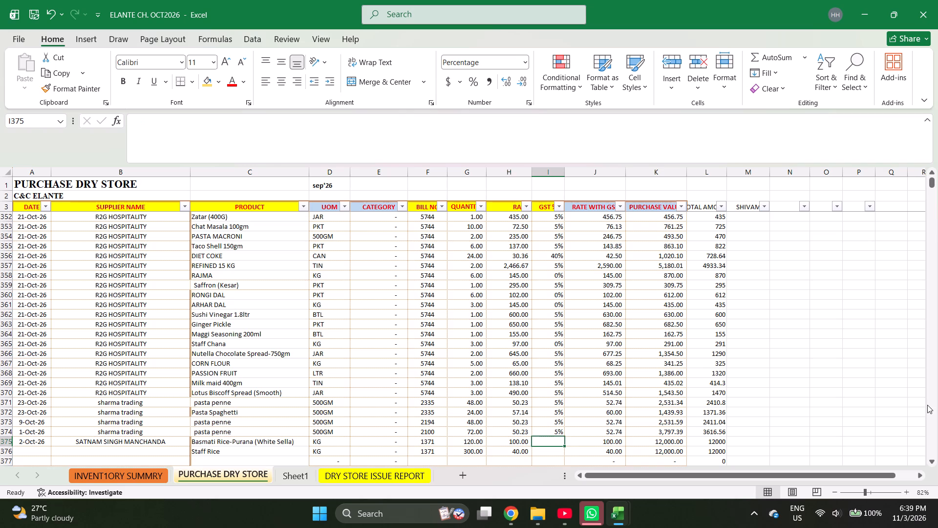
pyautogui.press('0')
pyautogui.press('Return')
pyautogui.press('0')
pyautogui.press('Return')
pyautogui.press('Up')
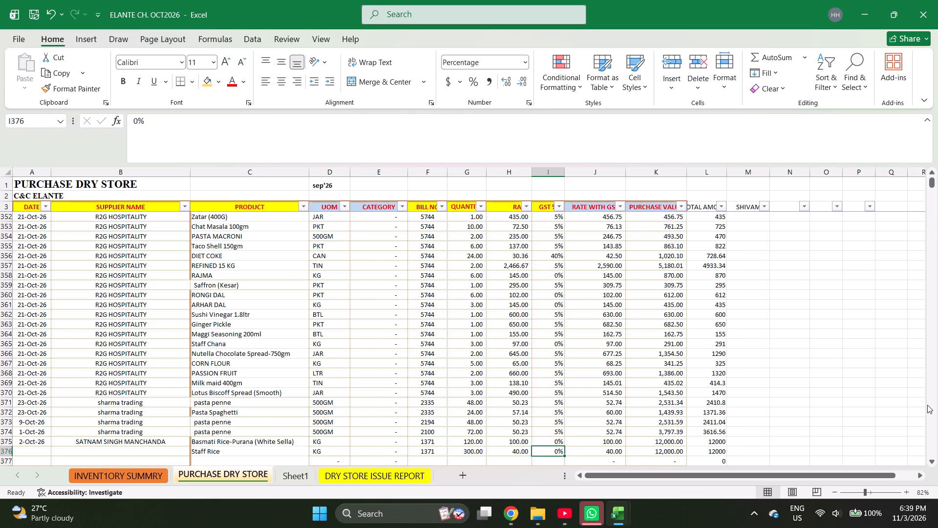
# Check the combined purchase value of rows 375 and 376.
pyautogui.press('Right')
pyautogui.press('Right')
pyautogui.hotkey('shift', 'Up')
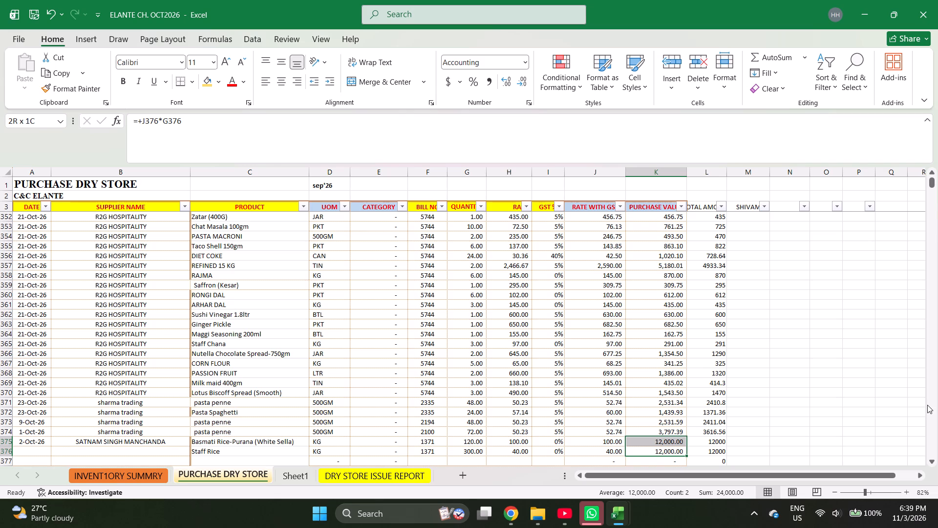
# Fill the date and supplier name down from row 375 into row 376.
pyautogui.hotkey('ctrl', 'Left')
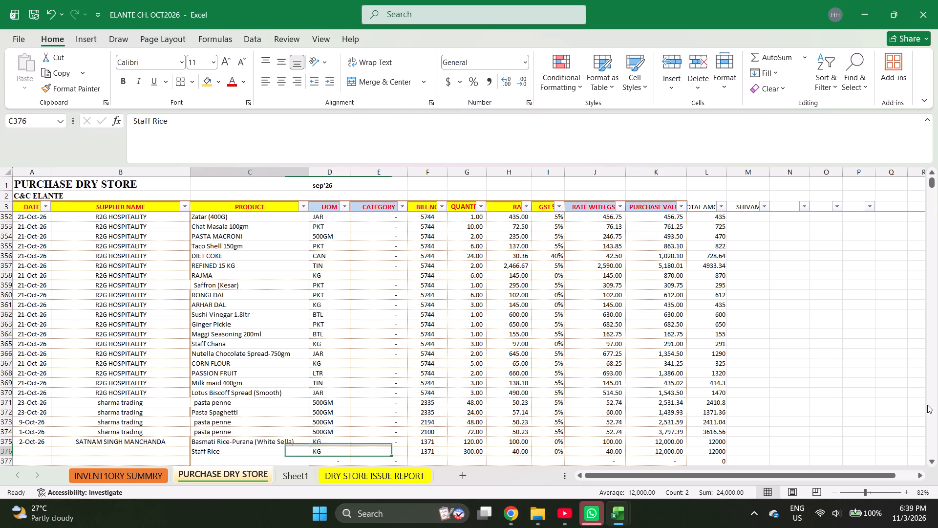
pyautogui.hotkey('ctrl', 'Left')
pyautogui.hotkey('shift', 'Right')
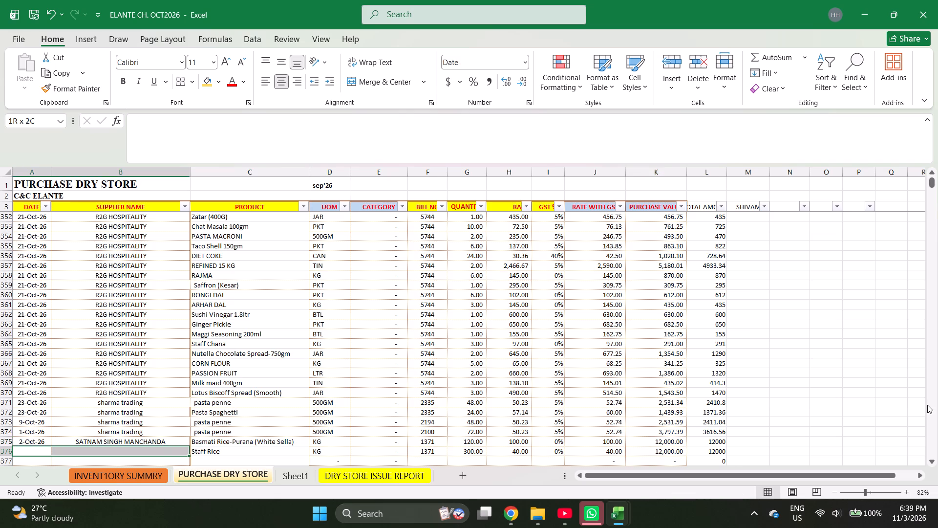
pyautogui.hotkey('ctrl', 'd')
# Enter the date 24-Oct-26 and the supplier S A TRADING in row 377.
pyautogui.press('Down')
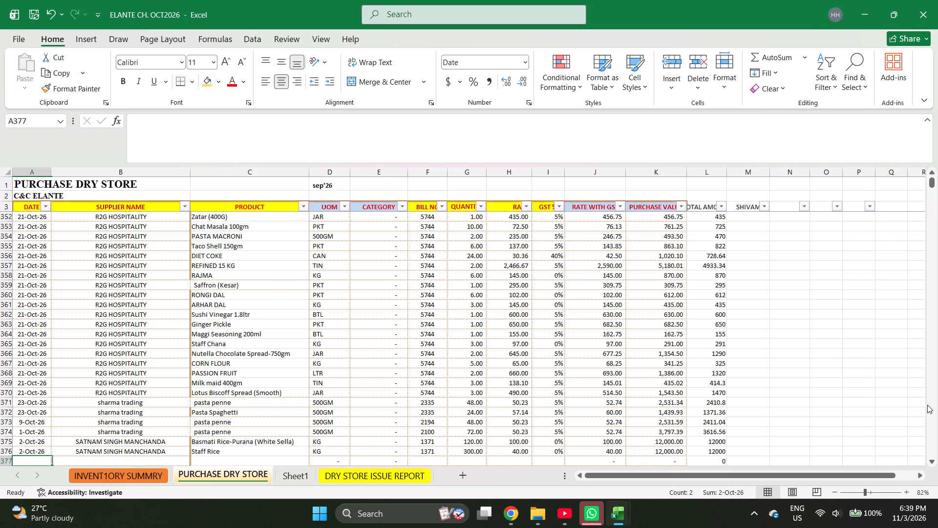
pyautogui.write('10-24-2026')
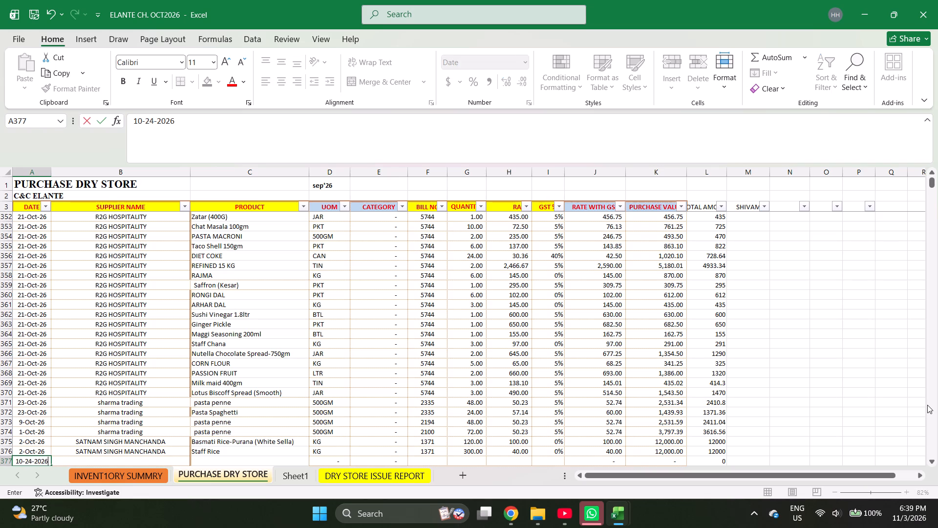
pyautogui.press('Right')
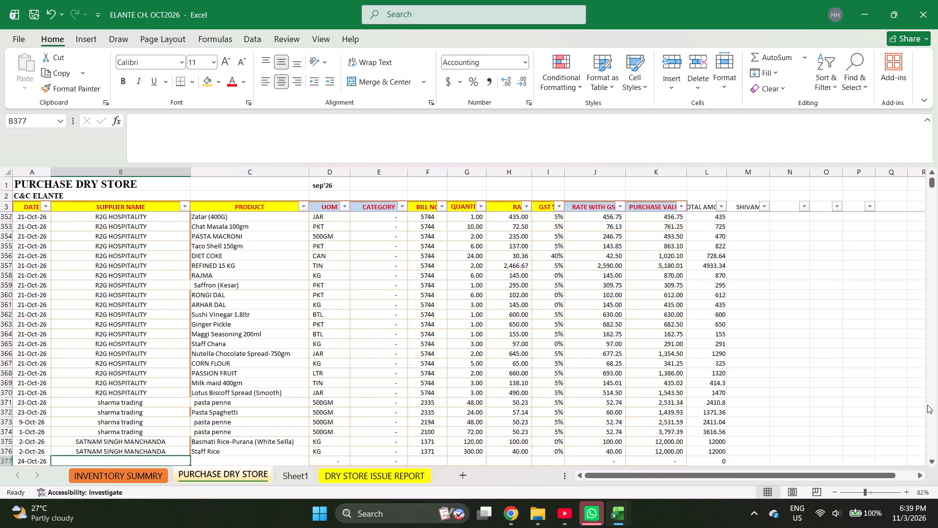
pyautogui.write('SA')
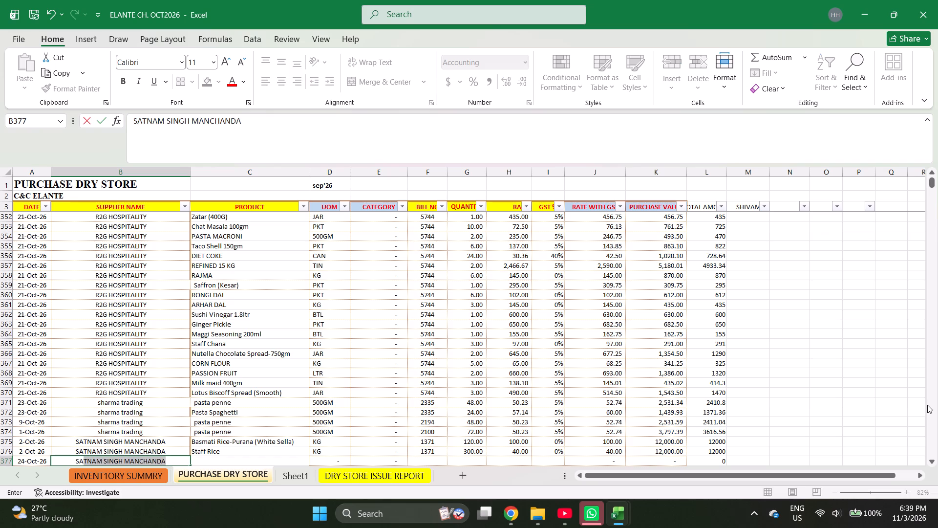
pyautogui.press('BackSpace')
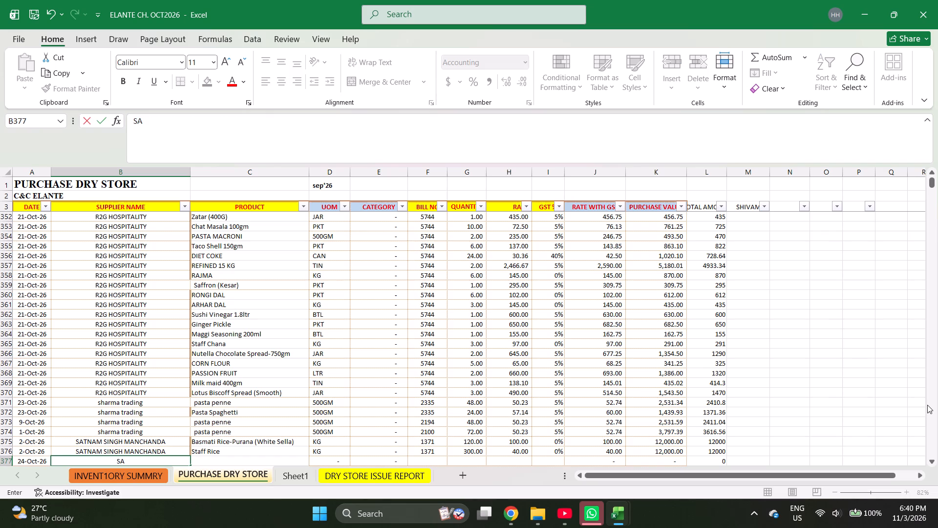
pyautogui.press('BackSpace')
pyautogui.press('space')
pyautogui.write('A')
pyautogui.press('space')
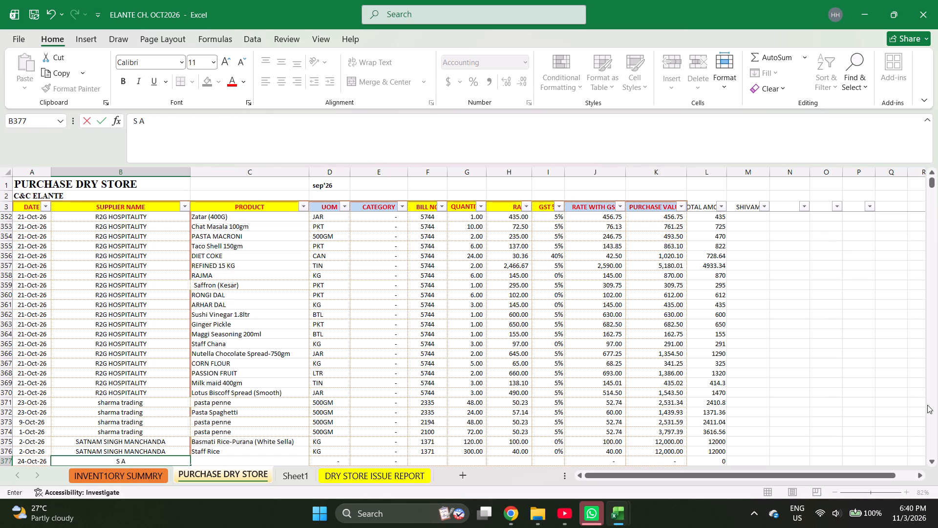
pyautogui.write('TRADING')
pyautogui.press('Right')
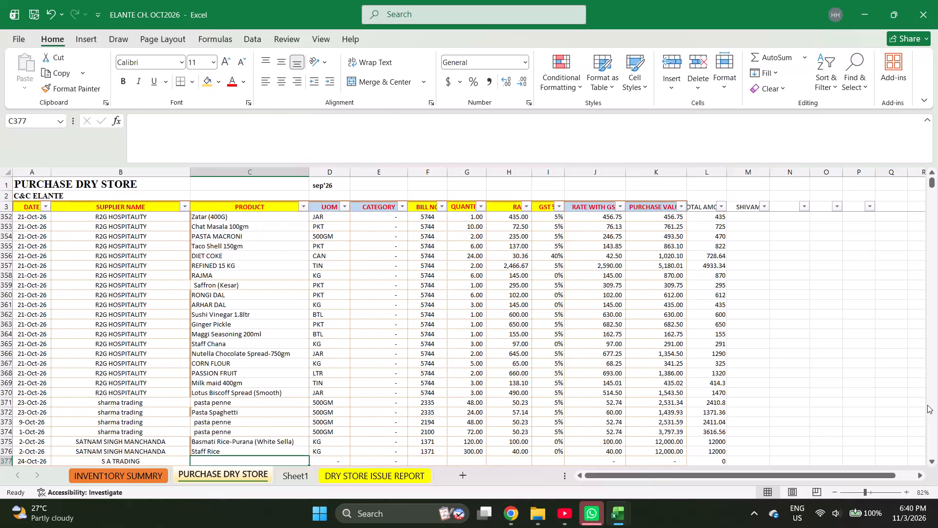
# Find Hand Sanitizer in the inventory summary and copy its name into the product cell of row 377.
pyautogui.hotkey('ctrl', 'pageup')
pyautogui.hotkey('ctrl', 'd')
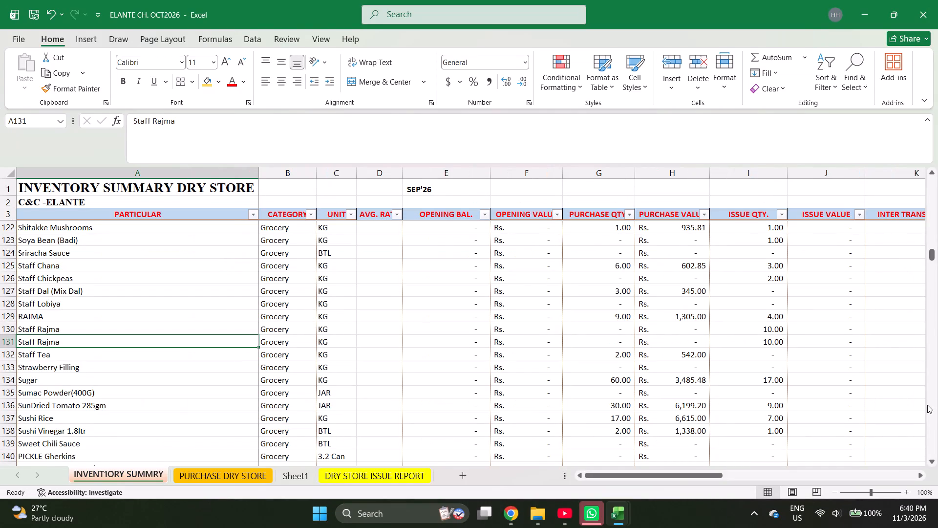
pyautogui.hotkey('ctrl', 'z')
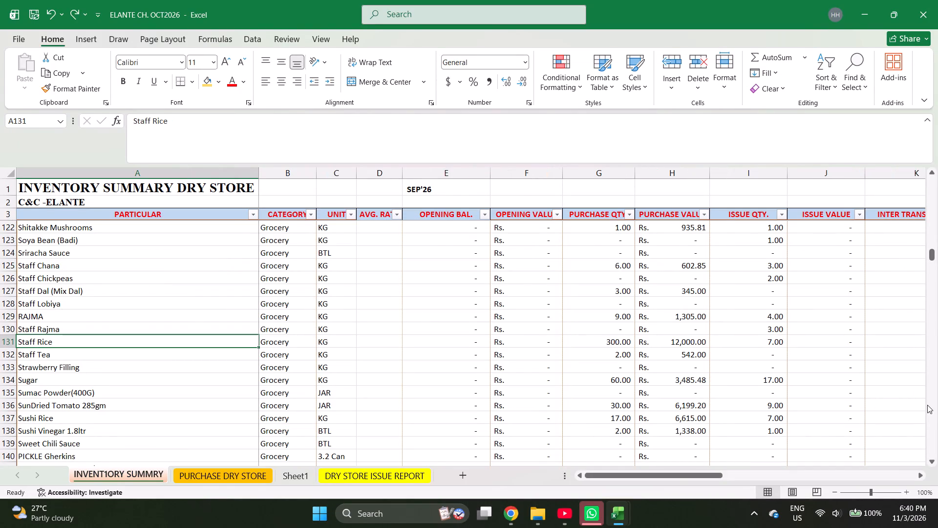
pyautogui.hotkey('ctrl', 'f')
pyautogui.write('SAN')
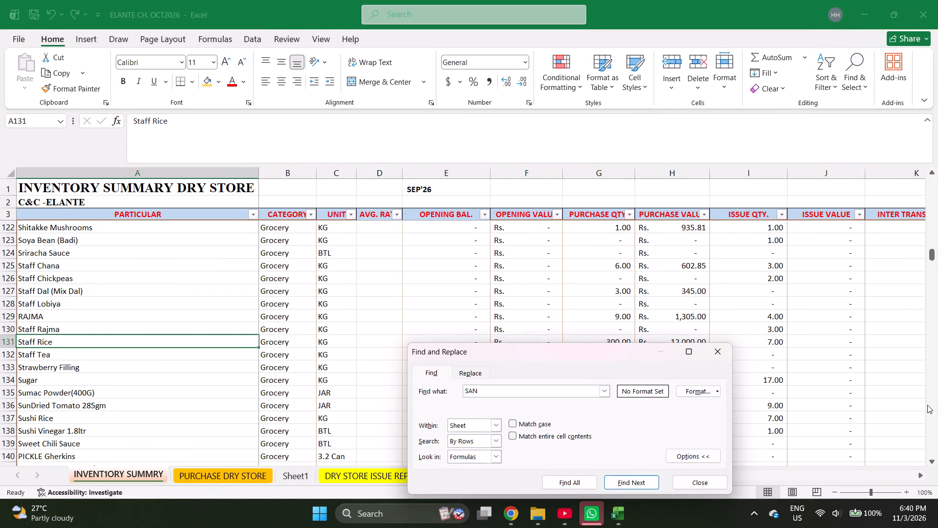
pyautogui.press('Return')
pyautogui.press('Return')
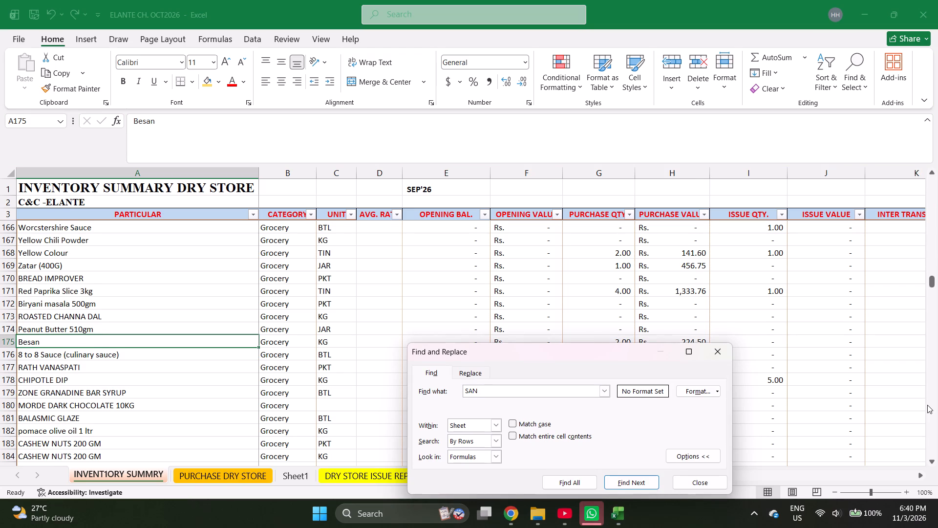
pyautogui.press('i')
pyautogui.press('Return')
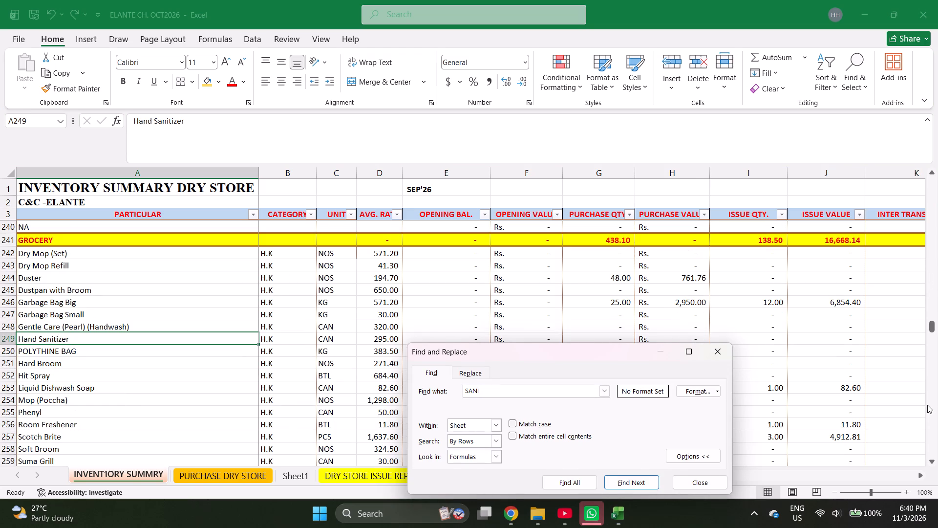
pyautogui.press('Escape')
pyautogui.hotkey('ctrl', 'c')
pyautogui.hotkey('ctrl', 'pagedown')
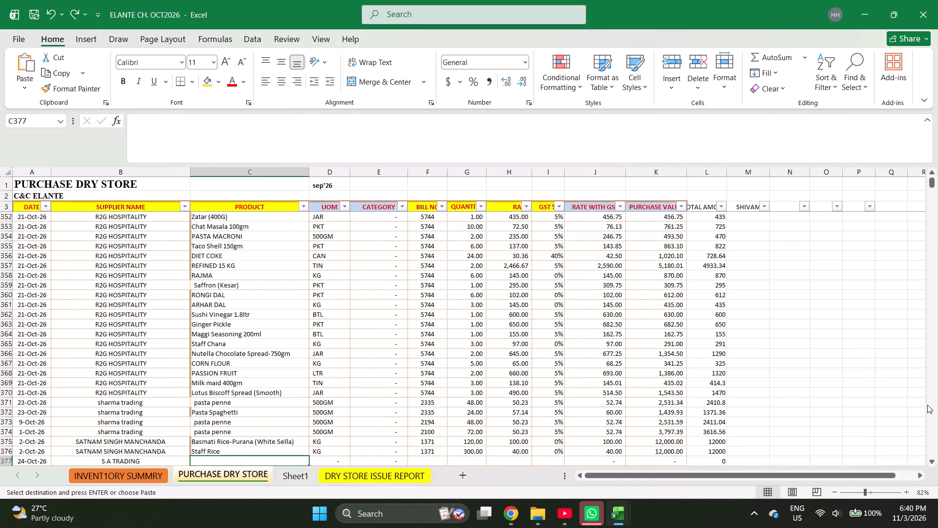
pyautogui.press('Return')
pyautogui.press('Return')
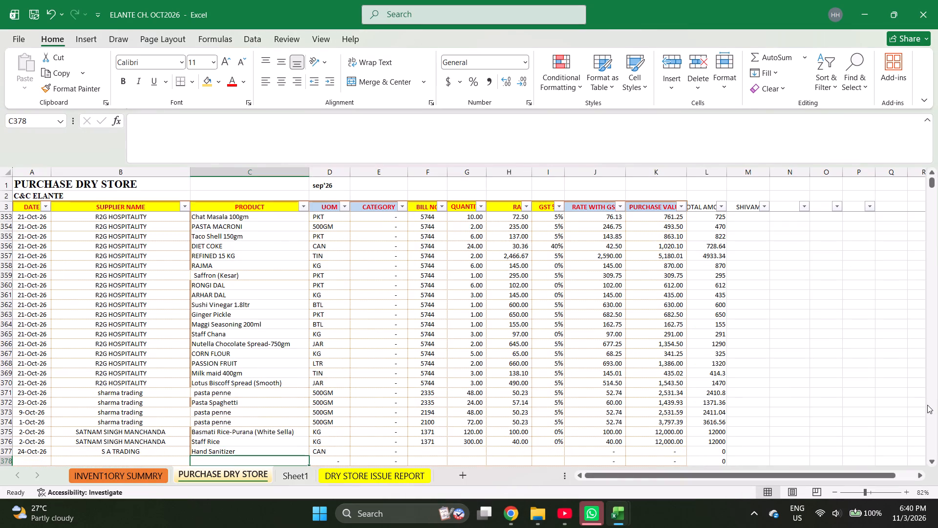
# Find Bill Roll Thermal in the inventory summary and copy its name into the product cell of row 378.
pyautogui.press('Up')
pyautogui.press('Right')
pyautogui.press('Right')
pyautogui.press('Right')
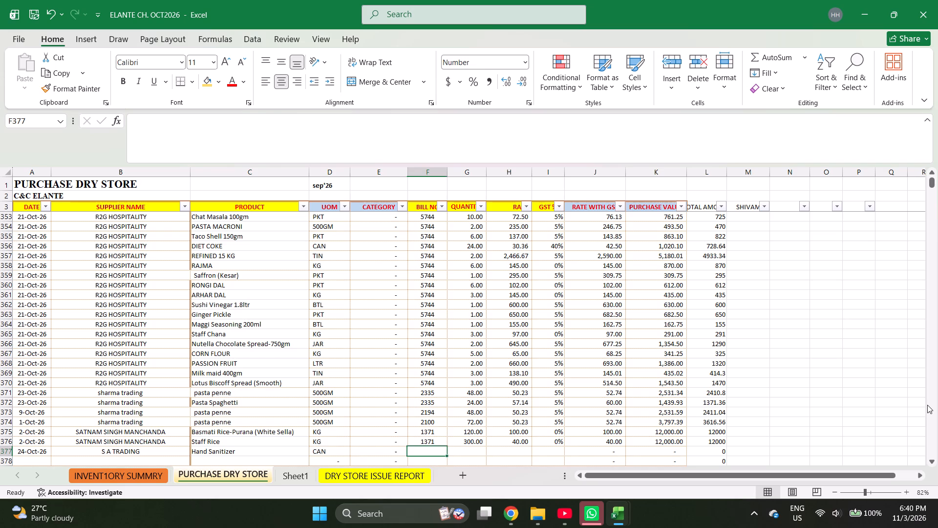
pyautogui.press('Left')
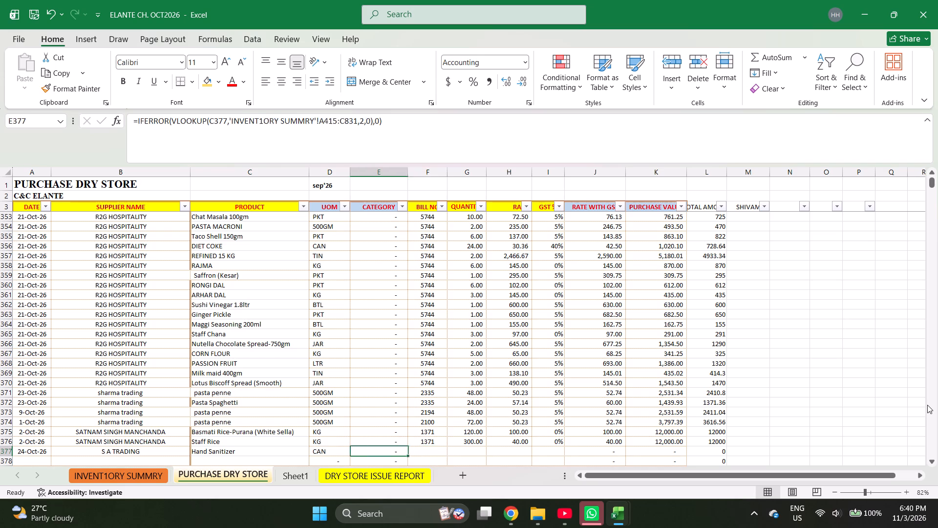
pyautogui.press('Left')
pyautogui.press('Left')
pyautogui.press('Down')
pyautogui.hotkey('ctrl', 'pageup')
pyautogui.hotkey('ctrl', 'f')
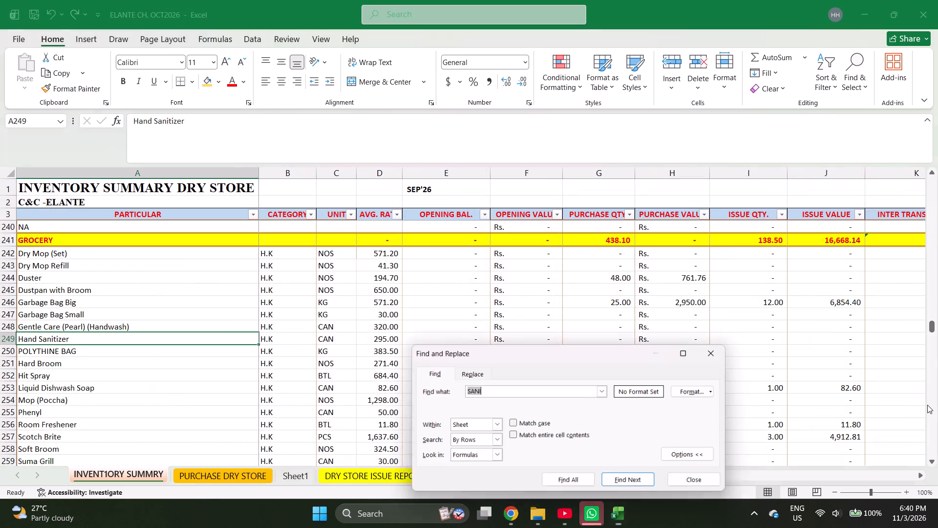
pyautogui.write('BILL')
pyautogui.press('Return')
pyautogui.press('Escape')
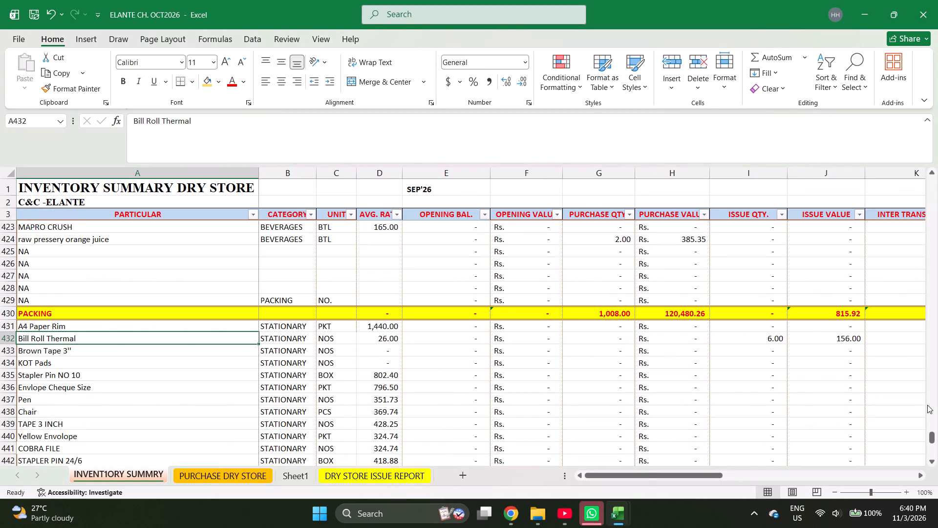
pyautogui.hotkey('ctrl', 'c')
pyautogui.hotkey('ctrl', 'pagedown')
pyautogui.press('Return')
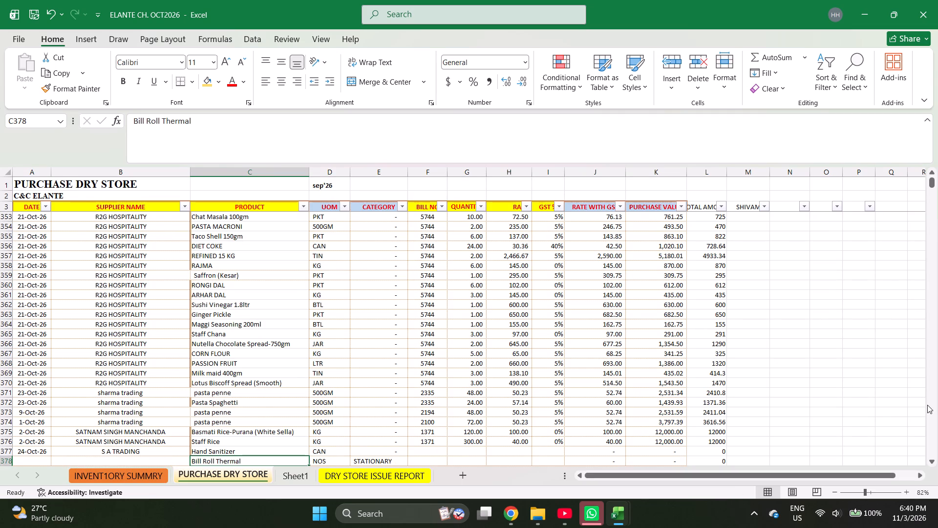
# Find Room Freshener in the inventory summary and copy its name into the product cell of row 379.
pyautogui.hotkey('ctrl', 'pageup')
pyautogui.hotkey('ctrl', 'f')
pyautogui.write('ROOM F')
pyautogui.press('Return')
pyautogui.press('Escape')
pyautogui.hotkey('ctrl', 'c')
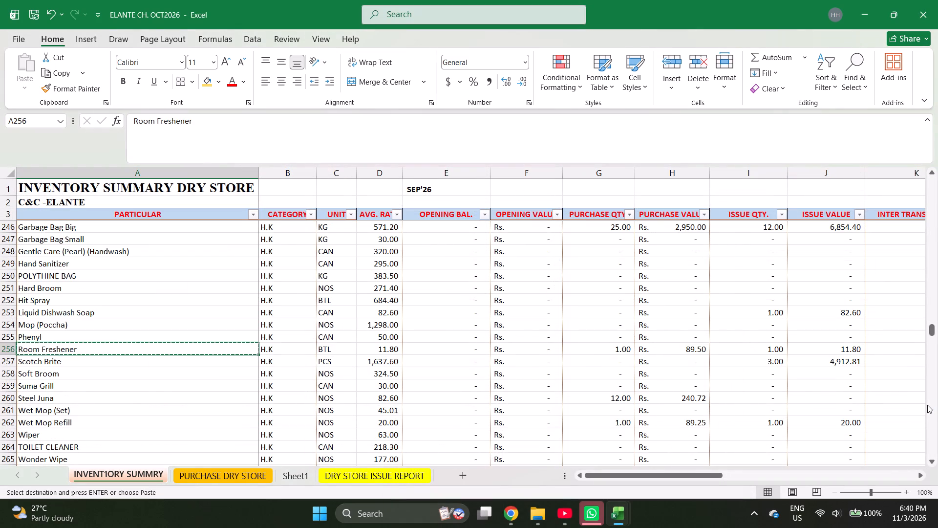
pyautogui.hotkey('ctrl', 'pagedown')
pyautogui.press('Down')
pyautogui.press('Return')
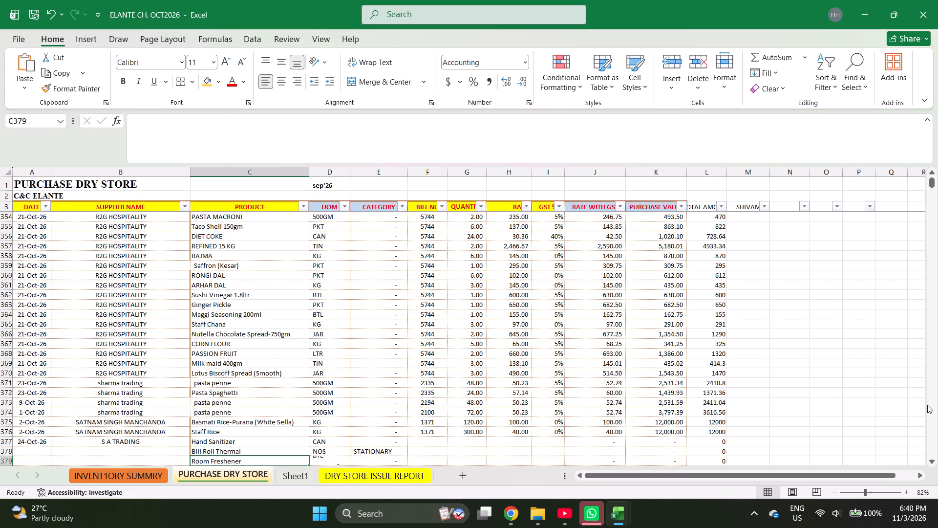
# Enter bill number 1047 for Hand Sanitizer in row 377.
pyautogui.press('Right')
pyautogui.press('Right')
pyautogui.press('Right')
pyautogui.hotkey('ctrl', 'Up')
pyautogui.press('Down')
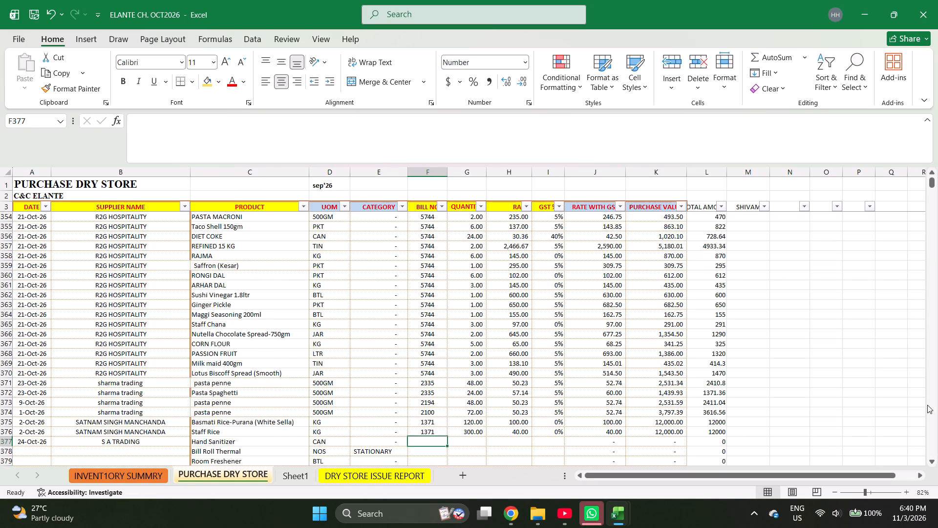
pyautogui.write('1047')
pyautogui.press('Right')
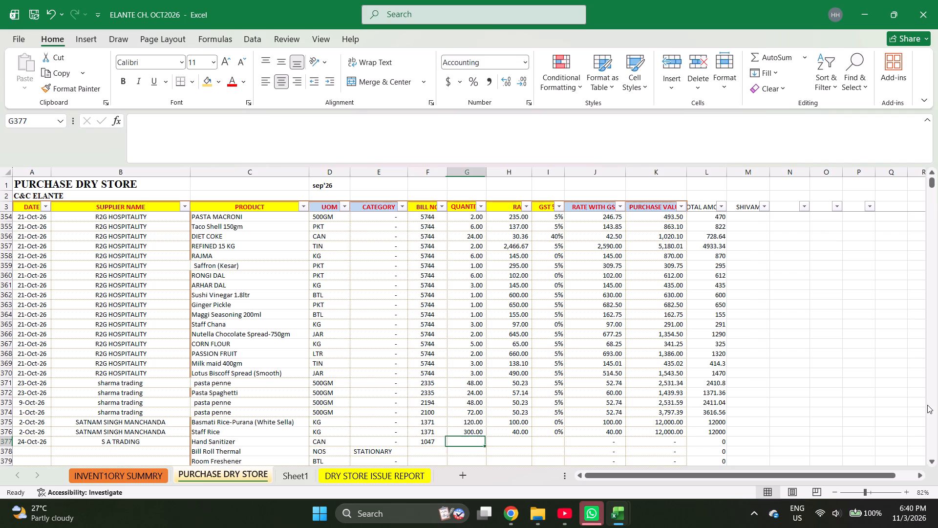
# Enter quantities of 1 for Hand Sanitizer, 50 for Bill Roll Thermal and 4 for Room Freshener in rows 377 to 379.
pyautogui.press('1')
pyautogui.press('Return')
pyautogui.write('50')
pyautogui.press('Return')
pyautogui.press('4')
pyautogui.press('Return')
# Fill bill number 1047 down from row 377 through row 379.
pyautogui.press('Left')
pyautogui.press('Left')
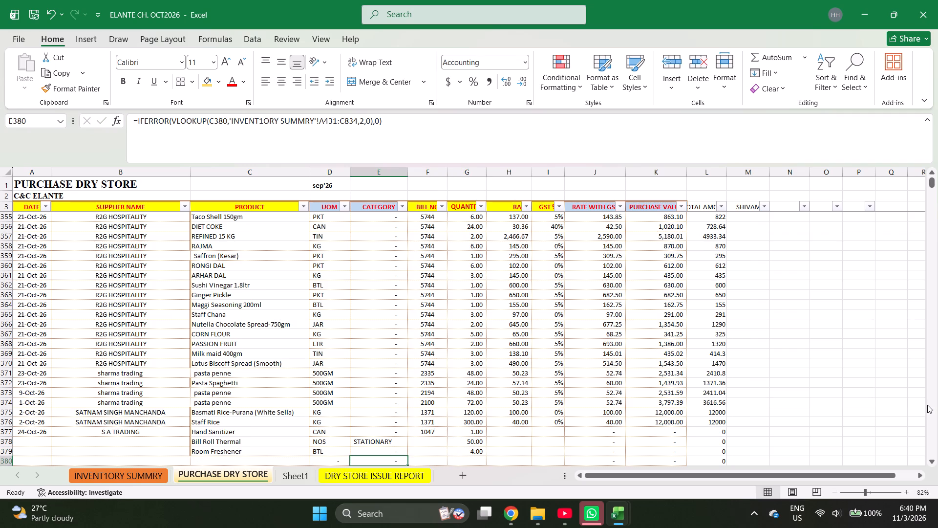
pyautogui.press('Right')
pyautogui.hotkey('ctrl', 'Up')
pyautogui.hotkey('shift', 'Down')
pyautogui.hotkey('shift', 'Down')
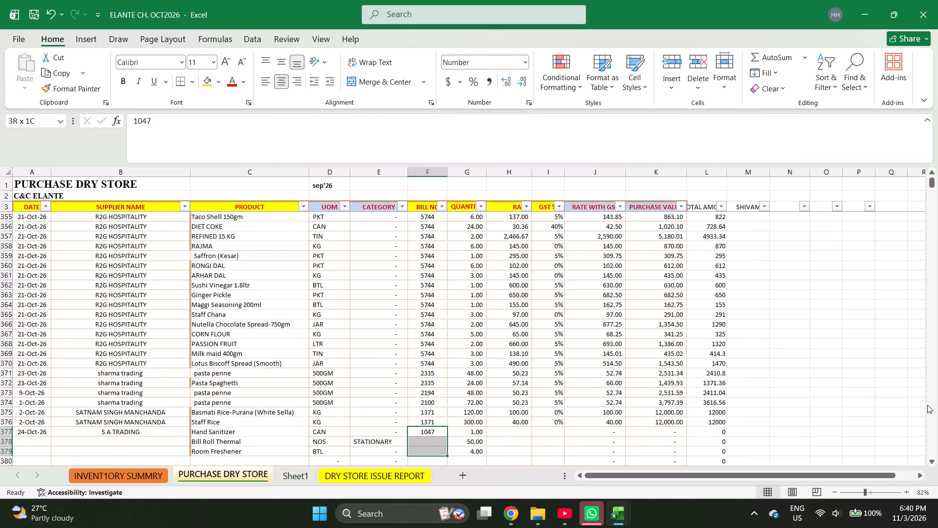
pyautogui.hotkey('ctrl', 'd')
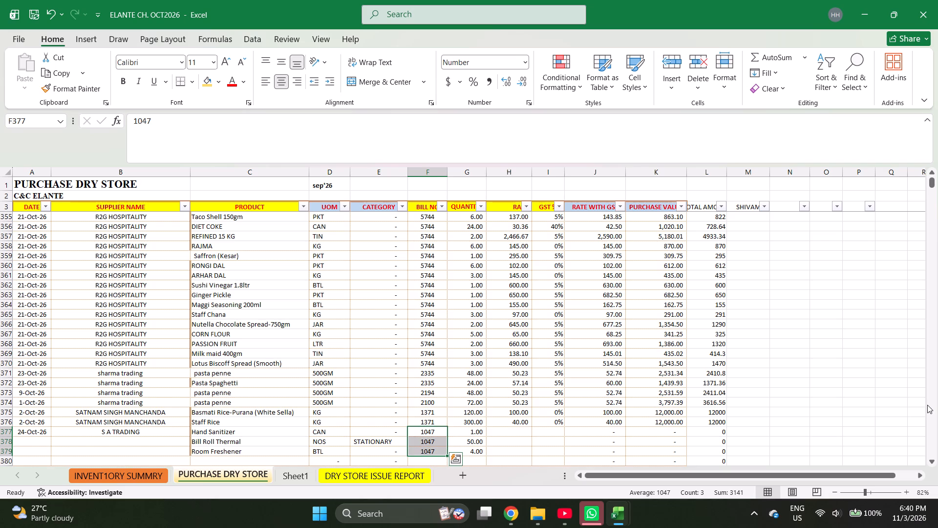
# Enter rates of 1050 for Hand Sanitizer, 39 for Bill Roll Thermal and 76.27 for Room Freshener.
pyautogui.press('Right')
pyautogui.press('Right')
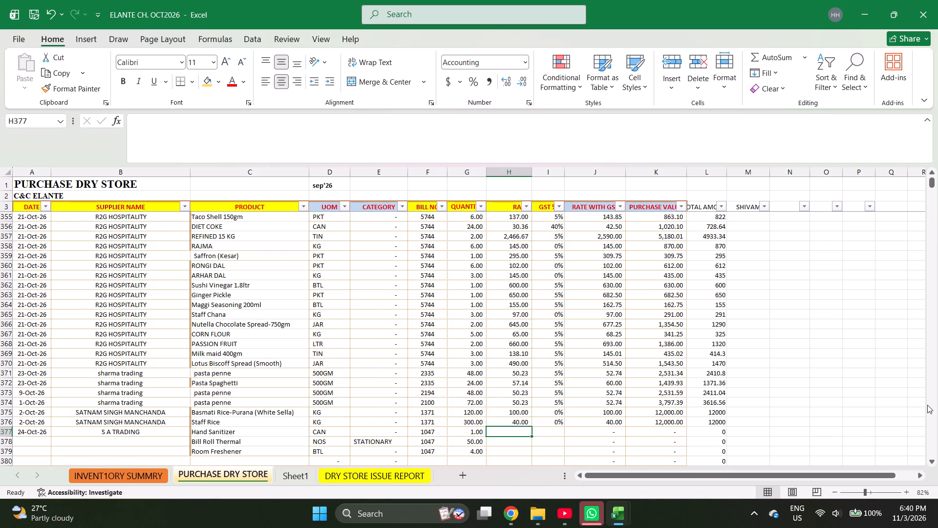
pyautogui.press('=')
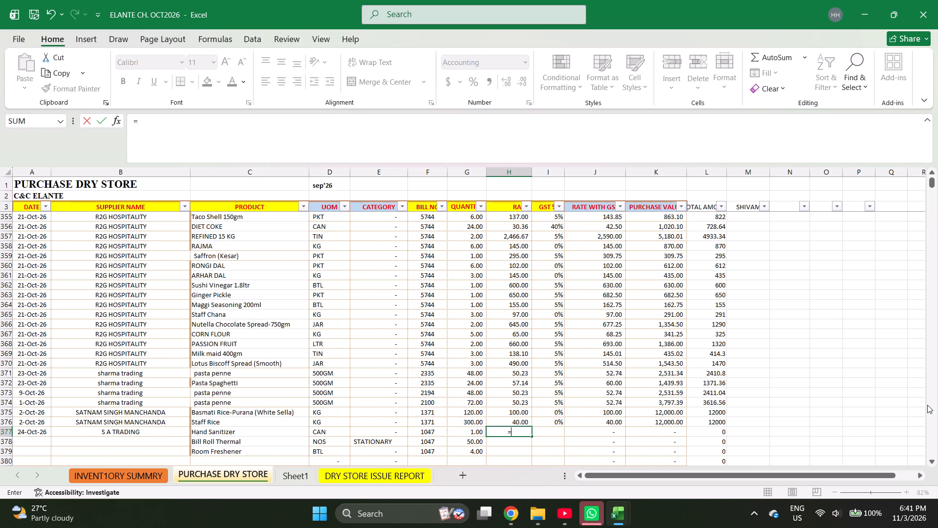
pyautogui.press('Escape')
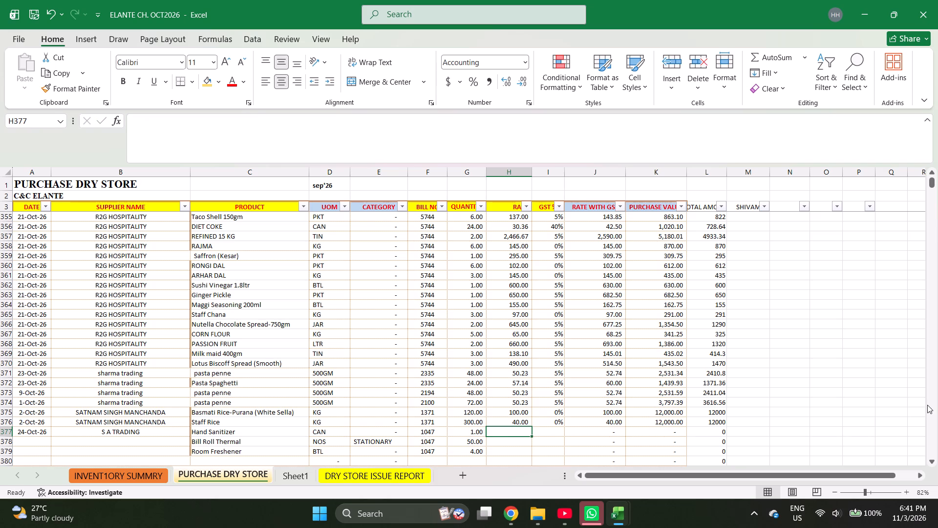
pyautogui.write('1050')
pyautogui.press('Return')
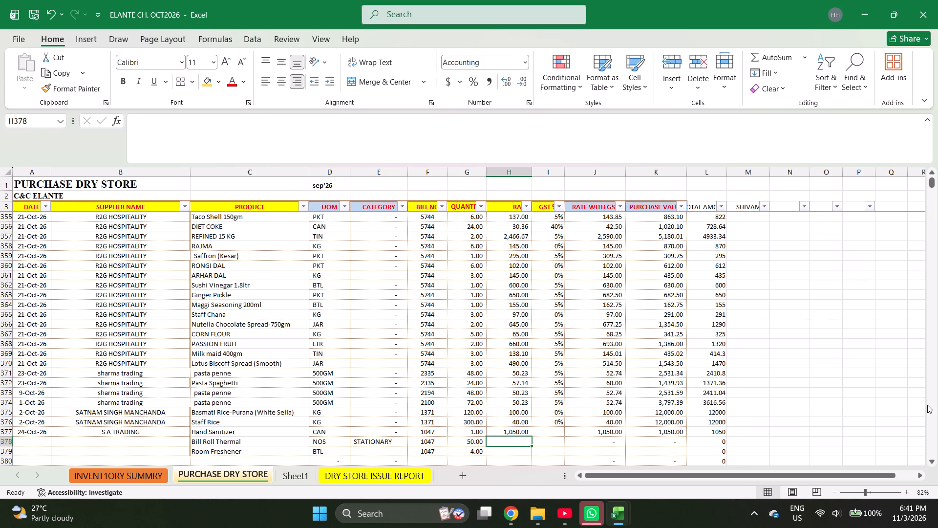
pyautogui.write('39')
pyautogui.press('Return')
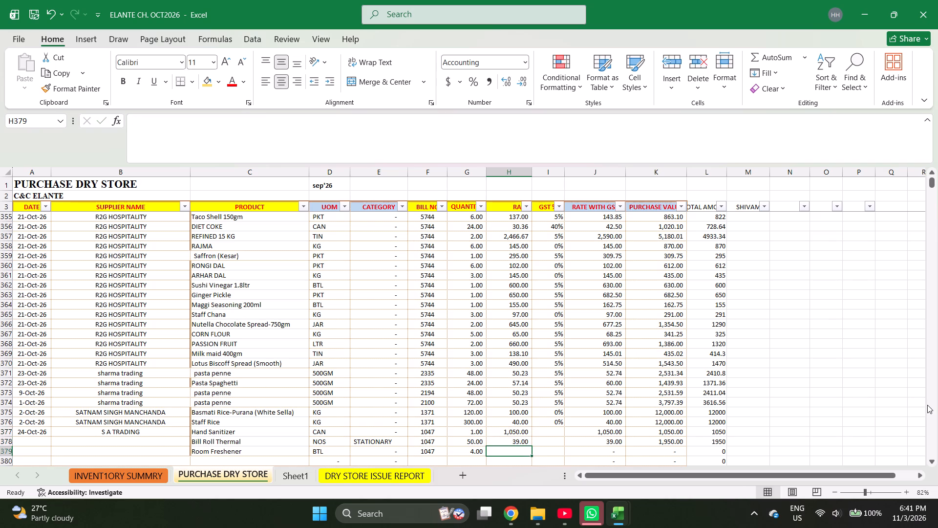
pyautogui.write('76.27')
# Set the GST to 18% for Hand Sanitizer in row 377 and fill it down through row 379.
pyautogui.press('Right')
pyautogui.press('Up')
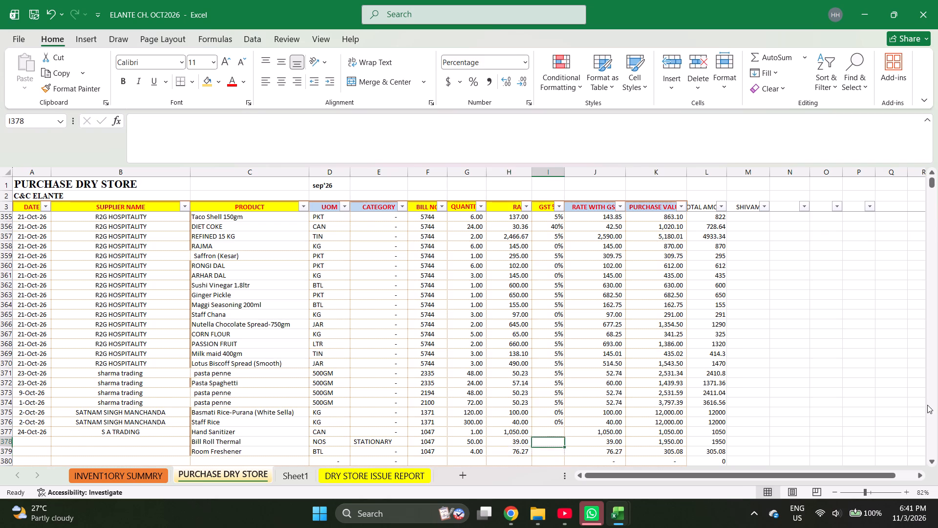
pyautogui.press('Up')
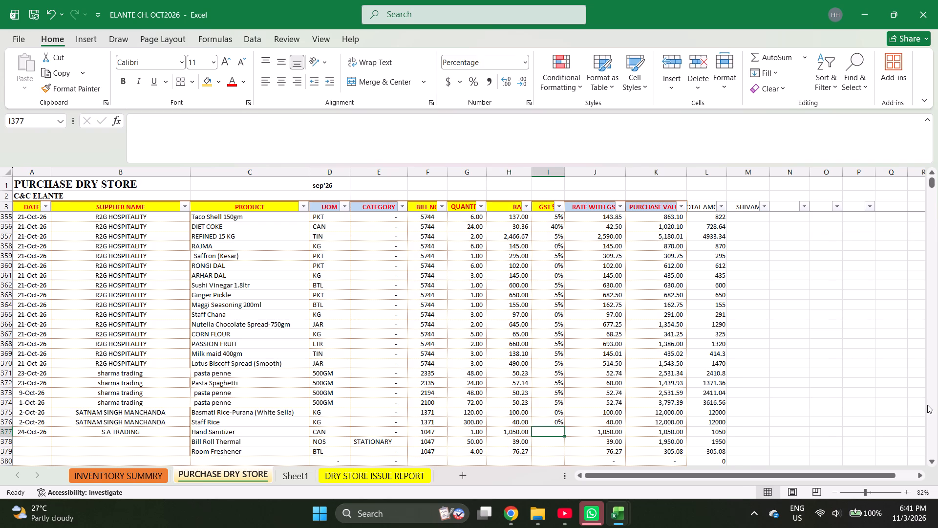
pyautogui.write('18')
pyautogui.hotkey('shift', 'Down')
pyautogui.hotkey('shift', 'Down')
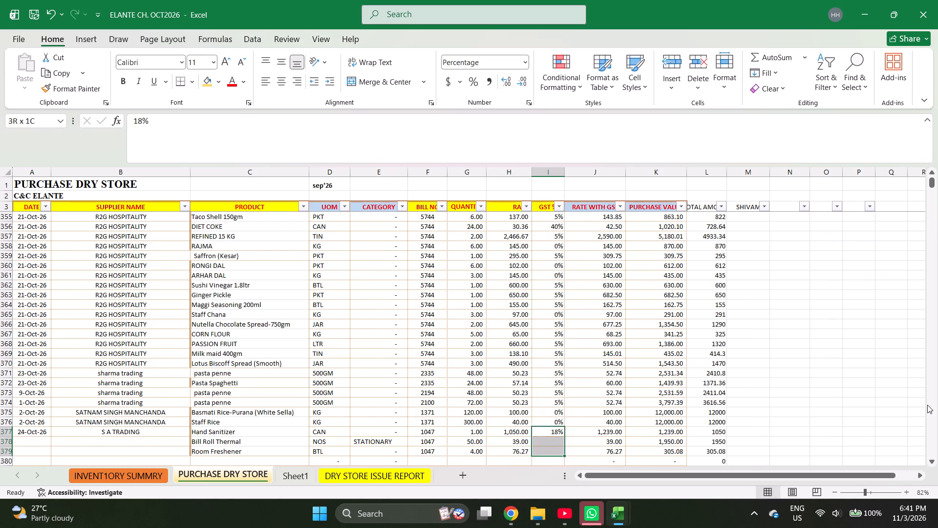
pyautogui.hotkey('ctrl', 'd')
# Check the combined purchase value of the three S A TRADING items in rows 377 to 379.
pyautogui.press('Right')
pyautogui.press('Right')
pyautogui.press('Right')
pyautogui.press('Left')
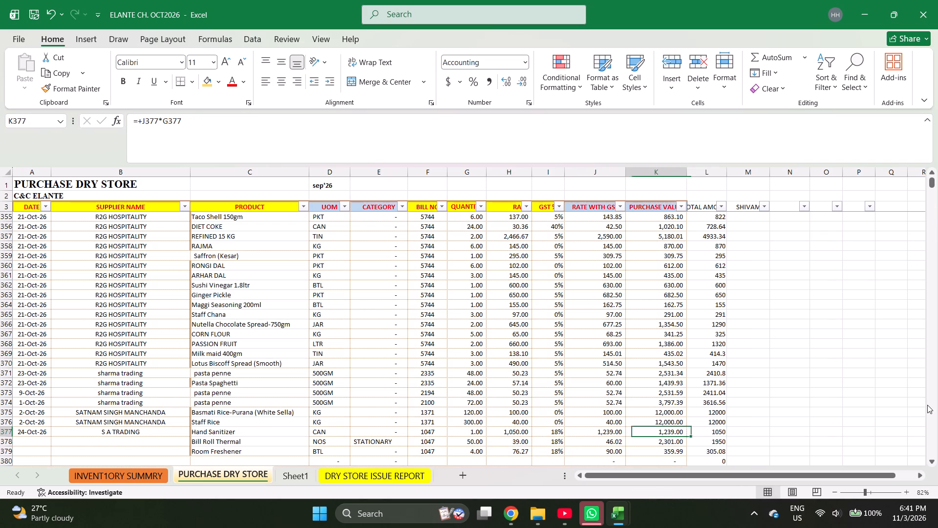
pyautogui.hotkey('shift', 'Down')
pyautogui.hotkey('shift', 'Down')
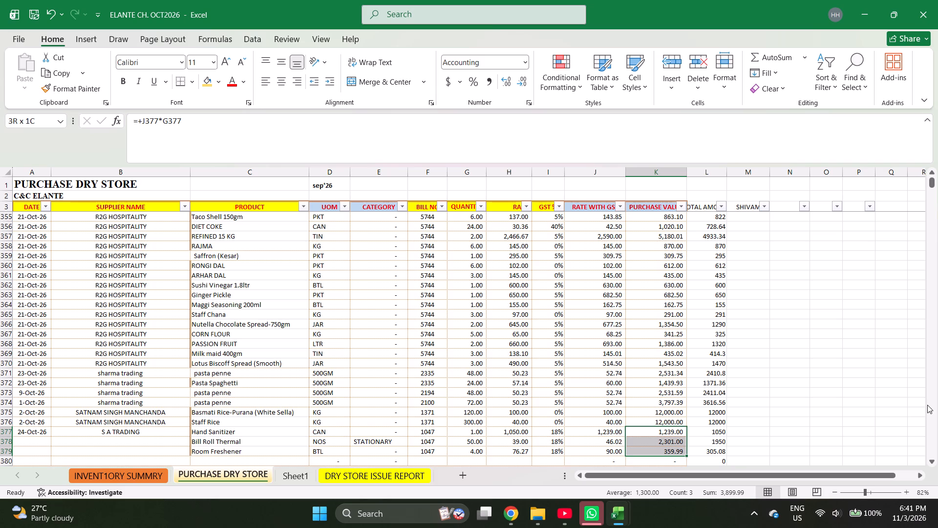
# Fill the date 24-Oct-26 and supplier S A TRADING down from row 377 through row 379.
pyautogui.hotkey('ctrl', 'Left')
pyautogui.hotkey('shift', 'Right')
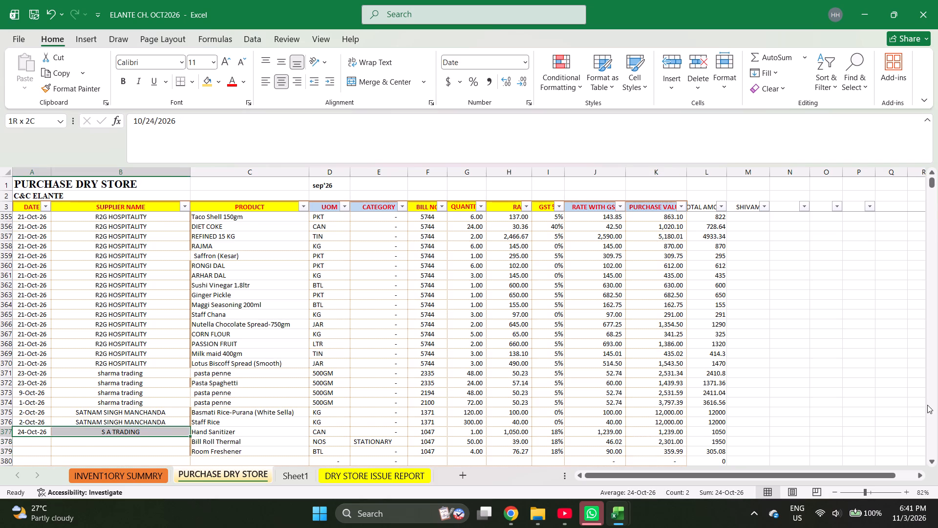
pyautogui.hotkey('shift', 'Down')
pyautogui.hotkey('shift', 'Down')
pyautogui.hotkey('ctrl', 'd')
# Start a new purchase entry in row 380 with date 19-Oct-26 and supplier S A TRADING copied from the row above.
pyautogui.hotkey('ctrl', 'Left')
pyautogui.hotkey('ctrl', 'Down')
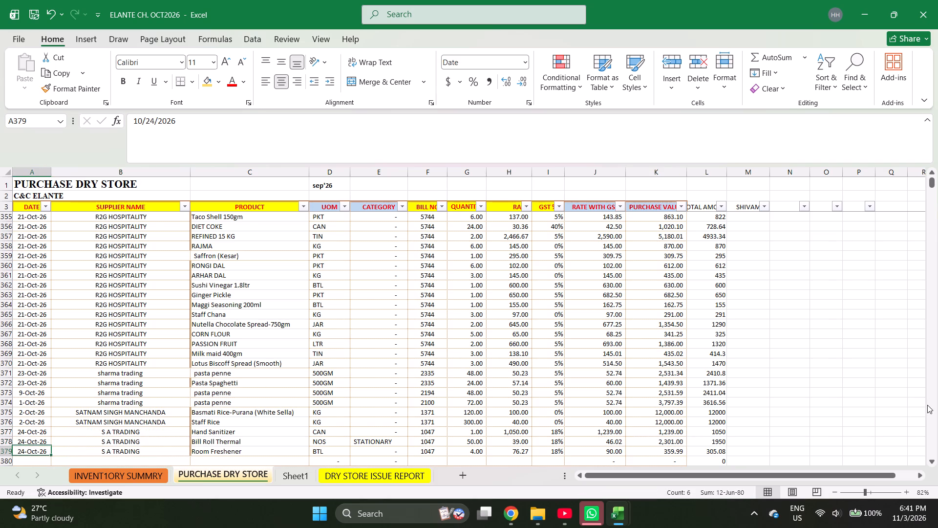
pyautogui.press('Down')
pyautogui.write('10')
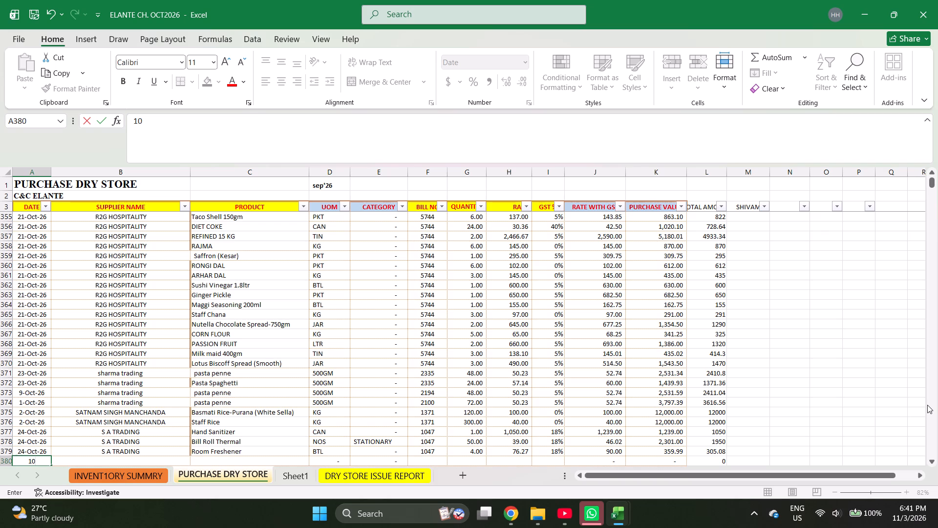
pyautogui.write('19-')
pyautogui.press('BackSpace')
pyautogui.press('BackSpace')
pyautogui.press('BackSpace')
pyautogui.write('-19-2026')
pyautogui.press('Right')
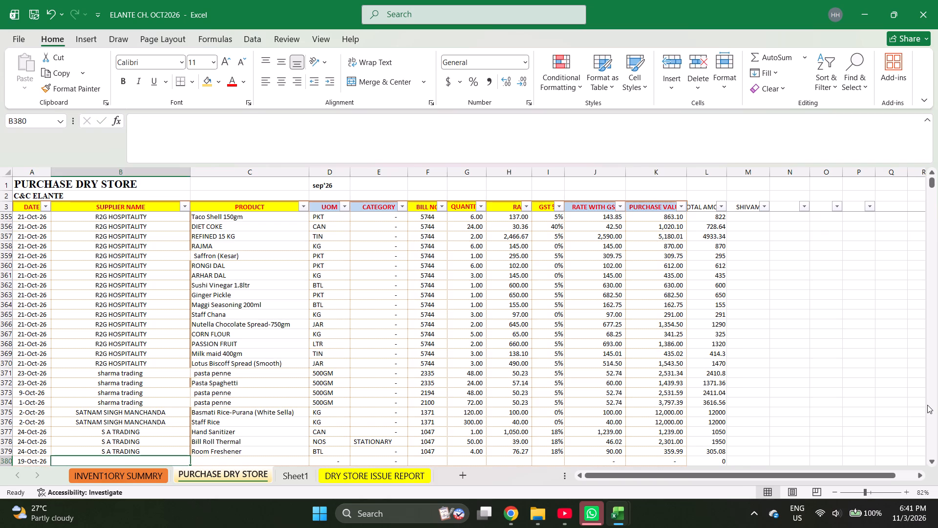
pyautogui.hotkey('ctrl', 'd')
# Search the INVENTORY SUMMRY sheet for SUMA to locate the product for row 380.
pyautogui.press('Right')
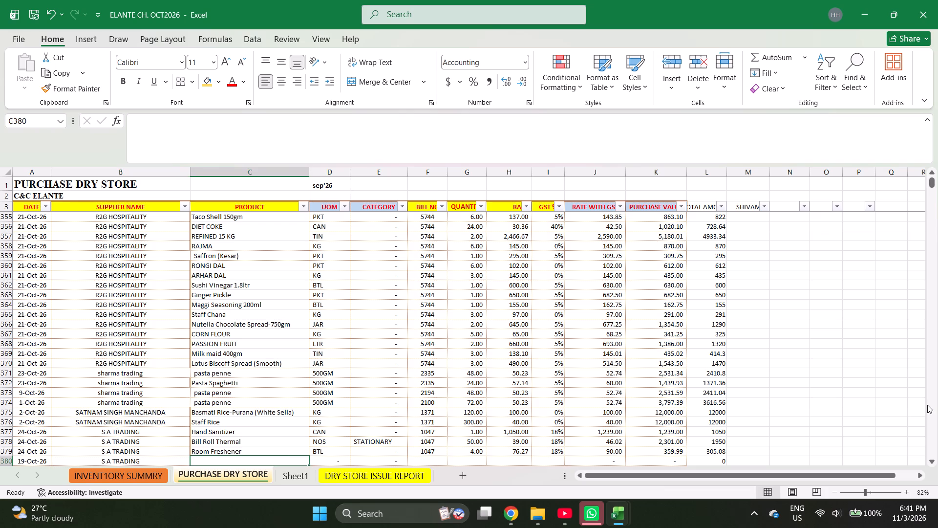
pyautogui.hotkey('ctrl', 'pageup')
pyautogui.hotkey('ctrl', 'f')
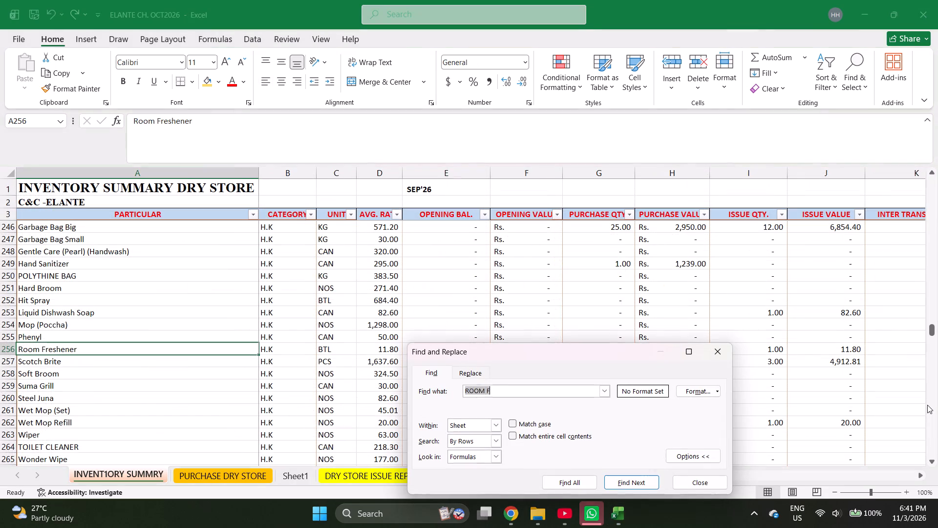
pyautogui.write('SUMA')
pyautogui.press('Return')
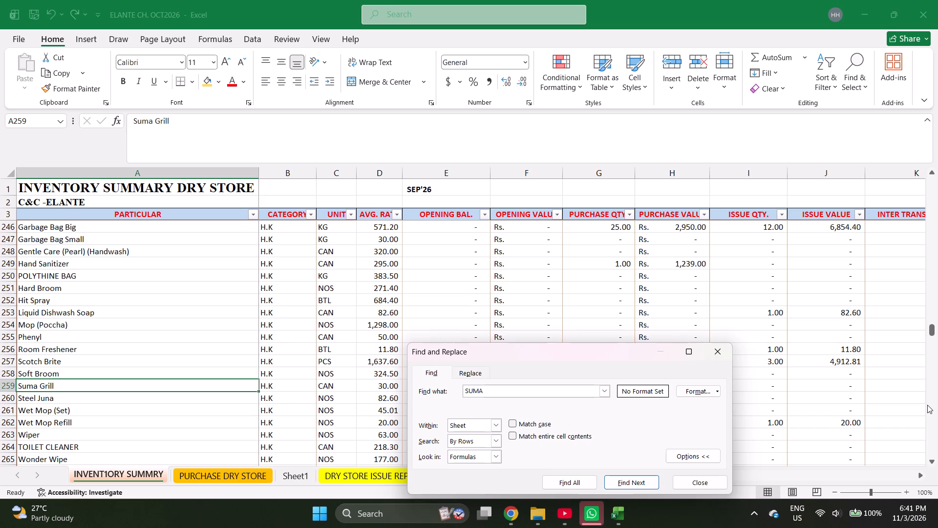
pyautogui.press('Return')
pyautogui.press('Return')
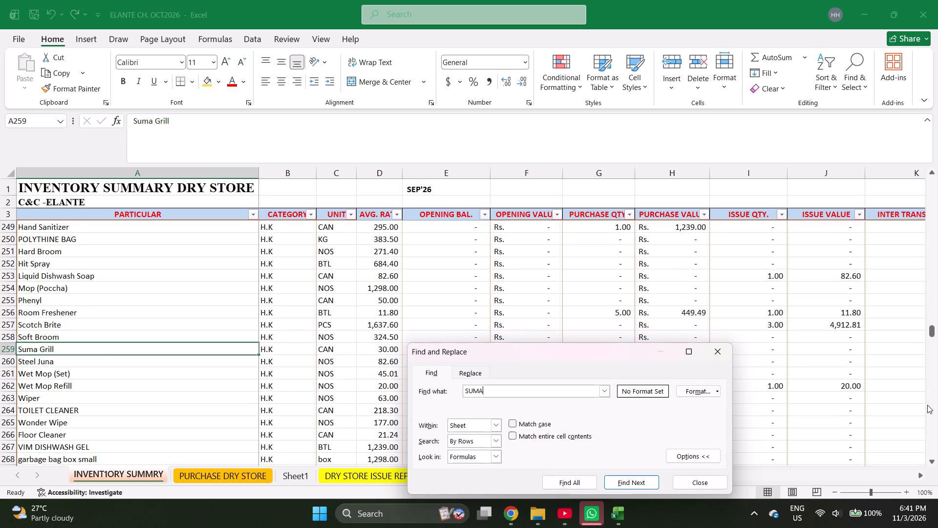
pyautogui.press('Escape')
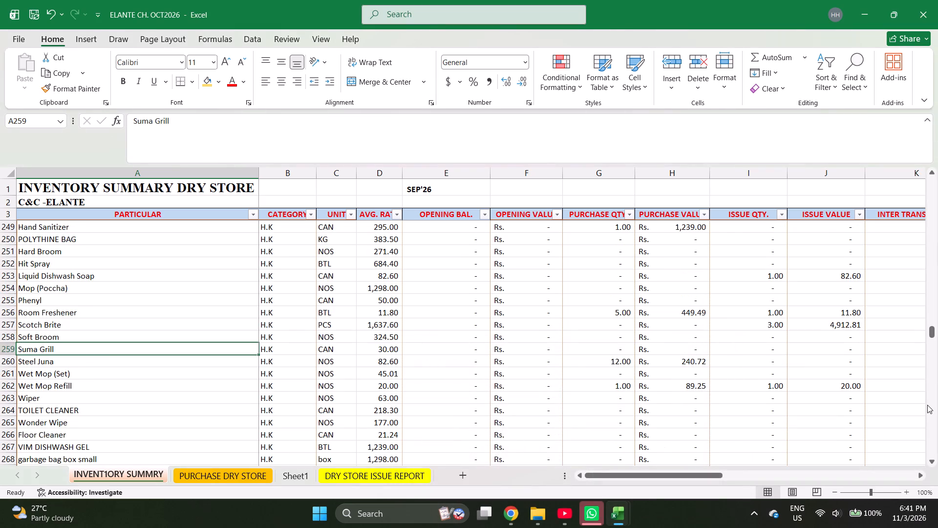
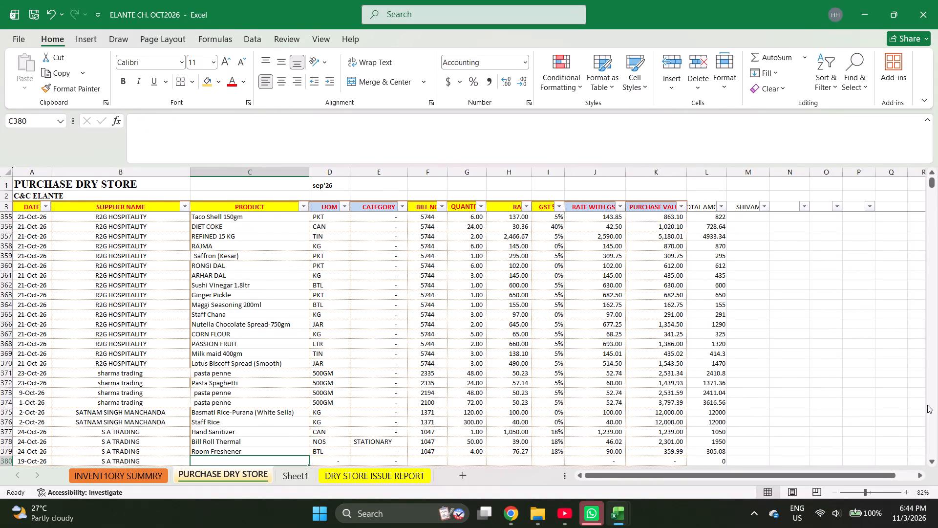
# Find MULTIPURPOSE CLEANER in the INVENTORY SUMMRY sheet with the search MULTI and copy it into product cell C380 of PURCHASE DRY STORE.
pyautogui.hotkey('ctrl', 'pageup')
pyautogui.hotkey('ctrl', 'd')
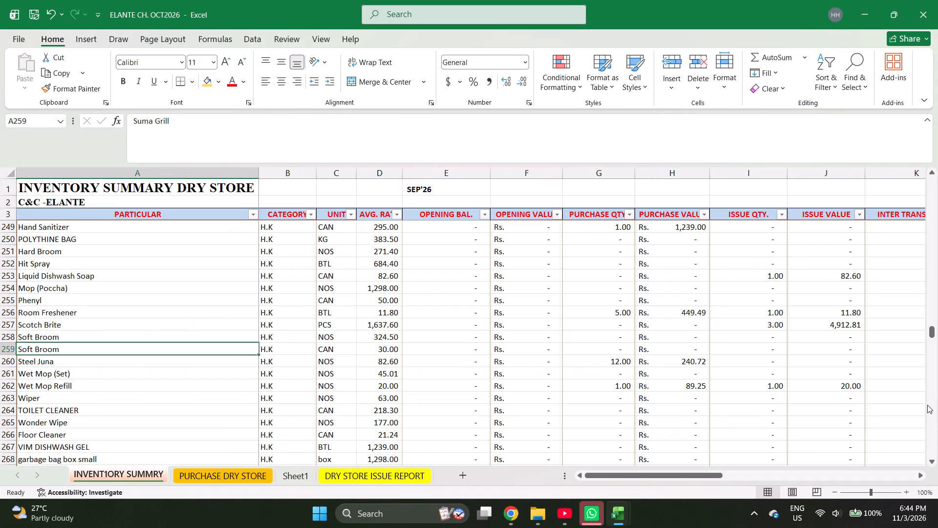
pyautogui.hotkey('ctrl', 'z')
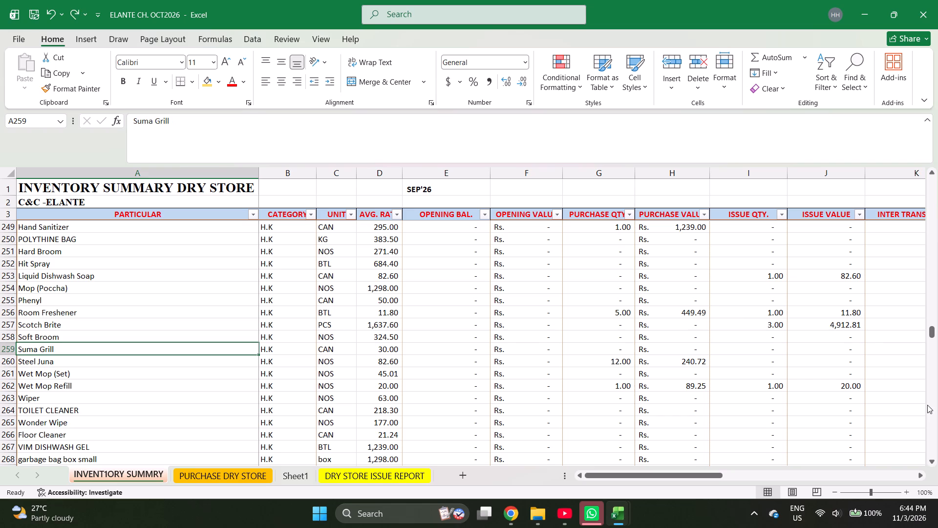
pyautogui.hotkey('ctrl', 'f')
pyautogui.write('MULTI')
pyautogui.press('Return')
pyautogui.press('Escape')
pyautogui.hotkey('ctrl', 'c')
pyautogui.hotkey('ctrl', 'pagedown')
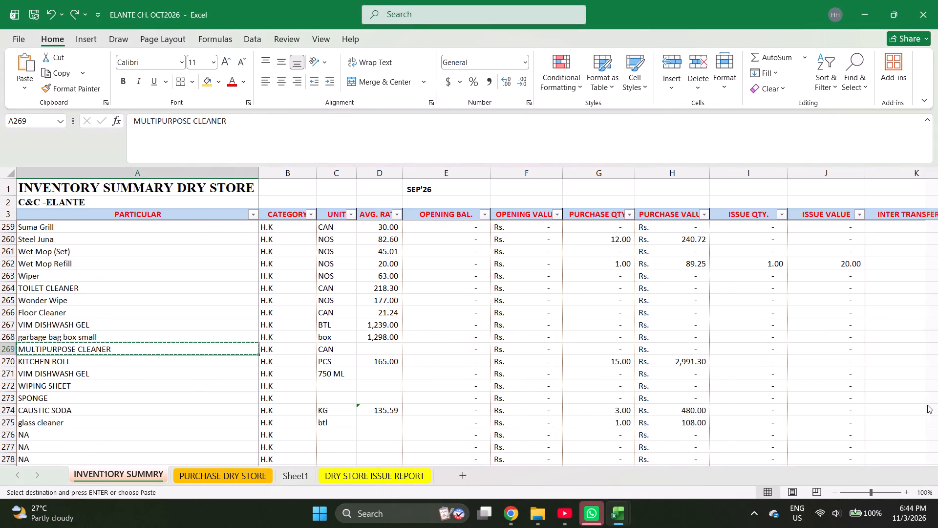
pyautogui.press('Return')
pyautogui.press('Return')
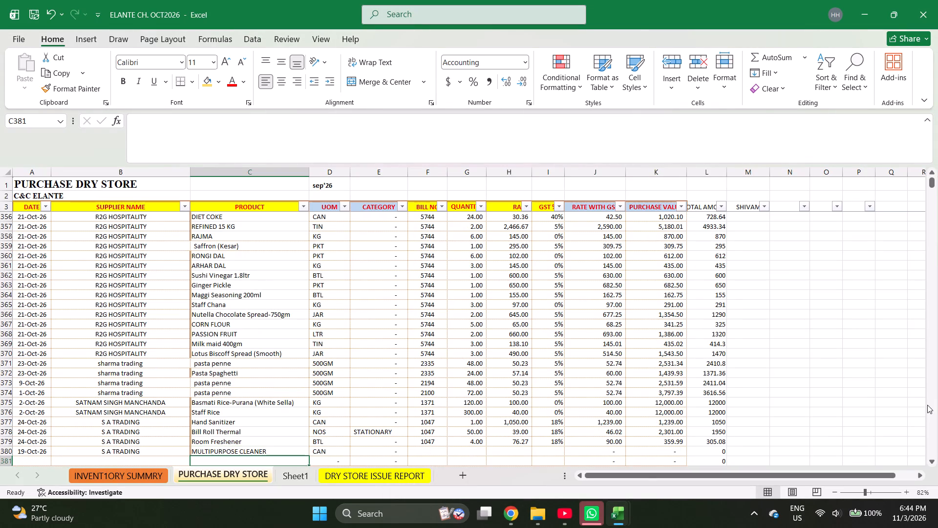
# Find Suma Grill in the INVENTORY SUMMRY sheet with the search SUMA and copy it into product cell C381 of PURCHASE DRY STORE.
pyautogui.hotkey('ctrl', 'pageup')
pyautogui.hotkey('ctrl', 'f')
pyautogui.write('SUMA')
pyautogui.press('Return')
pyautogui.press('Escape')
pyautogui.hotkey('ctrl', 'f')
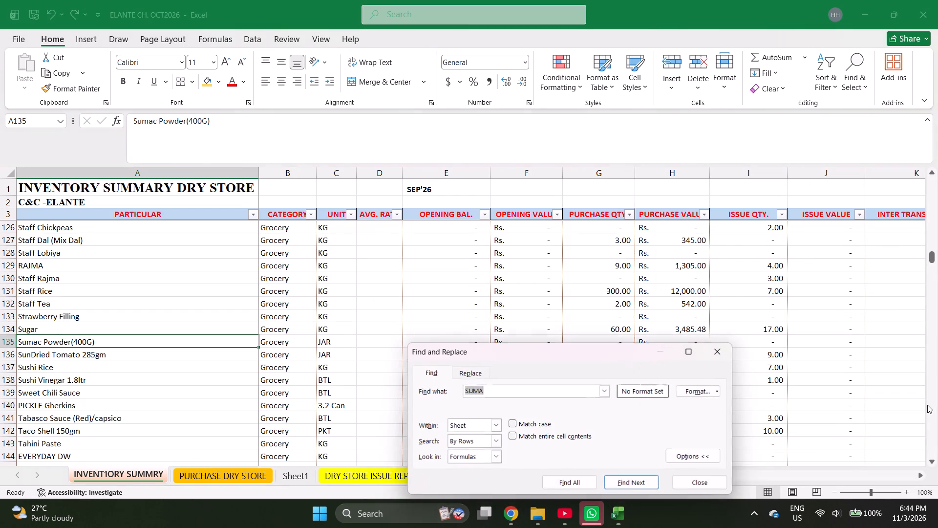
pyautogui.press('Return')
pyautogui.press('Escape')
pyautogui.hotkey('ctrl', 'c')
pyautogui.hotkey('ctrl', 'pagedown')
pyautogui.press('Return')
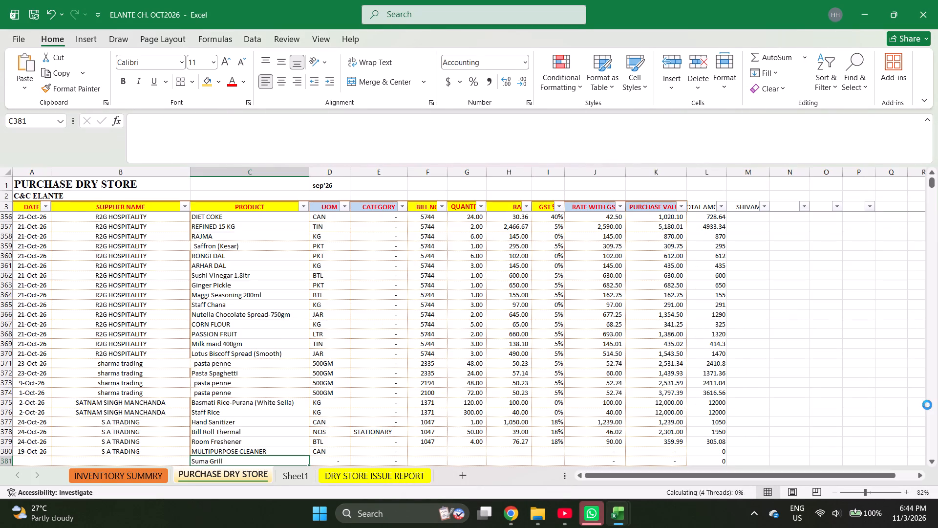
pyautogui.press('Return')
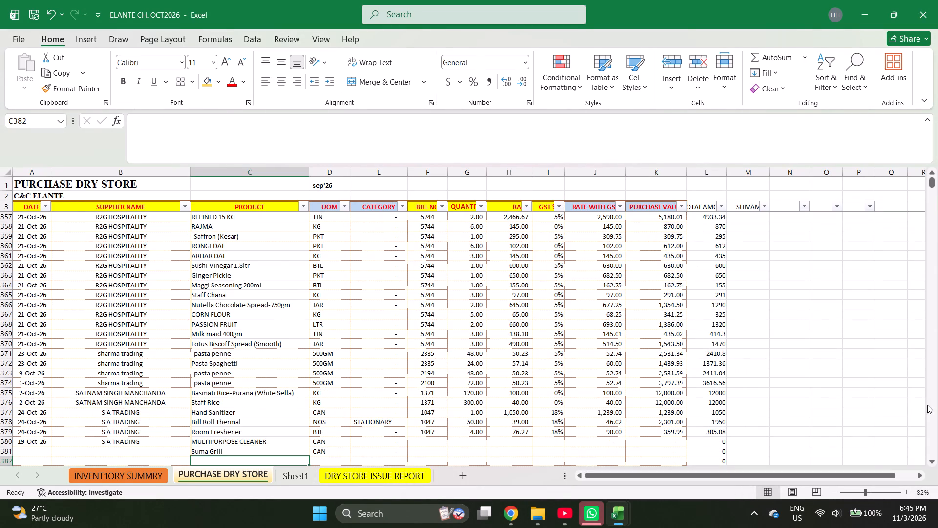
# Enter HIT SPRAY and Room Freshener as the products in rows 382 and 383.
pyautogui.write('HI')
pyautogui.write('R =')
pyautogui.press('BackSpace')
pyautogui.press('BackSpace')
pyautogui.press('BackSpace')
pyautogui.press('BackSpace')
pyautogui.write('IT S')
pyautogui.press('BackSpace')
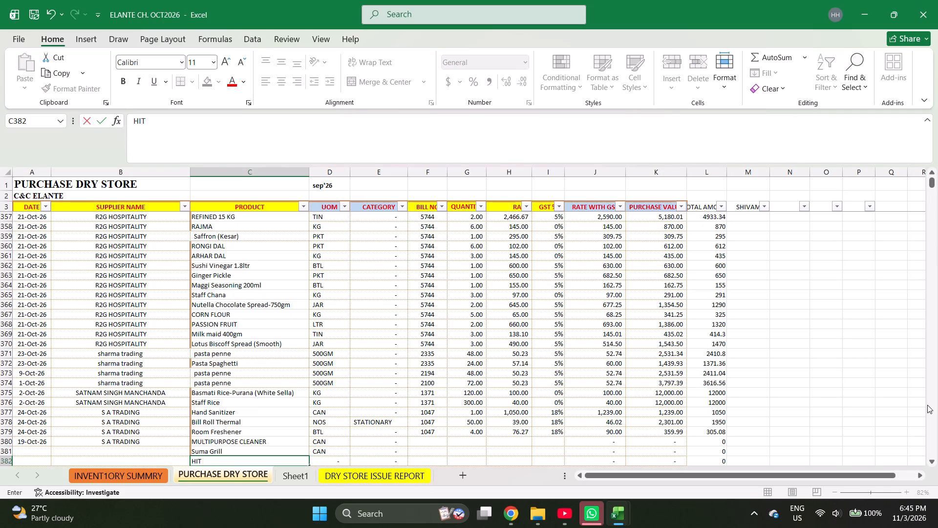
pyautogui.press('p')
pyautogui.press('BackSpace')
pyautogui.write('SPRAY')
pyautogui.press('Return')
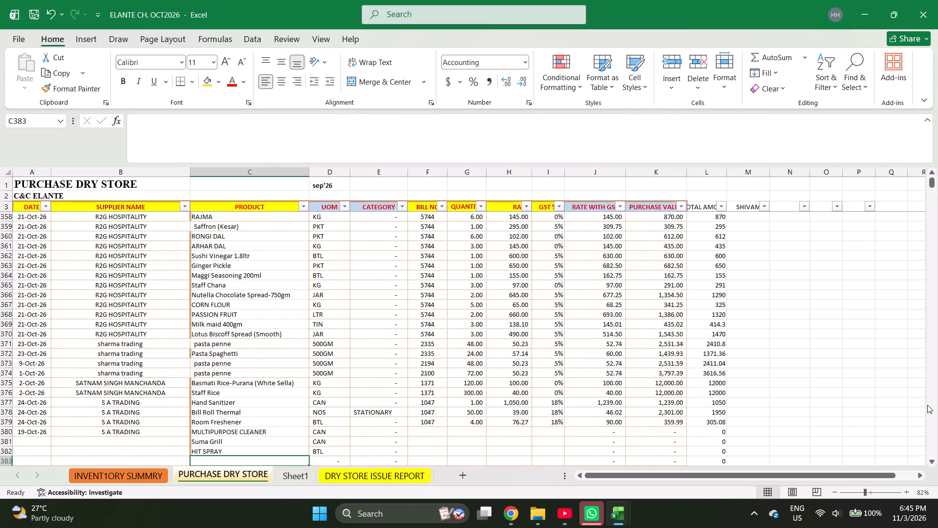
pyautogui.write('ROO')
pyautogui.press('Return')
# Enter bill number 949 for MULTIPURPOSE CLEANER in row 380.
pyautogui.press('Right')
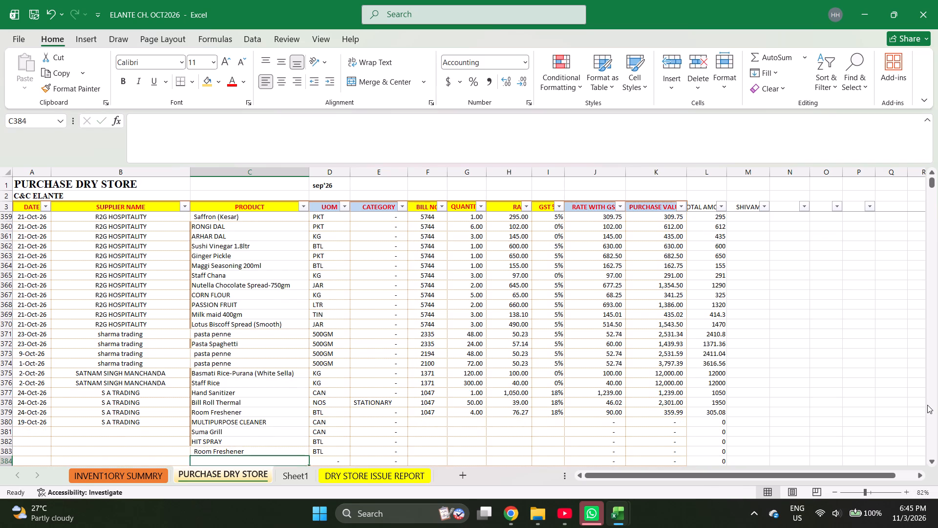
pyautogui.press('Right')
pyautogui.press('Right')
pyautogui.hotkey('ctrl', 'Up')
pyautogui.press('Down')
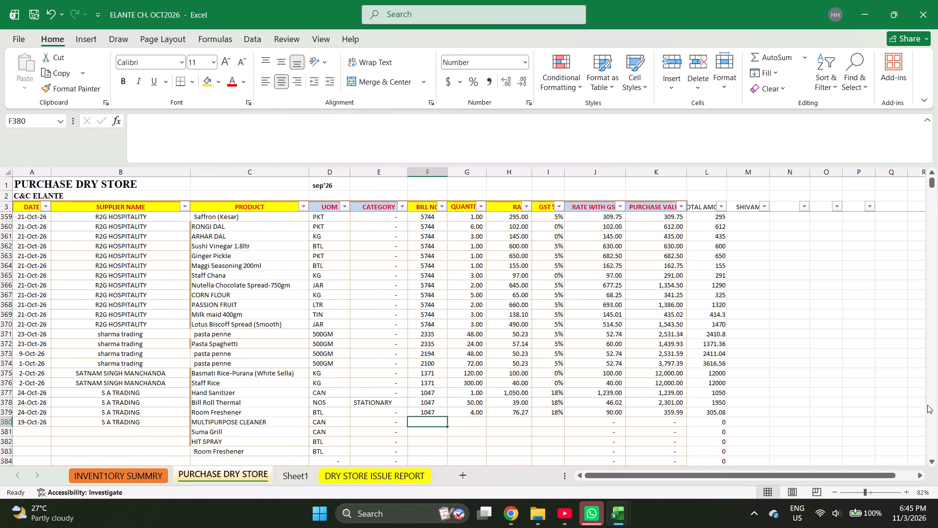
pyautogui.press('9')
pyautogui.write('49')
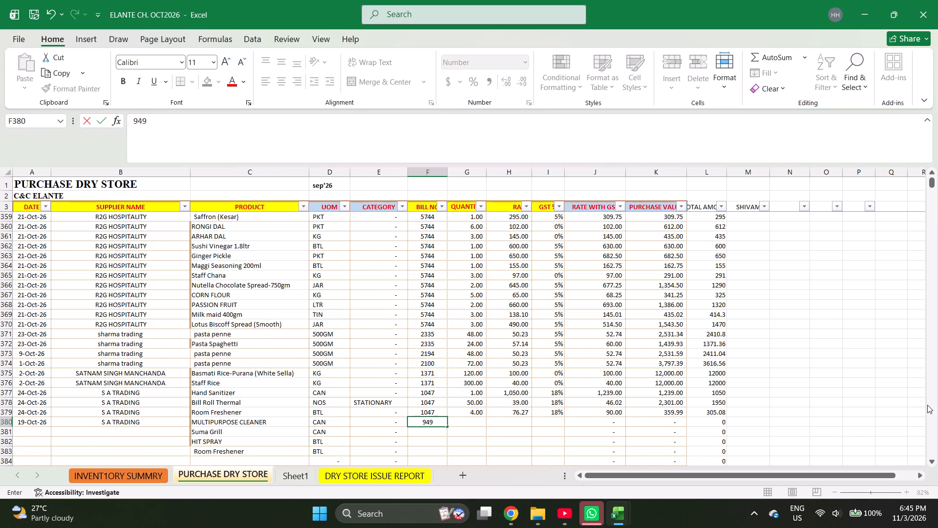
pyautogui.press('Right')
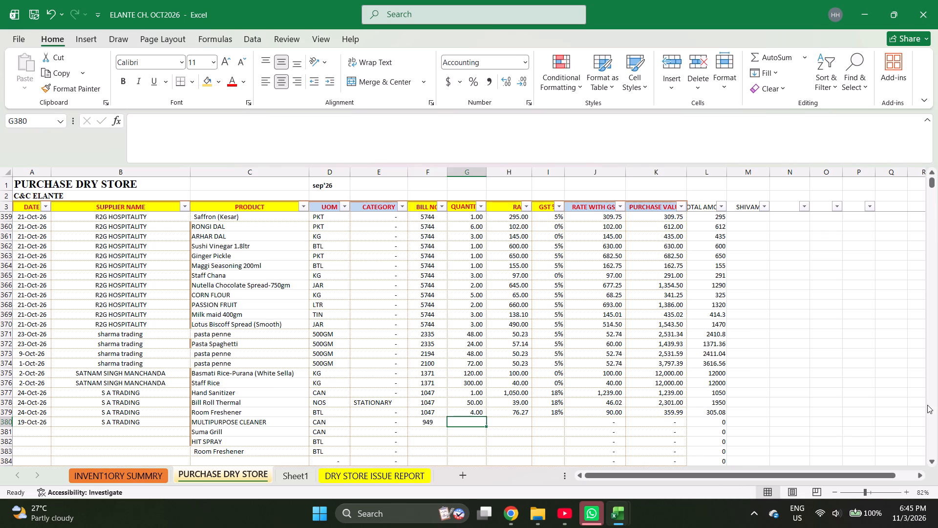
# Enter the quantities 4, 1, 2 and 3 for the products in rows 380 to 383.
pyautogui.press('4')
pyautogui.press('Return')
pyautogui.press('1')
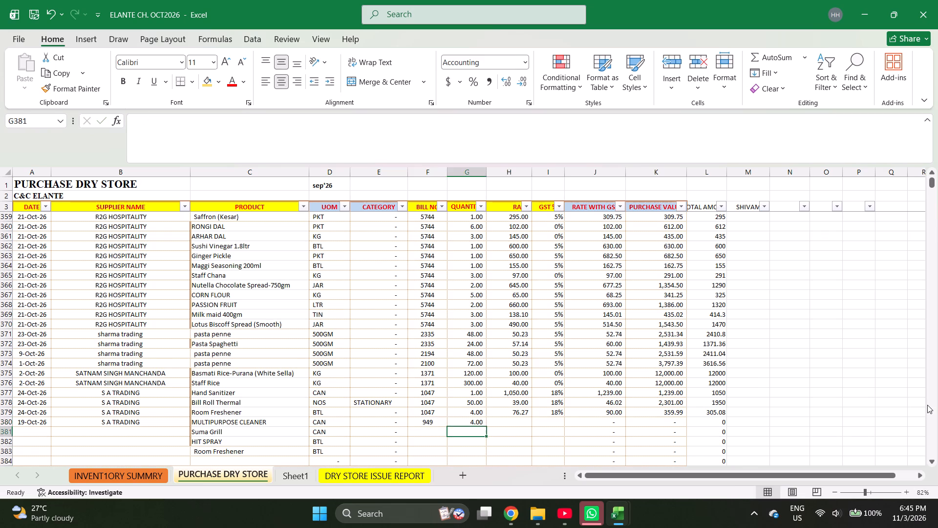
pyautogui.press('Return')
pyautogui.press('2')
pyautogui.press('Return')
pyautogui.press('3')
pyautogui.press('Return')
# Enter the rates 733, 1550 and 164.41 for MULTIPURPOSE CLEANER, Suma Grill and HIT SPRAY in rows 380 to 382.
pyautogui.press('Right')
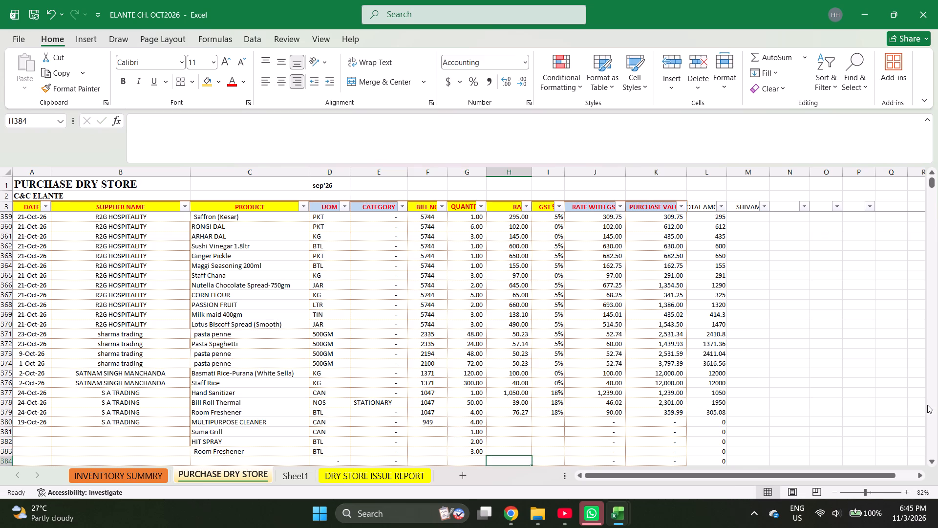
pyautogui.press('Up')
pyautogui.press('Up')
pyautogui.press('Up')
pyautogui.press('Up')
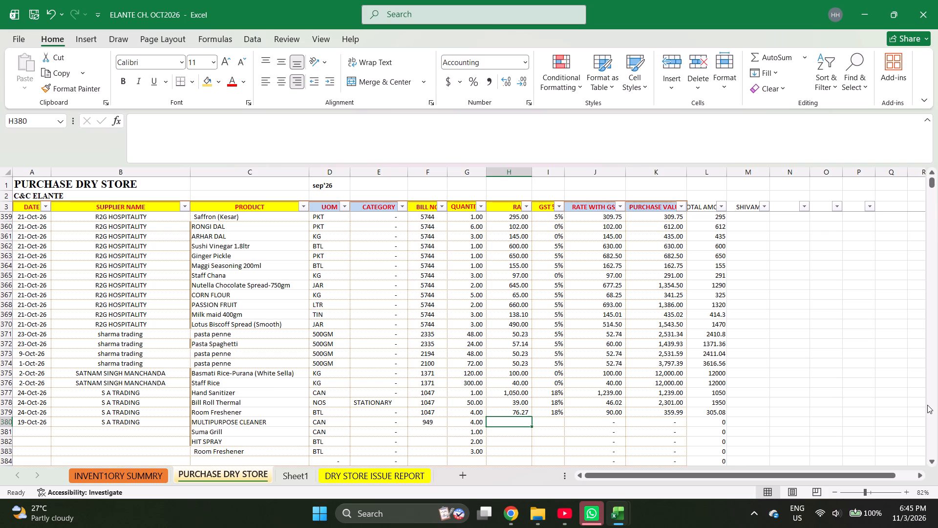
pyautogui.write('733')
pyautogui.press('Return')
pyautogui.write('1550')
pyautogui.press('Return')
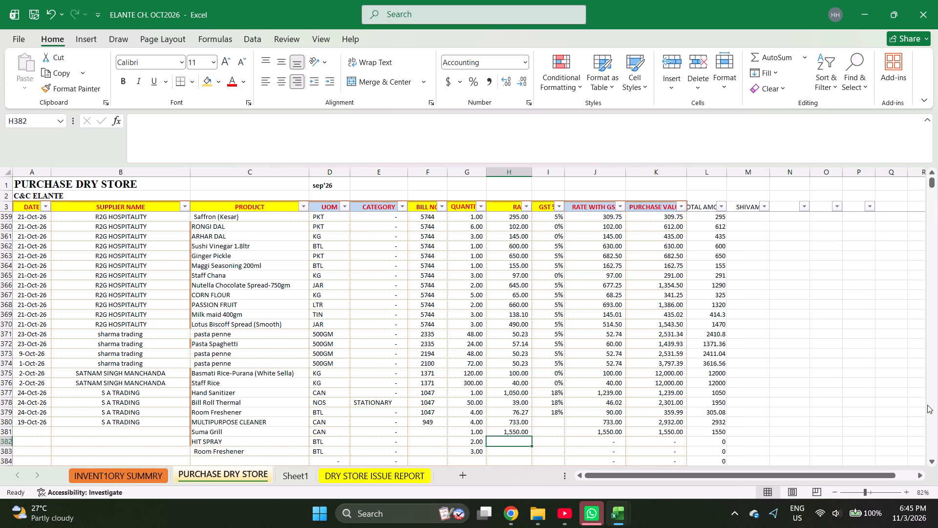
pyautogui.write('164.41')
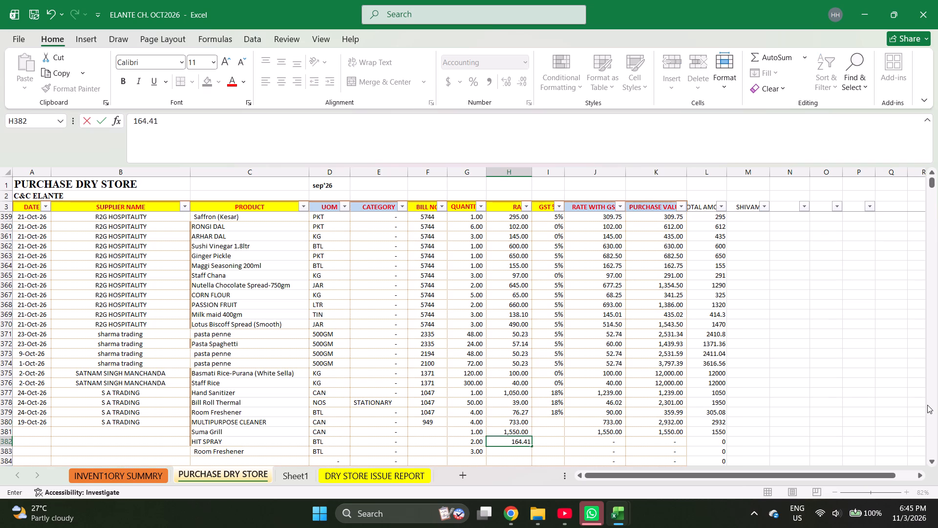
pyautogui.press('Return')
# Set the rate of Room Freshener in row 383 to 76.27.
pyautogui.write('76.')
pyautogui.press('2')
pyautogui.press('BackSpace')
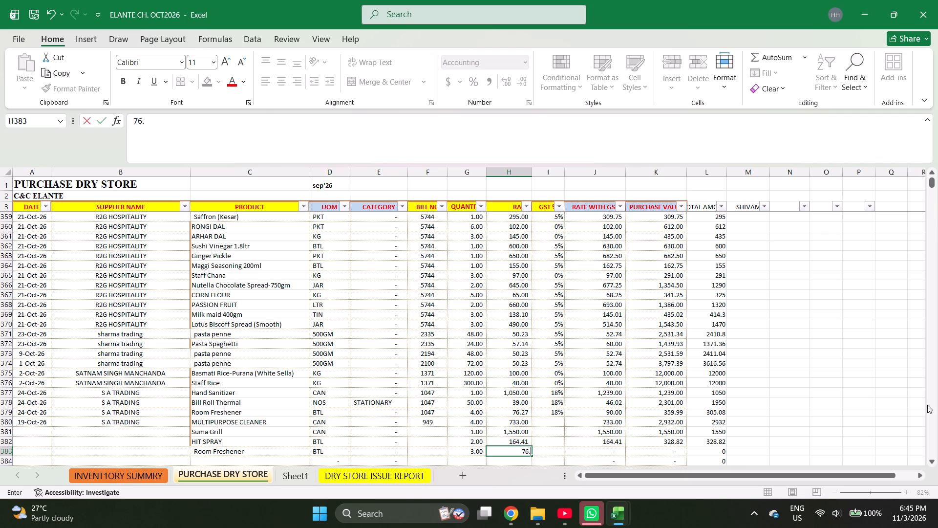
pyautogui.write('.27')
pyautogui.press('Return')
pyautogui.press('Up')
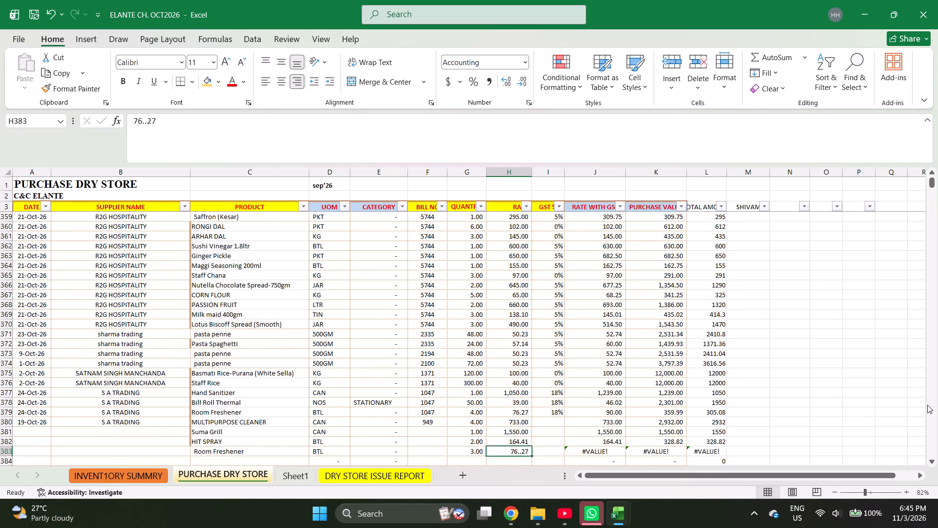
pyautogui.press('Right')
pyautogui.press('Up')
pyautogui.press('Left')
pyautogui.press('Down')
pyautogui.write('76.')
pyautogui.write('27')
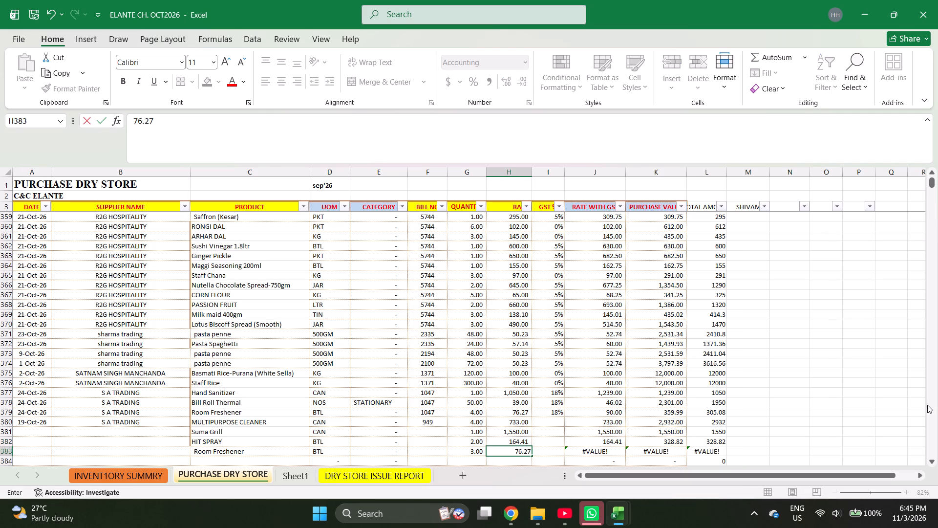
pyautogui.press('Right')
# Fill the 18% GST rate down from row 379 through row 383.
pyautogui.press('Up')
pyautogui.press('Up')
pyautogui.press('Up')
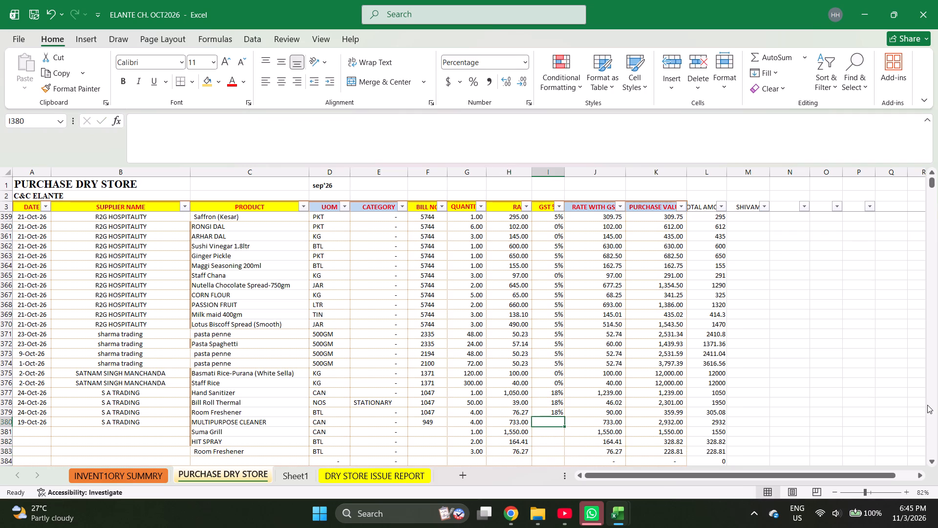
pyautogui.press('Up')
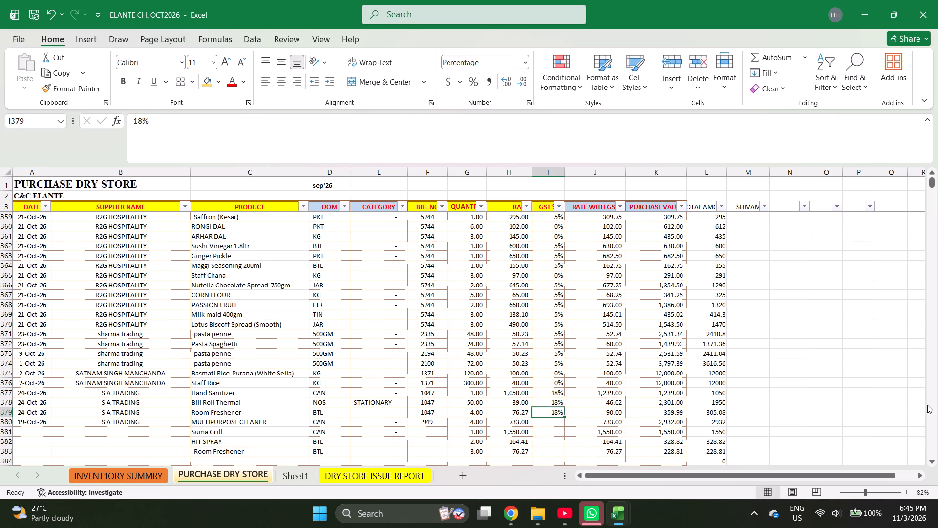
pyautogui.hotkey('shift', 'Down')
pyautogui.hotkey('shift', 'Down')
pyautogui.hotkey('shift', 'Down')
pyautogui.hotkey('shift', 'Down')
pyautogui.hotkey('ctrl', 'd')
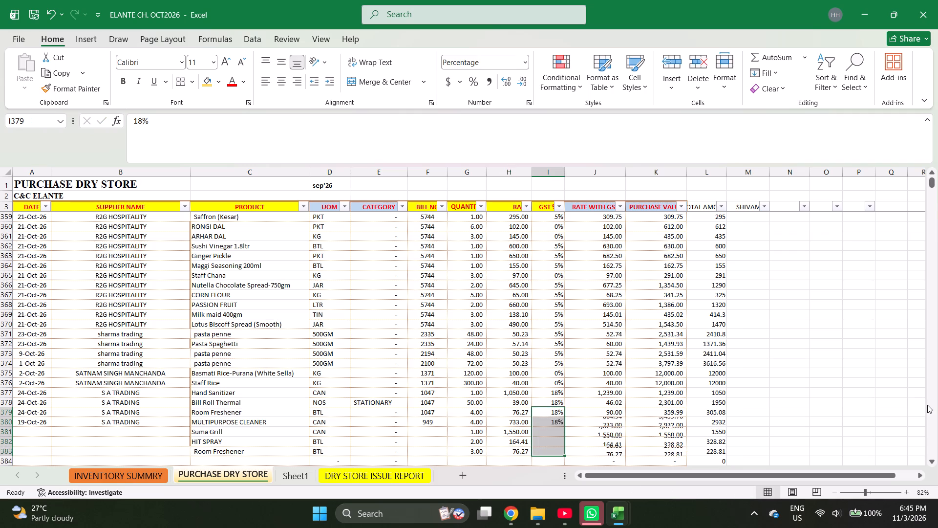
# Fill bill number 949 down from row 380 through row 383.
pyautogui.press('Down')
pyautogui.press('Down')
pyautogui.hotkey('ctrl', 'Left')
pyautogui.press('Up')
pyautogui.press('Left')
pyautogui.hotkey('shift', 'Down')
pyautogui.hotkey('shift', 'Down')
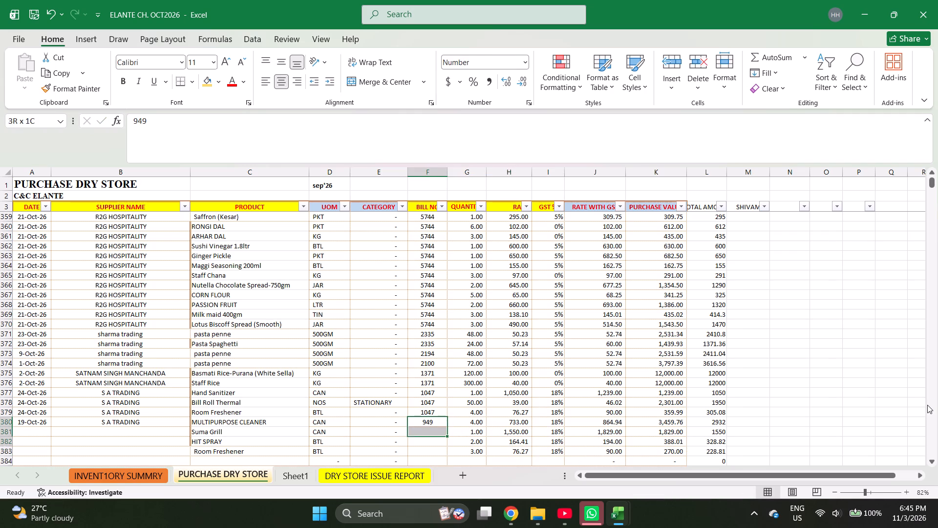
pyautogui.hotkey('shift', 'Down')
pyautogui.hotkey('ctrl', 'd')
# Fill the date 19-Oct-26 and supplier S A TRADING down from row 380 through row 383.
pyautogui.hotkey('ctrl', 'Left')
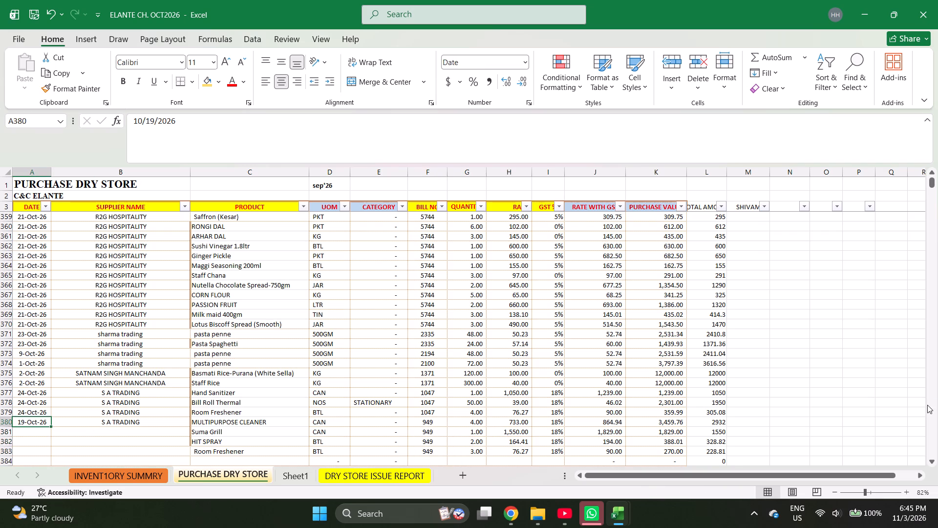
pyautogui.hotkey('shift', 'Right')
pyautogui.hotkey('shift', 'Down')
pyautogui.hotkey('shift', 'Down')
pyautogui.hotkey('shift', 'Down')
pyautogui.hotkey('ctrl', 'd')
# Check the combined purchase value of the four S A TRADING items in rows 380 to 383.
pyautogui.hotkey('ctrl', 'Right')
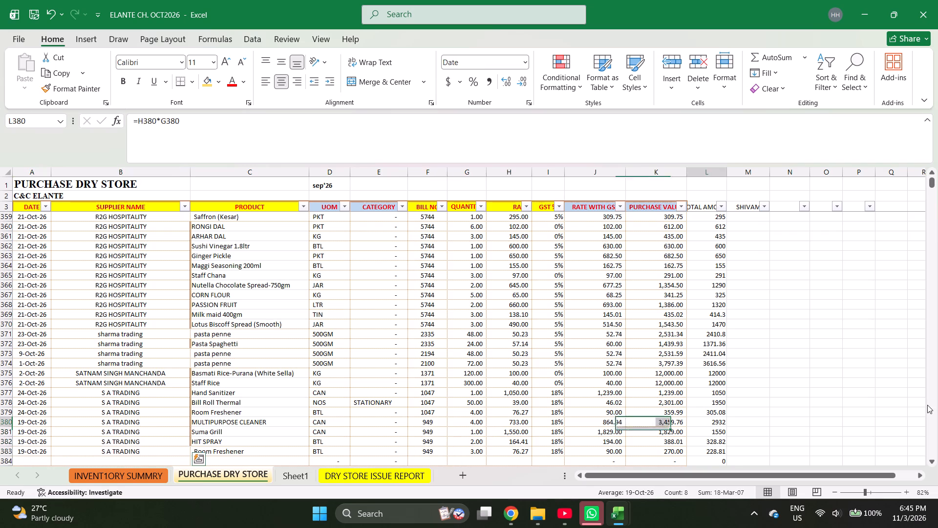
pyautogui.press('Left')
pyautogui.hotkey('shift', 'Down')
pyautogui.hotkey('shift', 'Down')
pyautogui.hotkey('shift', 'Down')
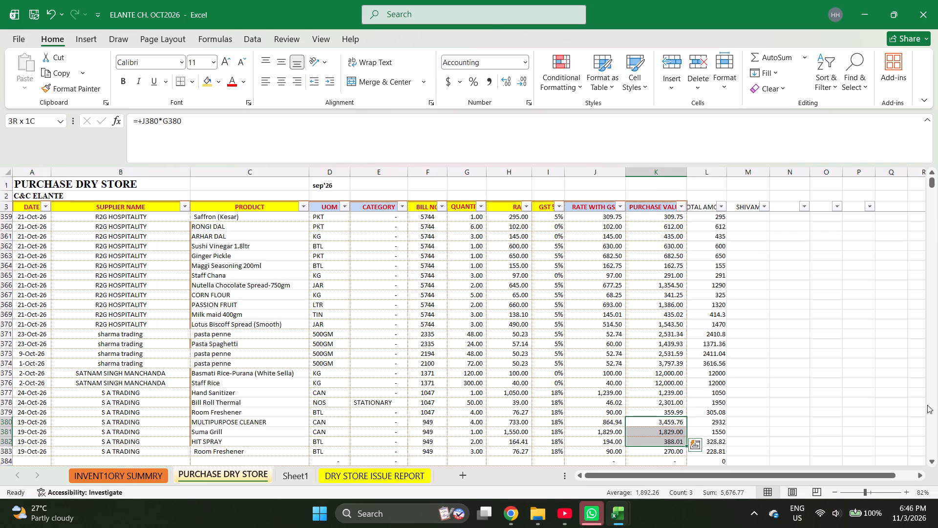
pyautogui.hotkey('shift', 'Down')
pyautogui.hotkey('shift', 'Up')
pyautogui.hotkey('shift', 'Up')
pyautogui.hotkey('shift', 'Down')
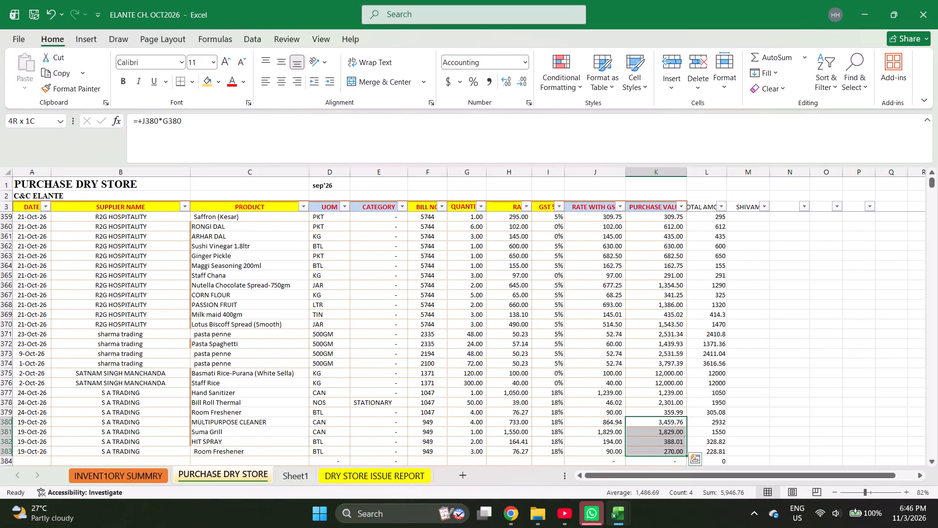
# Enter the date 10-10-2026 in the DATE column of row 384.
pyautogui.click(533, 462)
pyautogui.hotkey('ctrl', 'Left')
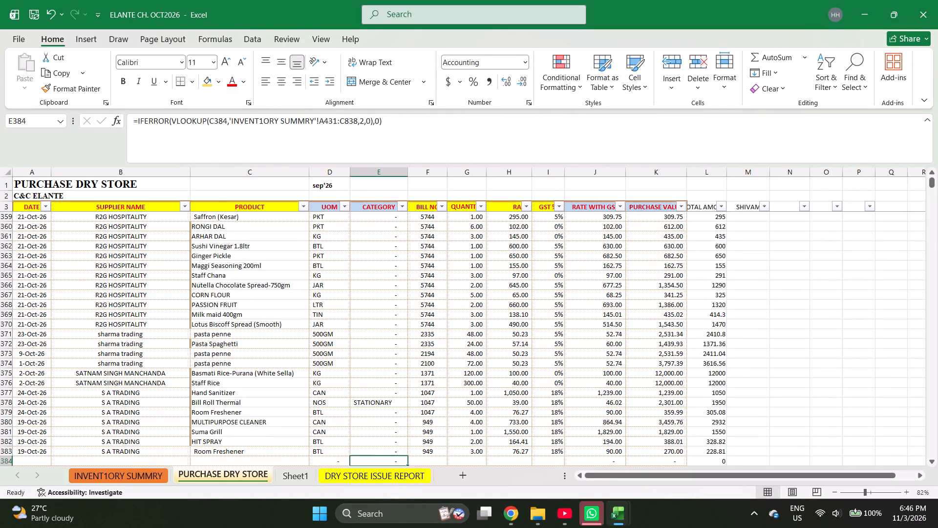
pyautogui.hotkey('ctrl', 'Left')
pyautogui.hotkey('ctrl', 'Left')
pyautogui.hotkey('ctrl', 'Left')
pyautogui.write('10-')
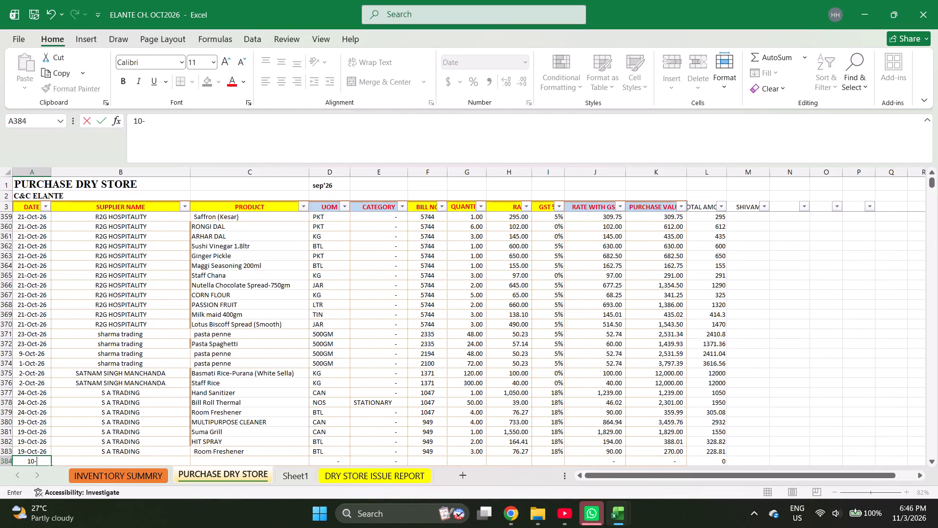
pyautogui.write('10*')
pyautogui.press('BackSpace')
pyautogui.write('-2026')
pyautogui.press('Right')
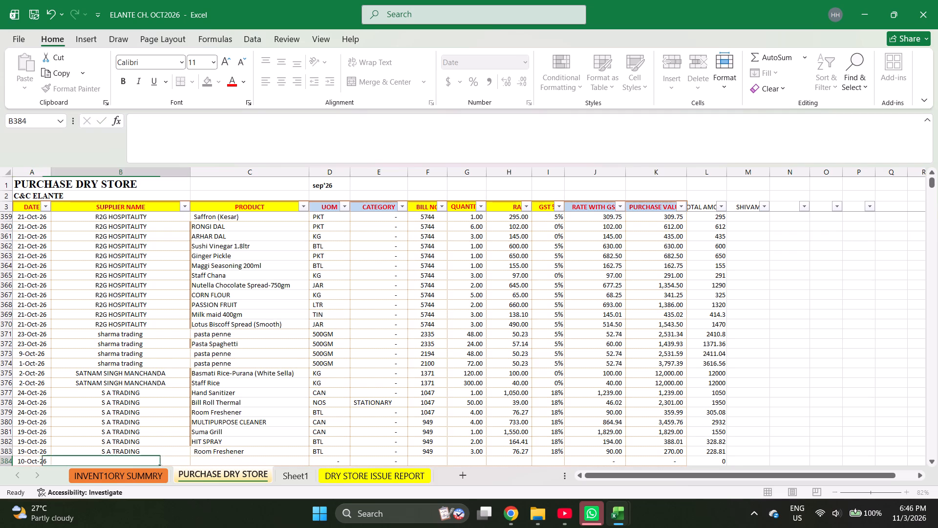
# Enter THE FOODSMITH as the supplier name in row 384.
pyautogui.write('THE')
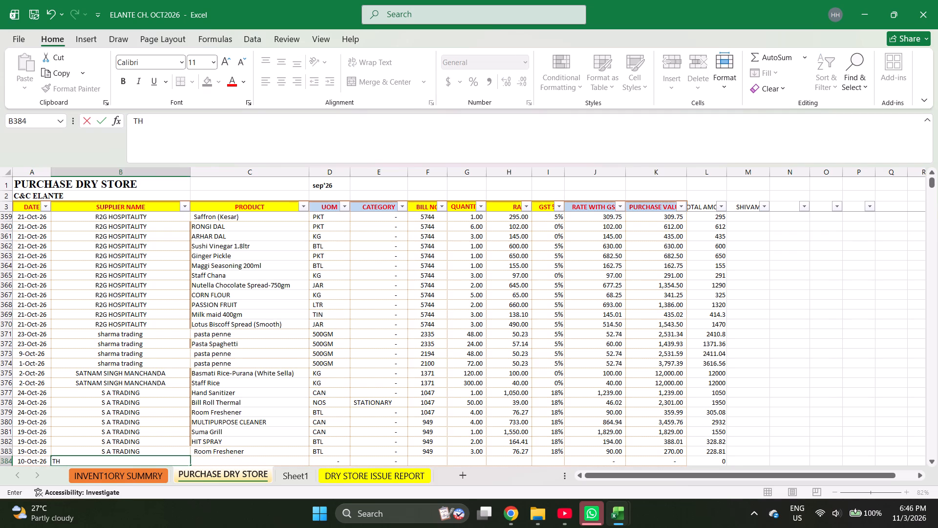
pyautogui.press('space')
pyautogui.write('FOOD')
pyautogui.write('SMIT')
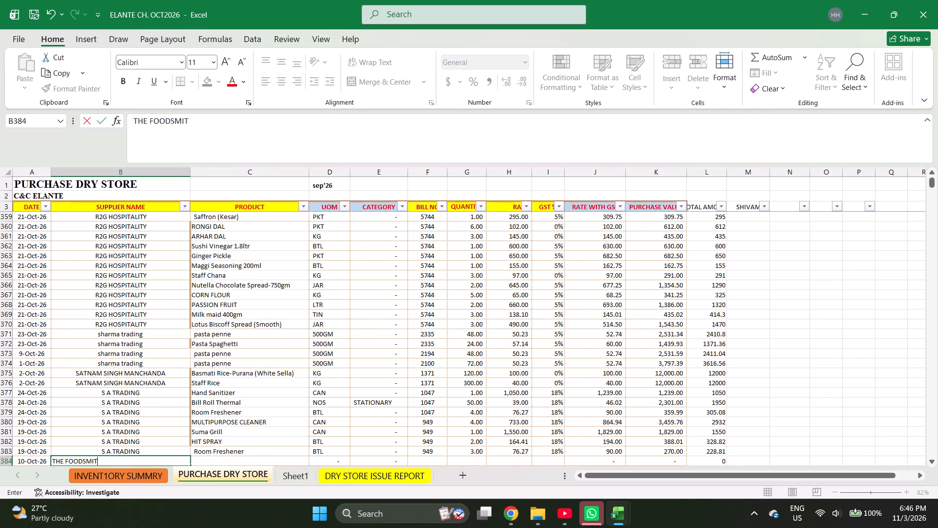
pyautogui.press('h')
pyautogui.press('Return')
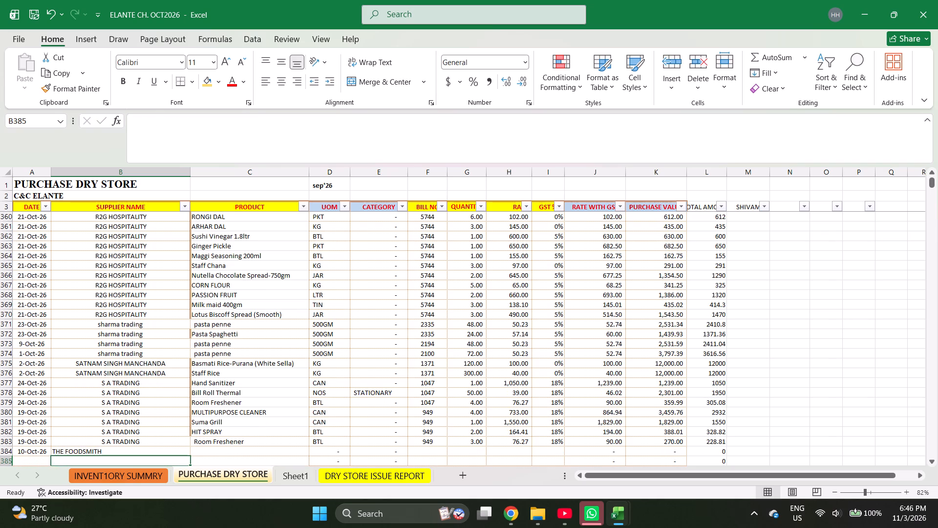
# Look through the supplier names and their recorded purchases from the first entries down to the DLG FOOD rows dated 10-Oct-26.
pyautogui.hotkey('ctrl', 'Up')
pyautogui.hotkey('ctrl', 'Up')
pyautogui.hotkey('ctrl', 'Up')
pyautogui.hotkey('ctrl', 'Up')
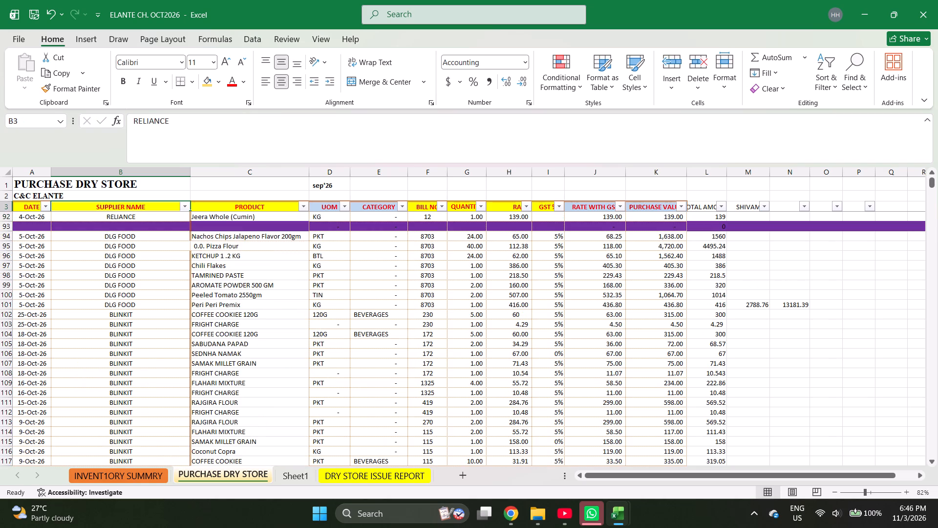
pyautogui.press('Down')
pyautogui.press('Down')
pyautogui.press('Down')
pyautogui.press('Down')
pyautogui.press('Down')
pyautogui.press('Down')
pyautogui.press('Down')
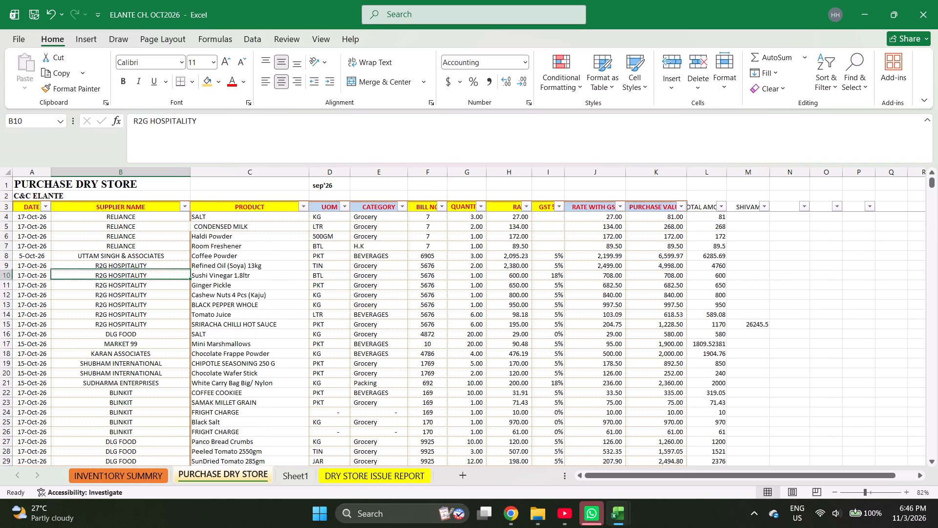
pyautogui.press('Down')
pyautogui.press('Down')
pyautogui.press('Down')
pyautogui.press('Down')
pyautogui.press('Down')
pyautogui.press('Down')
pyautogui.press('Down')
pyautogui.press('Down')
pyautogui.press('Down')
pyautogui.press('Down')
pyautogui.press('Down')
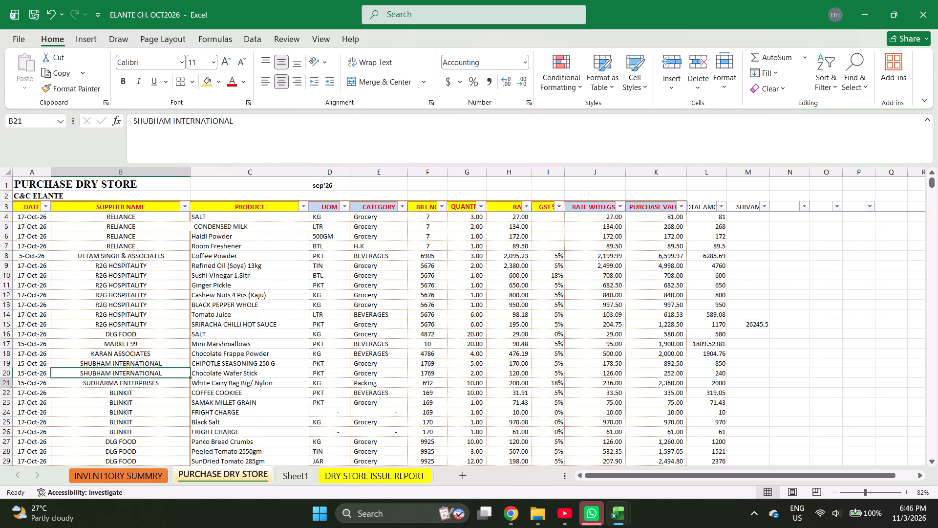
pyautogui.press('Down')
pyautogui.press('Down')
pyautogui.press('Down')
pyautogui.press('Down')
pyautogui.press('Down')
pyautogui.press('Down')
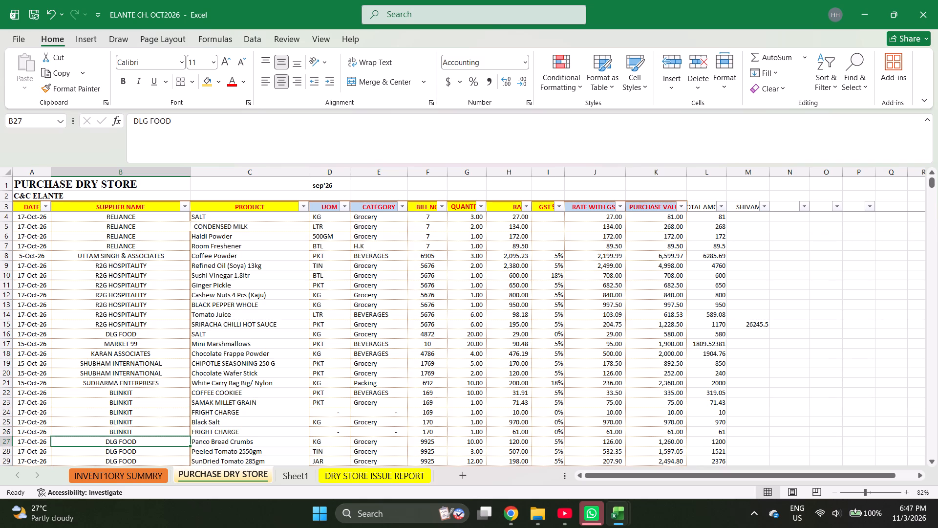
pyautogui.press('Down')
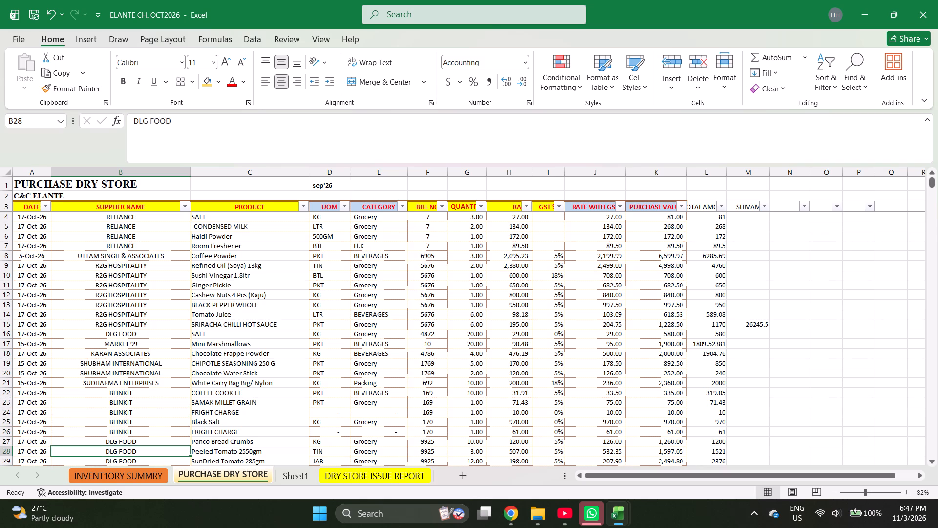
pyautogui.press('Down')
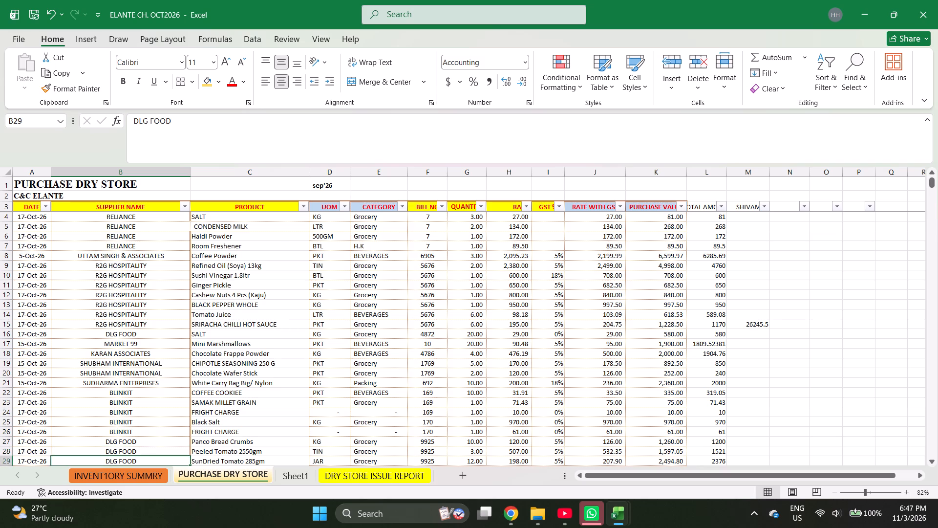
pyautogui.press('Down')
pyautogui.press('Down')
pyautogui.press('Down')
pyautogui.press('Down')
pyautogui.press('Down')
pyautogui.press('Down')
pyautogui.press('Down')
pyautogui.press('Down')
pyautogui.press('Down')
pyautogui.press('Down')
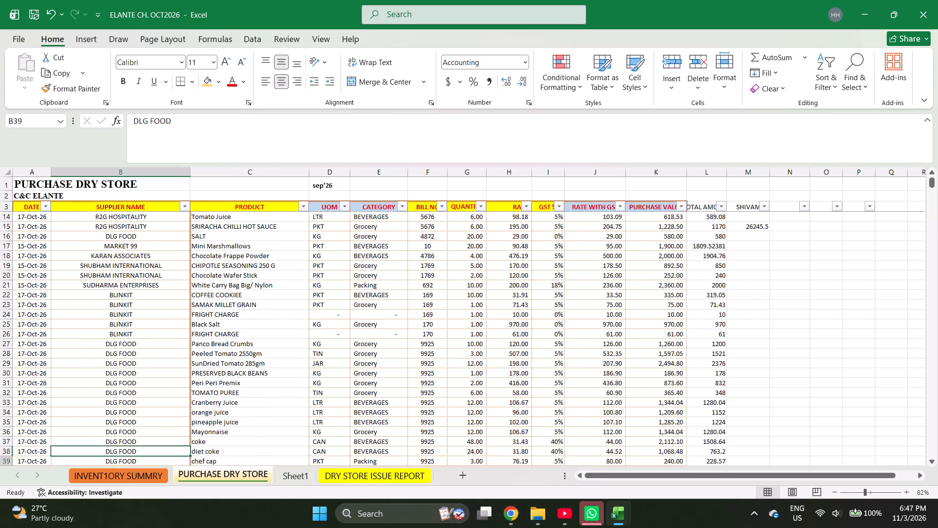
pyautogui.press('Down')
pyautogui.press('Down')
pyautogui.press('Down')
pyautogui.press('Down')
pyautogui.press('Down')
pyautogui.press('Down')
pyautogui.press('Down')
pyautogui.press('Down')
pyautogui.press('Down')
pyautogui.press('Down')
pyautogui.press('Down')
pyautogui.press('Down')
pyautogui.press('Down')
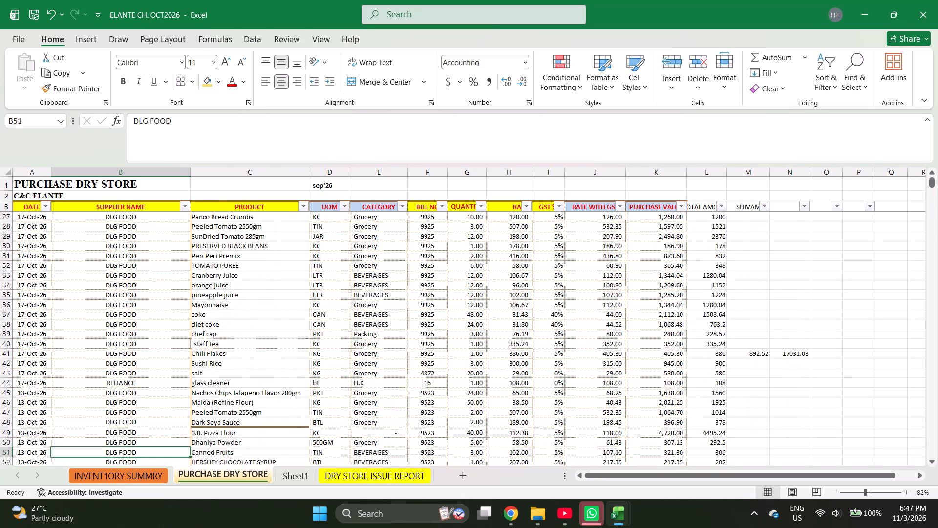
pyautogui.press('Down')
pyautogui.press('Down')
pyautogui.press('Down')
pyautogui.press('Down')
pyautogui.press('Down')
pyautogui.press('Down')
pyautogui.press('Down')
pyautogui.press('Down')
pyautogui.press('Down')
pyautogui.press('Down')
pyautogui.press('Down')
pyautogui.press('Down')
pyautogui.press('Down')
pyautogui.press('Down')
pyautogui.press('Down')
pyautogui.press('Down')
pyautogui.press('Down')
pyautogui.press('Down')
pyautogui.press('Down')
pyautogui.press('Down')
pyautogui.press('Down')
pyautogui.press('Down')
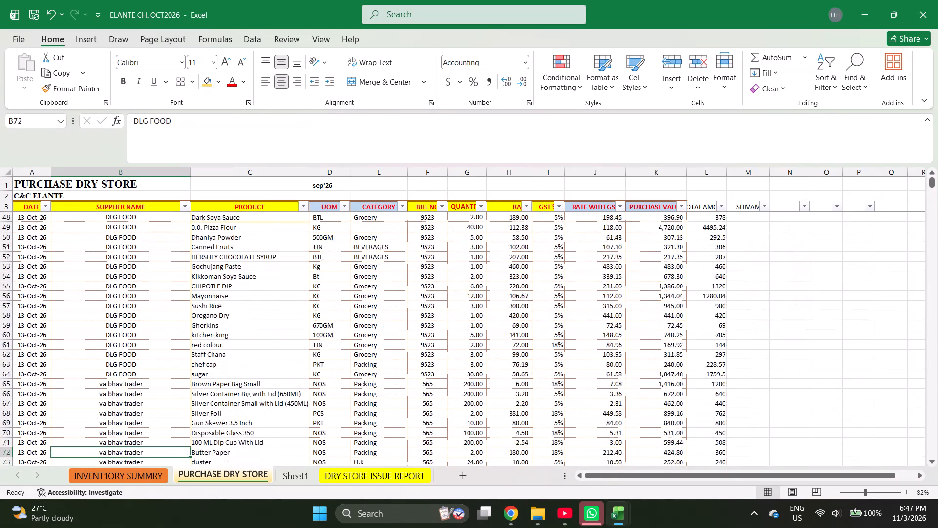
pyautogui.press('Down')
pyautogui.press('Down')
pyautogui.press('Down')
pyautogui.press('Down')
pyautogui.press('Down')
pyautogui.press('Down')
pyautogui.press('Down')
pyautogui.press('Down')
pyautogui.press('Down')
pyautogui.press('Down')
pyautogui.press('Down')
pyautogui.press('Down')
pyautogui.press('Down')
pyautogui.press('Down')
pyautogui.press('Down')
pyautogui.press('Down')
pyautogui.press('Down')
pyautogui.press('Down')
pyautogui.press('Down')
pyautogui.press('Down')
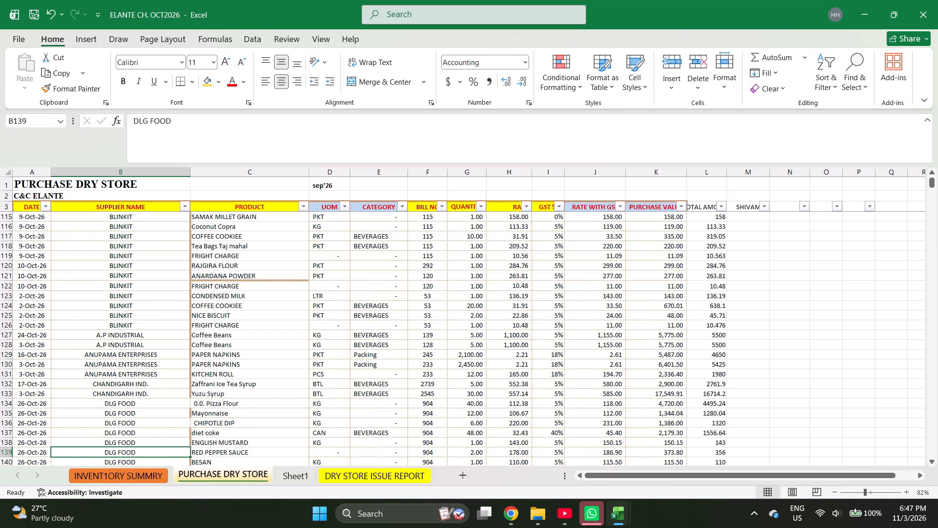
pyautogui.press('Down')
pyautogui.press('Down')
pyautogui.press('Down')
pyautogui.press('Down')
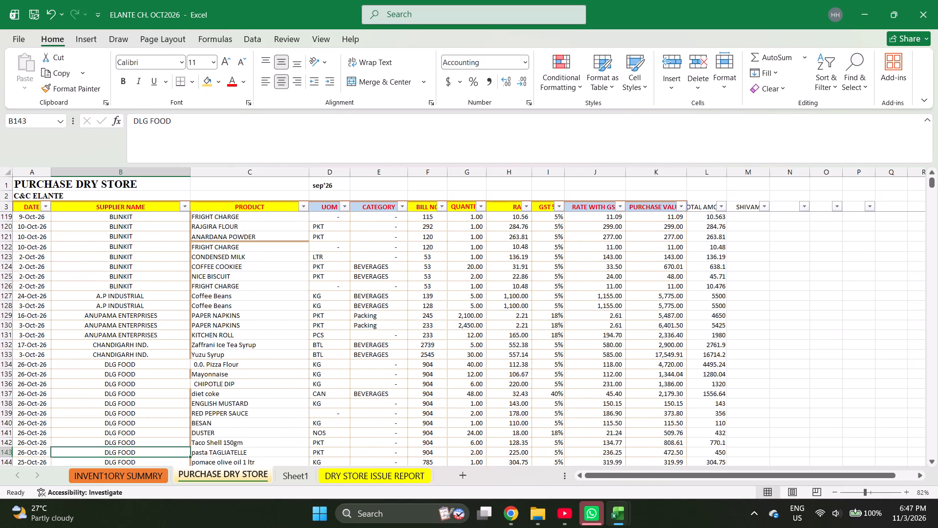
pyautogui.press('Down')
pyautogui.press('Down')
pyautogui.press('Down')
pyautogui.press('Down')
pyautogui.press('Down')
pyautogui.press('Down')
pyautogui.press('Down')
pyautogui.press('Down')
pyautogui.press('Down')
pyautogui.press('Down')
pyautogui.press('Down')
pyautogui.press('Down')
pyautogui.press('Down')
pyautogui.press('Down')
pyautogui.press('Down')
pyautogui.press('Down')
pyautogui.press('Down')
pyautogui.press('Down')
pyautogui.press('Down')
pyautogui.press('Down')
pyautogui.press('Down')
pyautogui.press('Down')
pyautogui.press('Down')
pyautogui.press('Down')
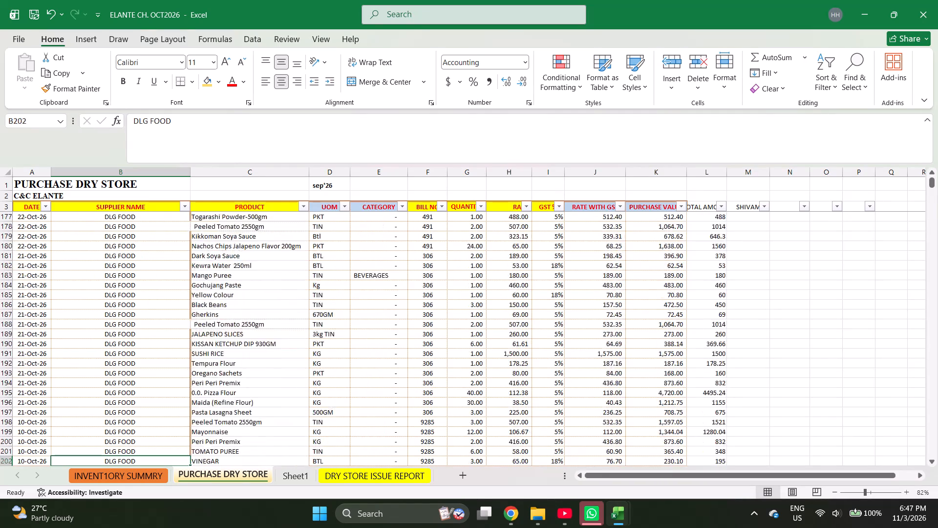
# Enter PASSION FRUIT as the product in row 384 for THE FOODSMITH.
pyautogui.hotkey('ctrl', 'Down')
pyautogui.press('Right')
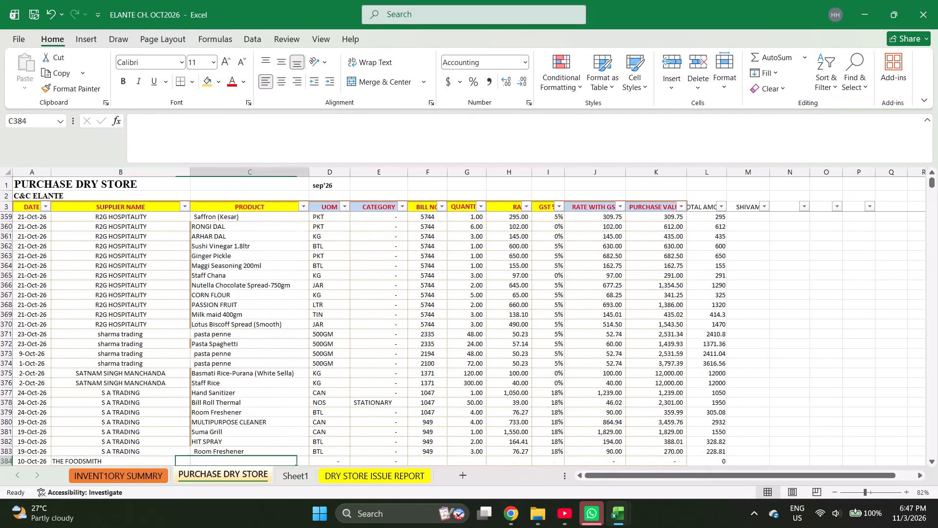
pyautogui.press('Right')
pyautogui.press('Left')
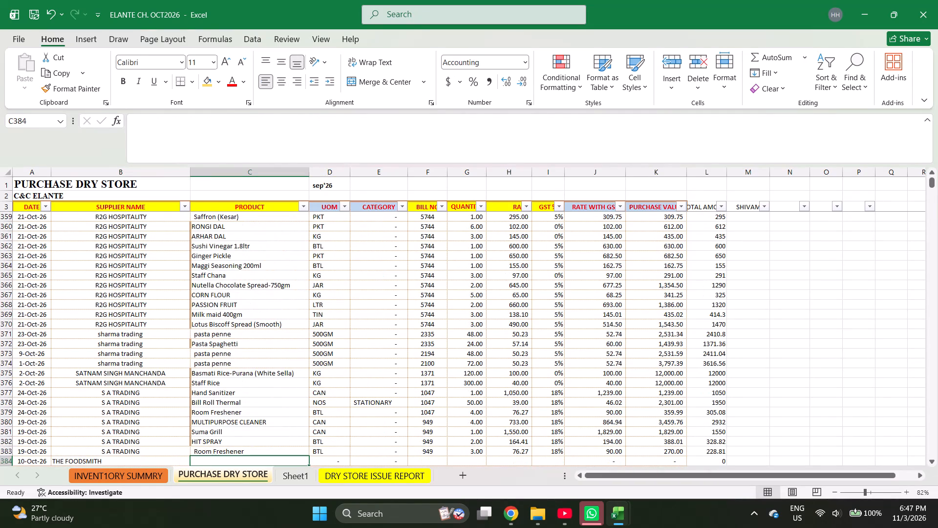
pyautogui.write('PASS')
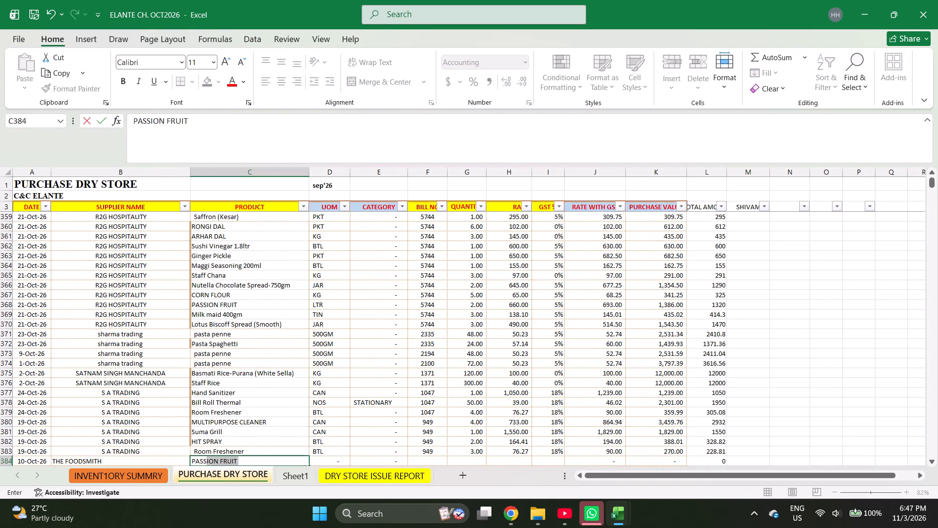
pyautogui.press('Return')
pyautogui.press('Up')
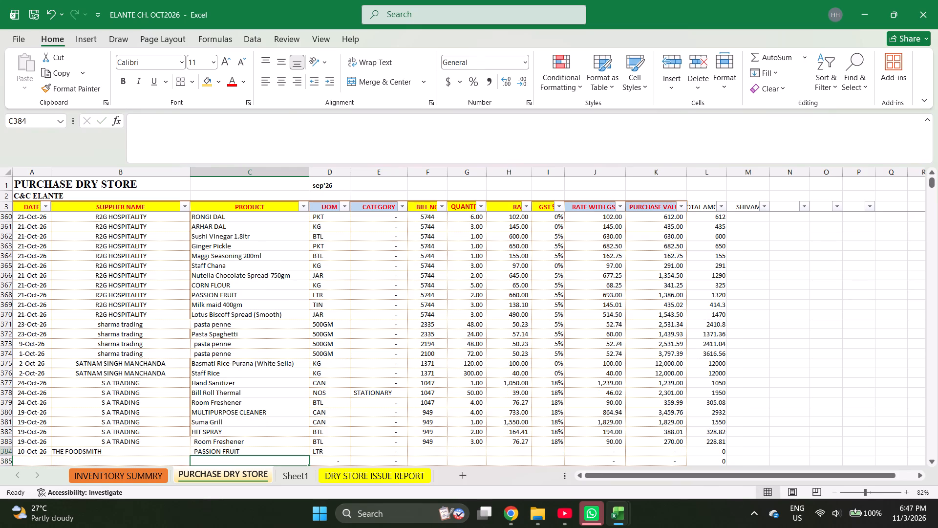
# Enter bill number 5483 for the PASSION FRUIT purchase in row 384.
pyautogui.press('Right')
pyautogui.press('Right')
pyautogui.press('Right')
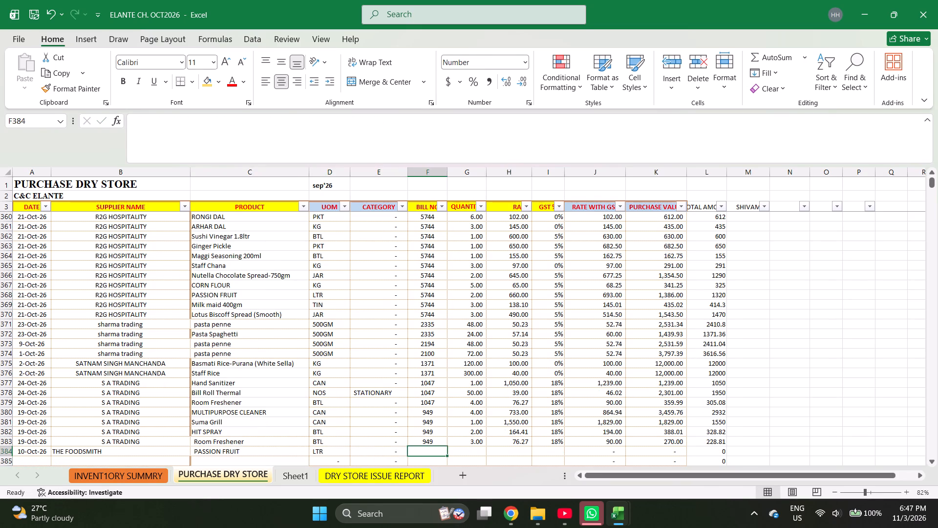
pyautogui.write('5483')
pyautogui.press('Right')
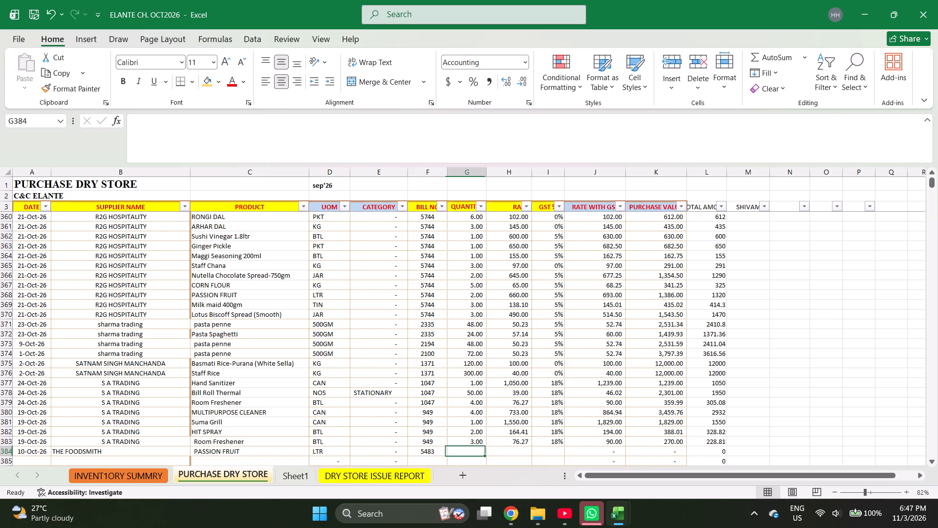
# Fill in the PASSION FRUIT line in row 384 with quantity 3, rate 650 and GST 5%.
pyautogui.press('3')
pyautogui.press('Right')
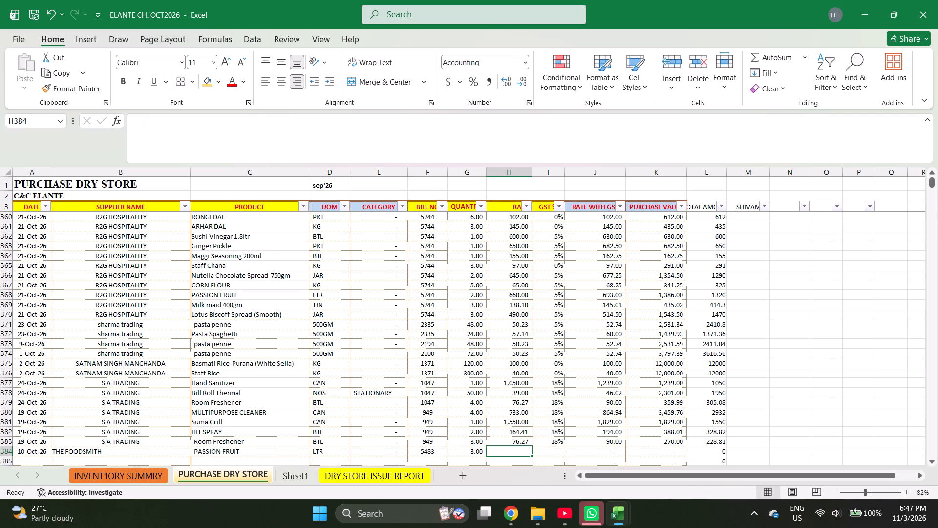
pyautogui.write('650')
pyautogui.press('Right')
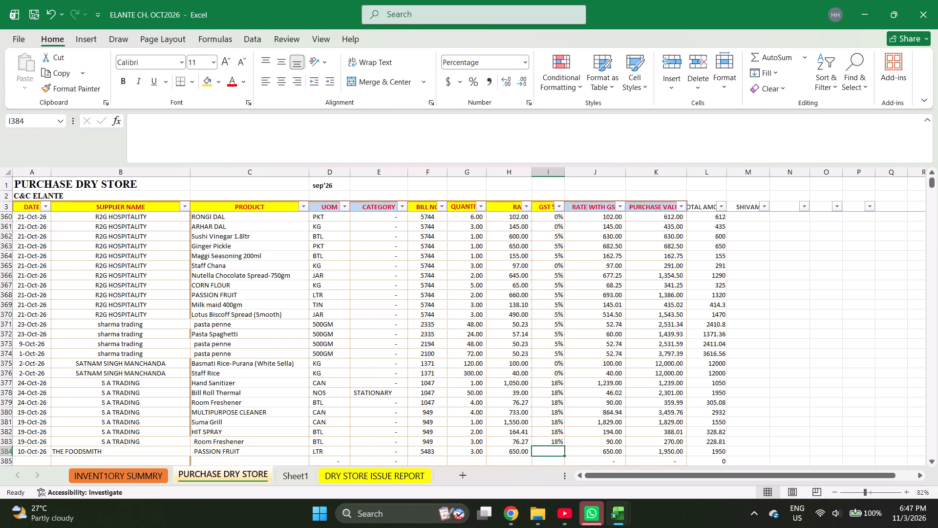
pyautogui.press('5')
pyautogui.press('Return')
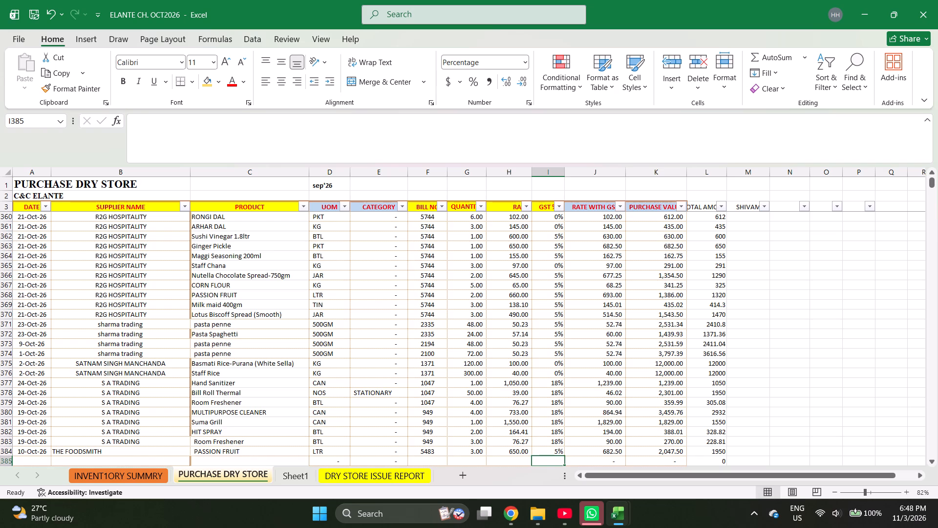
# Start row 385 with the date 8-Oct-26 and THE FOODSMITH copied from the row above as supplier.
pyautogui.hotkey('ctrl', 'Left')
pyautogui.hotkey('ctrl', 'Left')
pyautogui.hotkey('ctrl', 'Left')
pyautogui.hotkey('ctrl', 'Left')
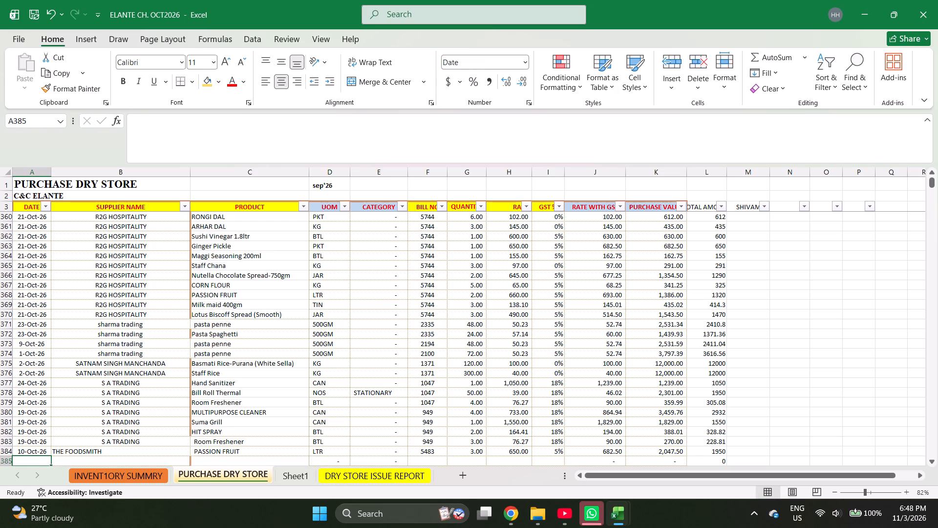
pyautogui.write('10-8-2029')
pyautogui.press('BackSpace')
pyautogui.press('6')
pyautogui.press('Right')
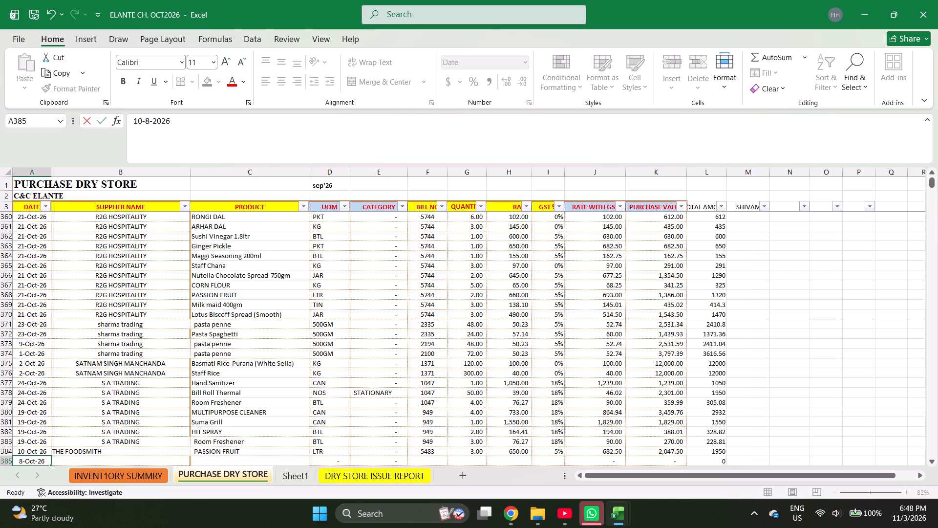
pyautogui.hotkey('ctrl', 'd')
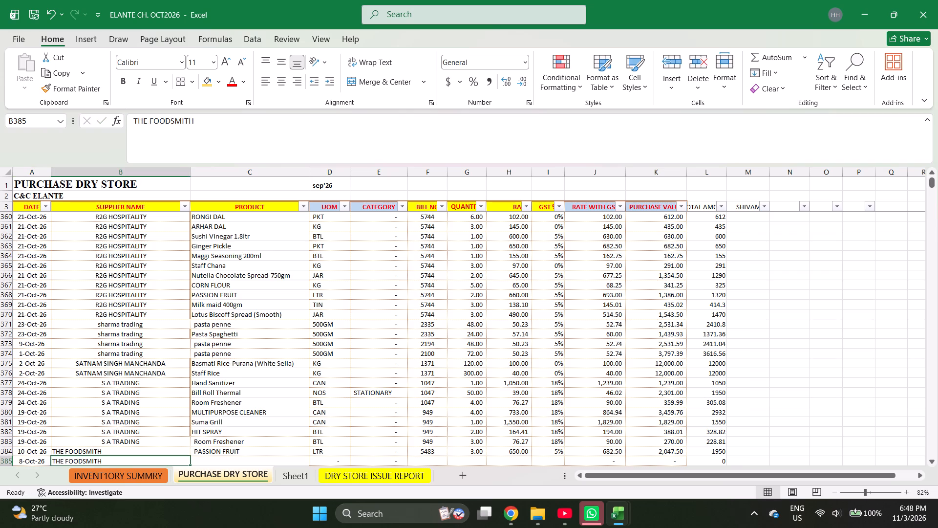
# Find Hibiscus Mint Tea Syrup 500ml in the inventory summary sheet and copy it as the product in row 385.
pyautogui.press('Right')
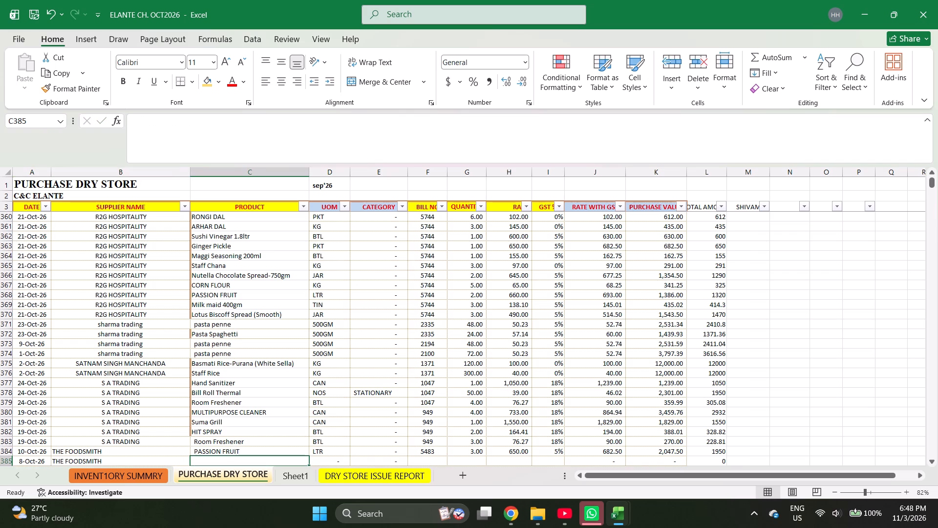
pyautogui.hotkey('ctrl', 'pageup')
pyautogui.hotkey('ctrl', 'f')
pyautogui.write('HIBI')
pyautogui.press('Return')
pyautogui.press('Escape')
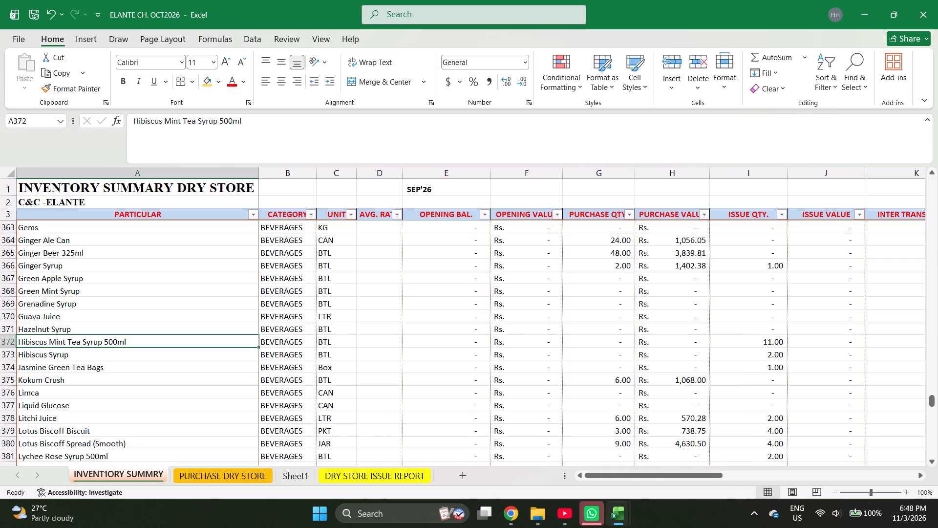
pyautogui.hotkey('ctrl', 'c')
pyautogui.hotkey('ctrl', 'pagedown')
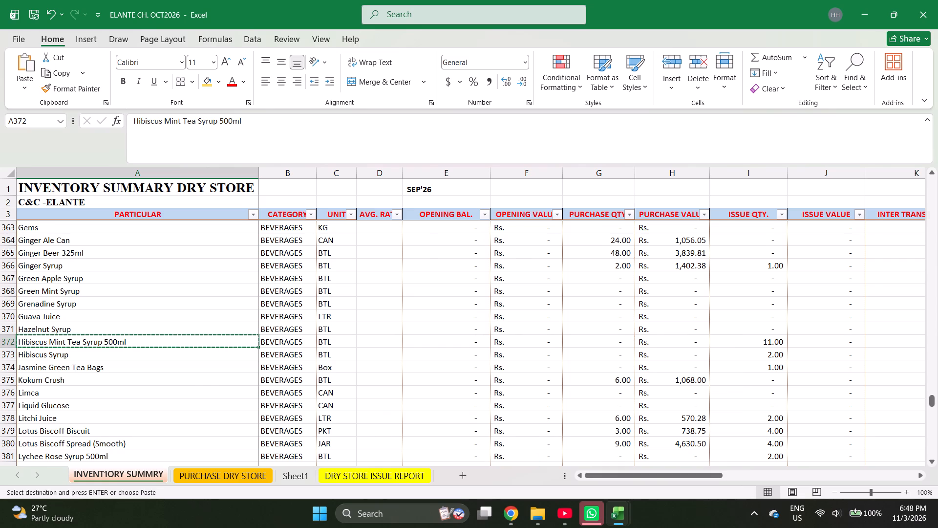
pyautogui.press('Return')
# Complete the Hibiscus Mint Tea Syrup line in row 385 with bill number 5432, quantity 18, rate 316 and GST 5%.
pyautogui.press('Right')
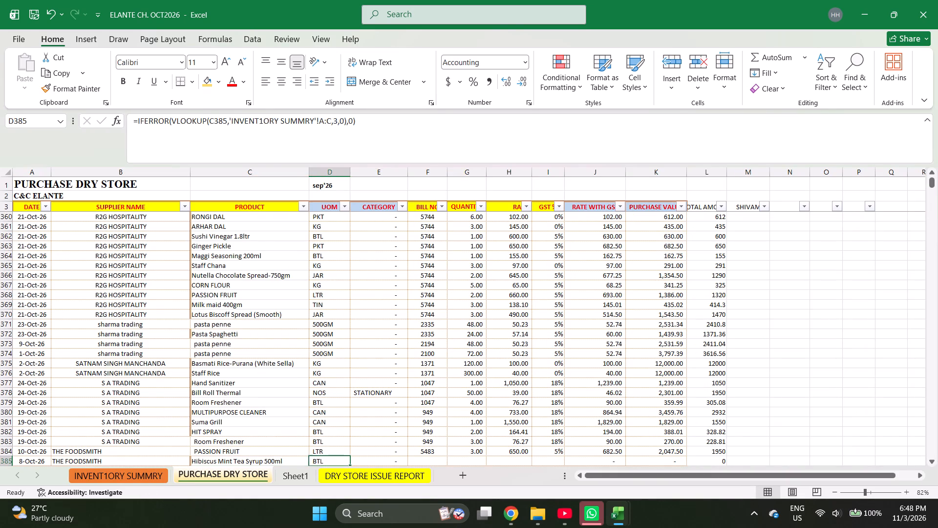
pyautogui.press('Right')
pyautogui.press('Right')
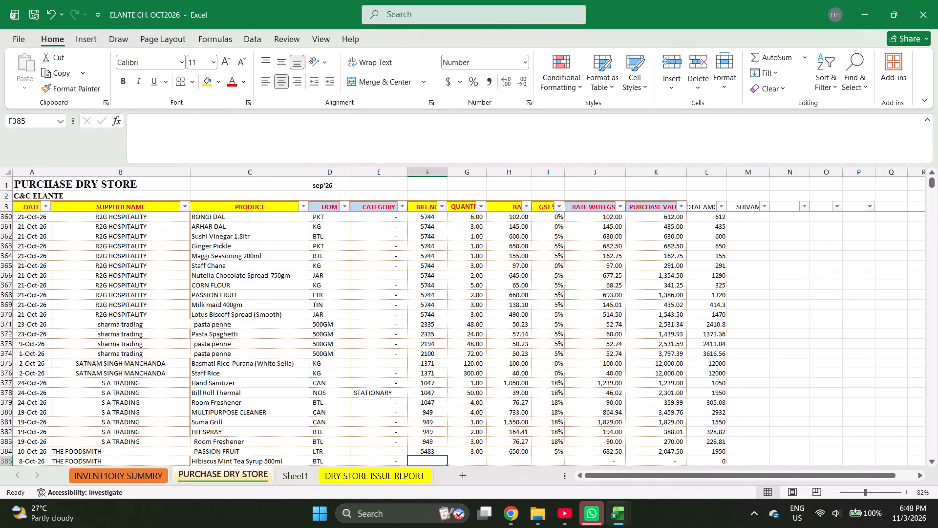
pyautogui.write('54')
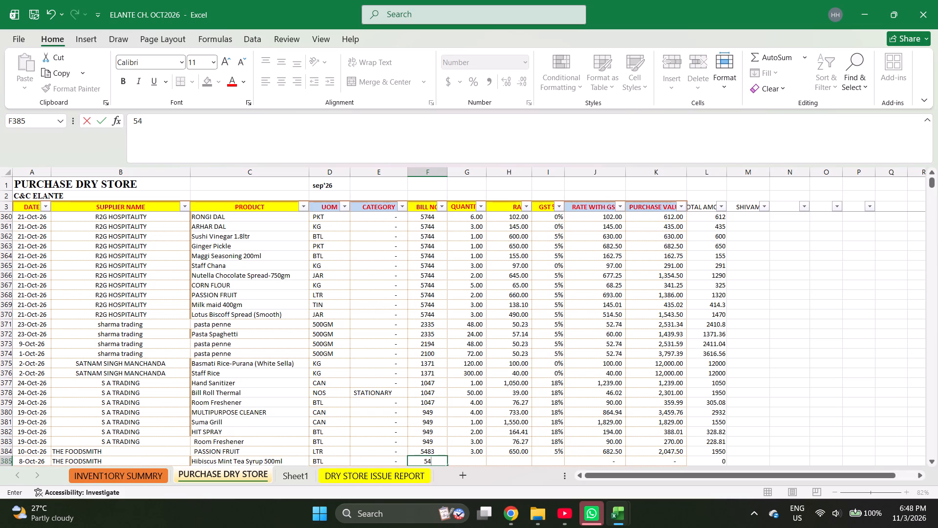
pyautogui.write('32')
pyautogui.press('Right')
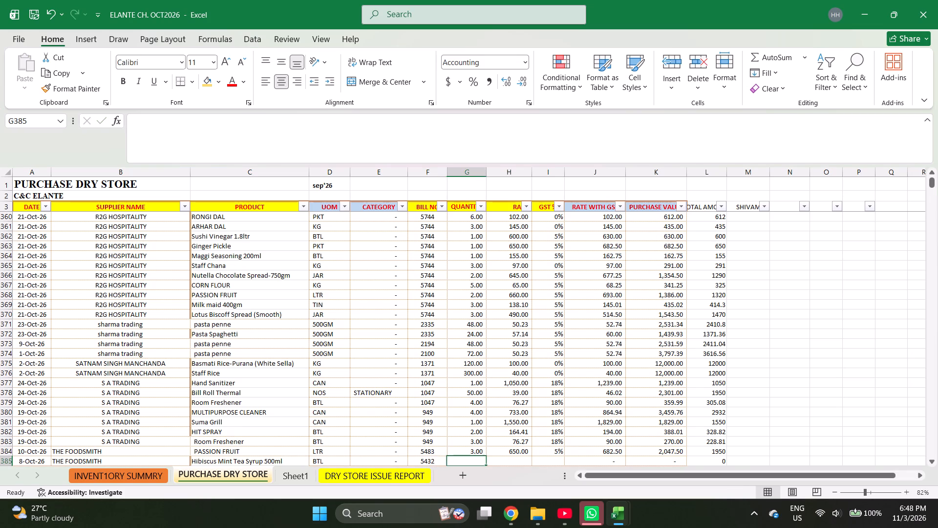
pyautogui.press('1')
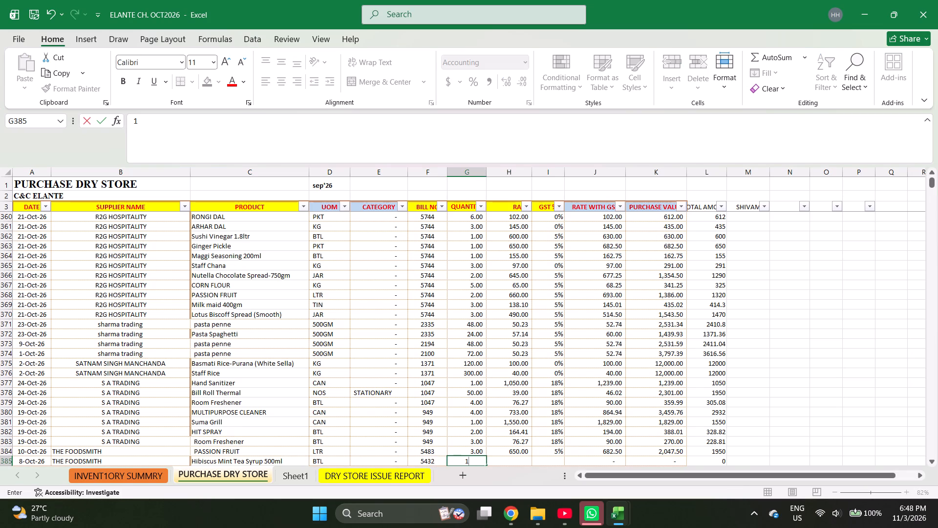
pyautogui.press('8')
pyautogui.press('Right')
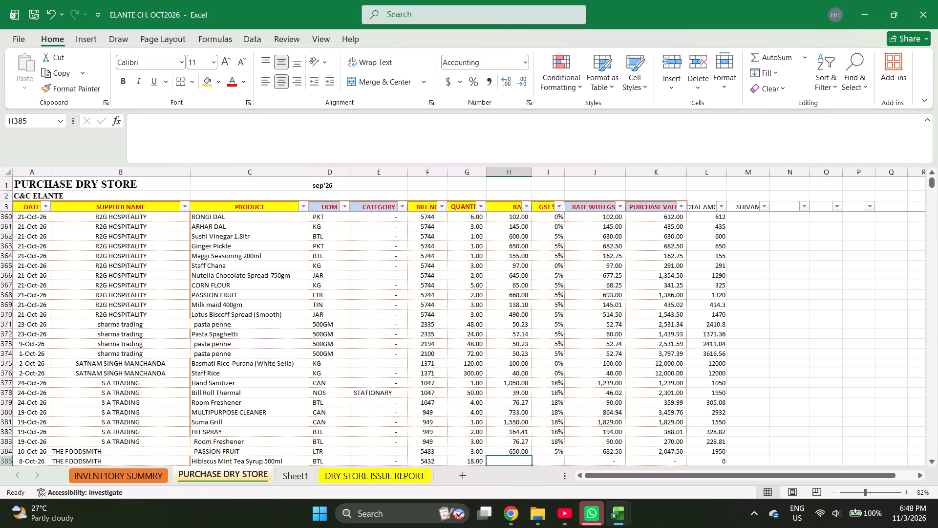
pyautogui.write('316')
pyautogui.press('Right')
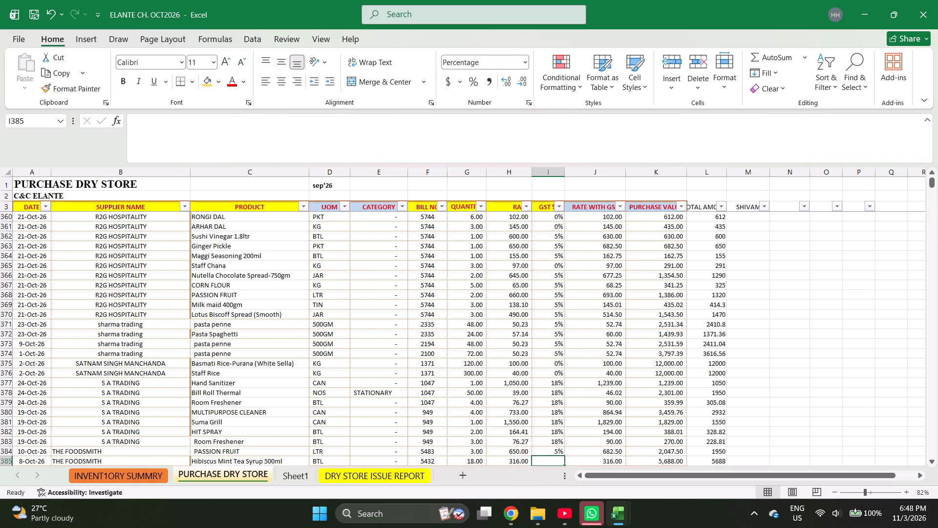
pyautogui.press('5')
pyautogui.press('Return')
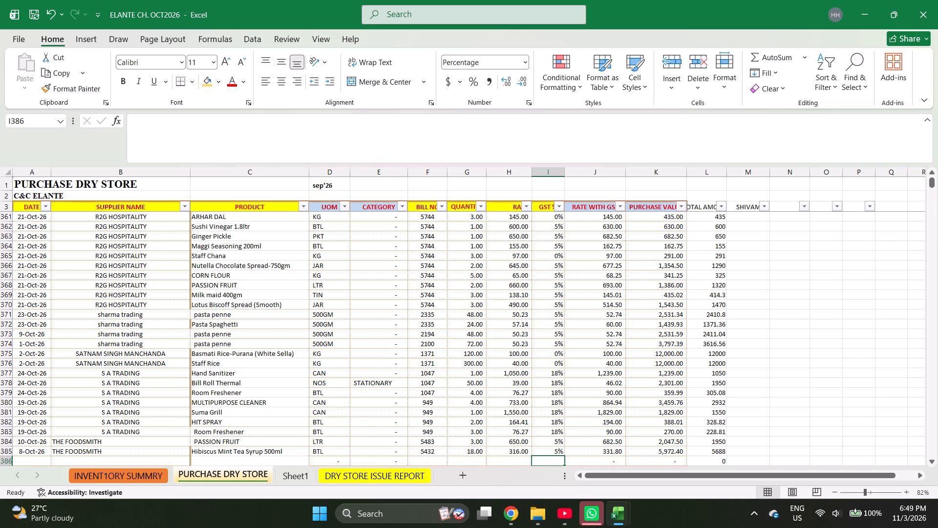
# Start row 386 with the date 3-Oct-26 and THE FOODSMITH copied from the row above as supplier.
pyautogui.hotkey('ctrl', 'Left')
pyautogui.hotkey('ctrl', 'Left')
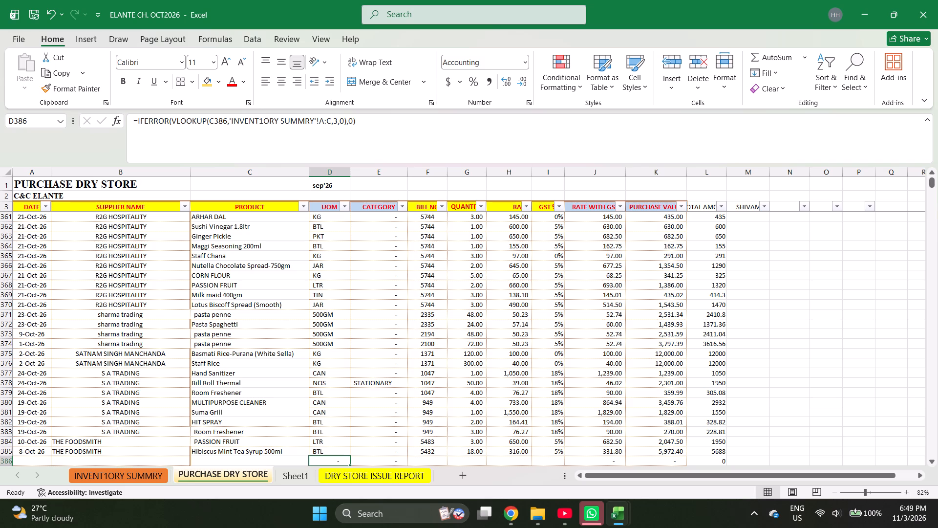
pyautogui.hotkey('ctrl', 'Left')
pyautogui.hotkey('ctrl', 'Left')
pyautogui.hotkey('ctrl', 'Left')
pyautogui.write('10-')
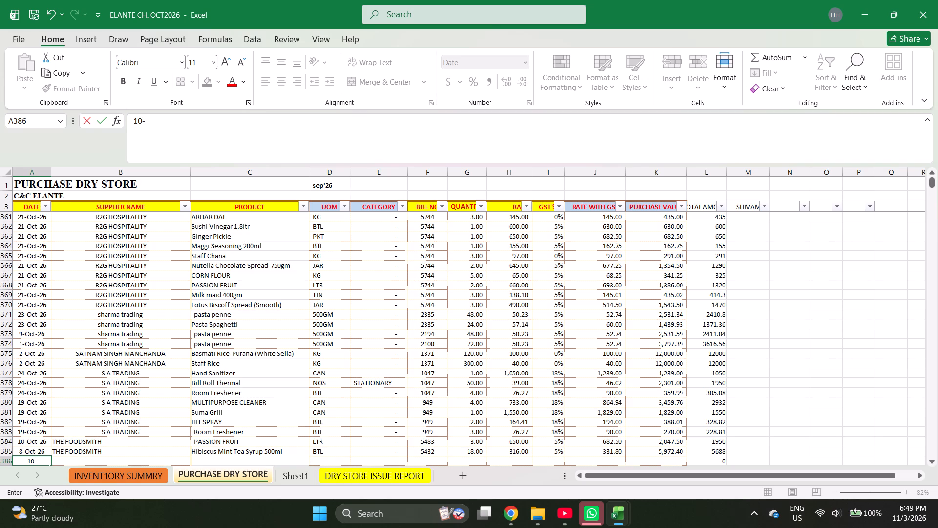
pyautogui.write('3-2026')
pyautogui.press('Right')
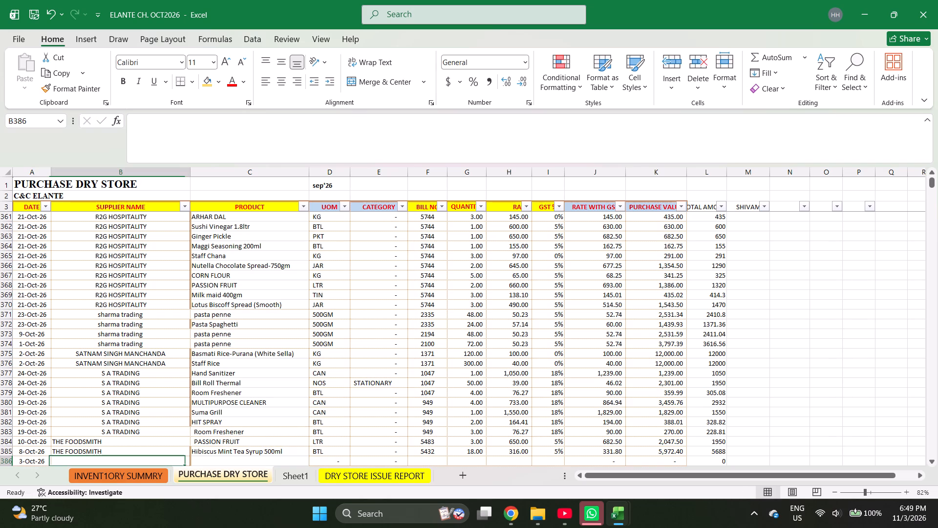
pyautogui.hotkey('ctrl', 'd')
# Enter PASSION FRUIT as the product in row 386 with bill number 5237.
pyautogui.press('Right')
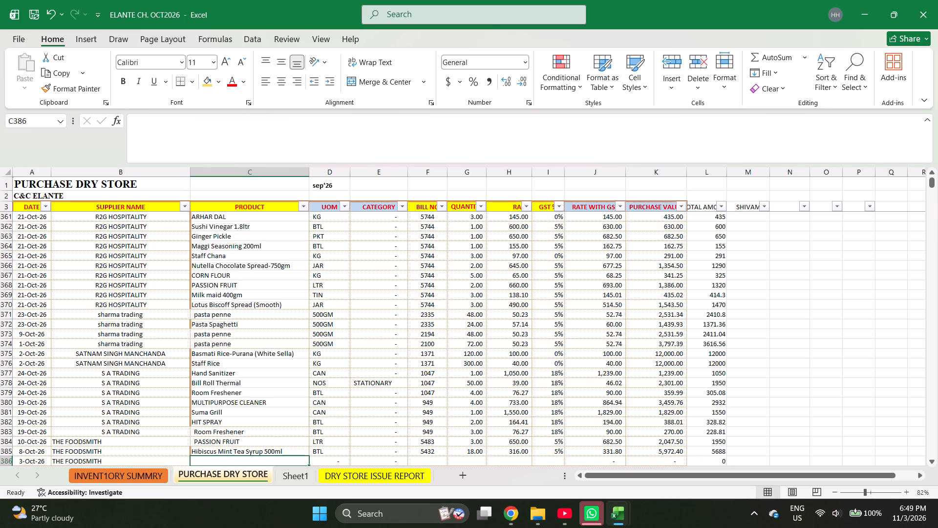
pyautogui.write('PASS')
pyautogui.press('Right')
pyautogui.press('Right')
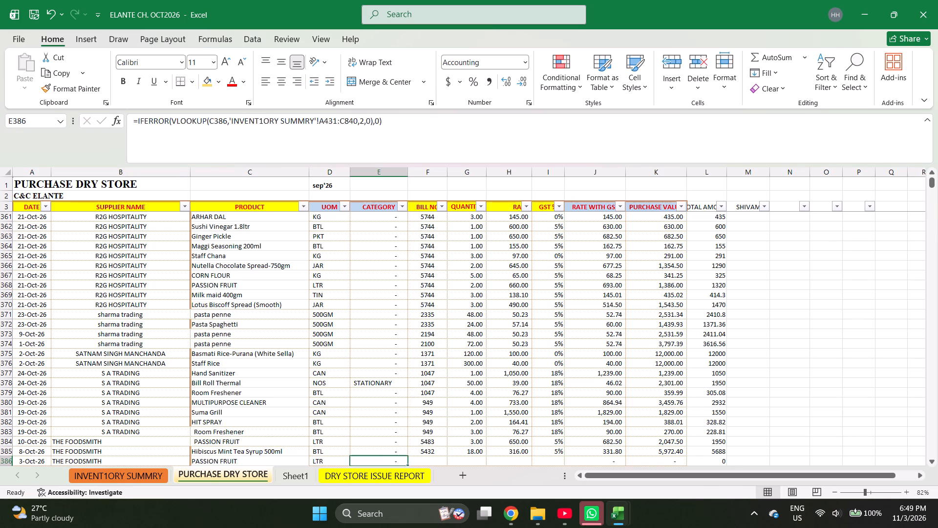
pyautogui.press('Right')
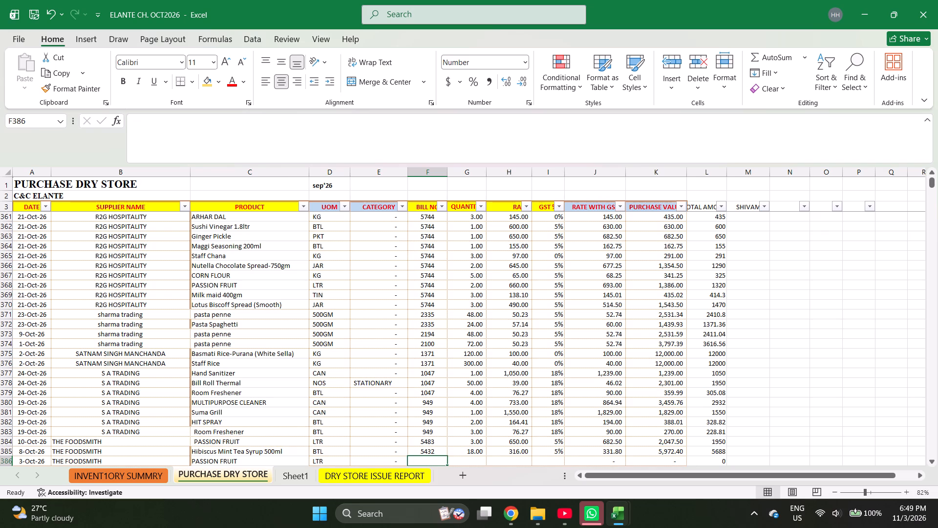
pyautogui.write('5237')
pyautogui.press('Right')
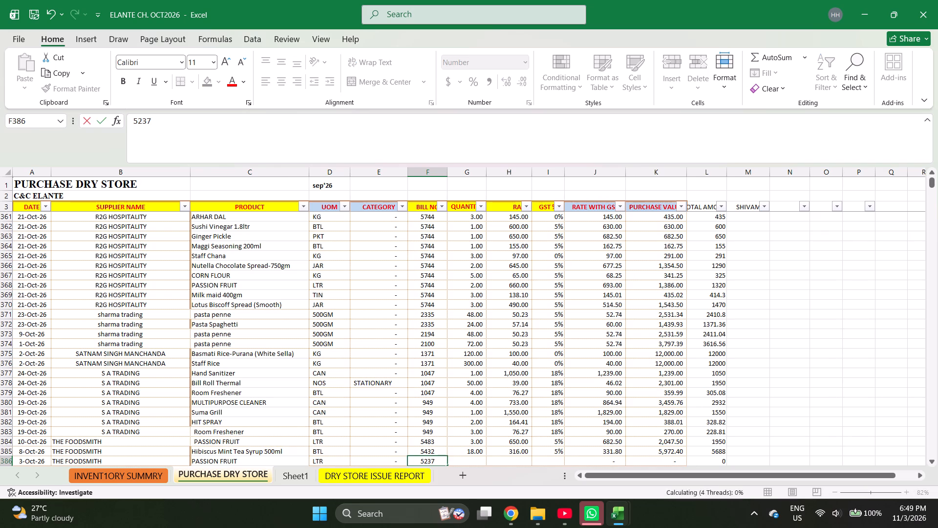
# Fill in the PASSION FRUIT line in row 386 with quantity 6, rate 650 and GST 5%.
pyautogui.press('6')
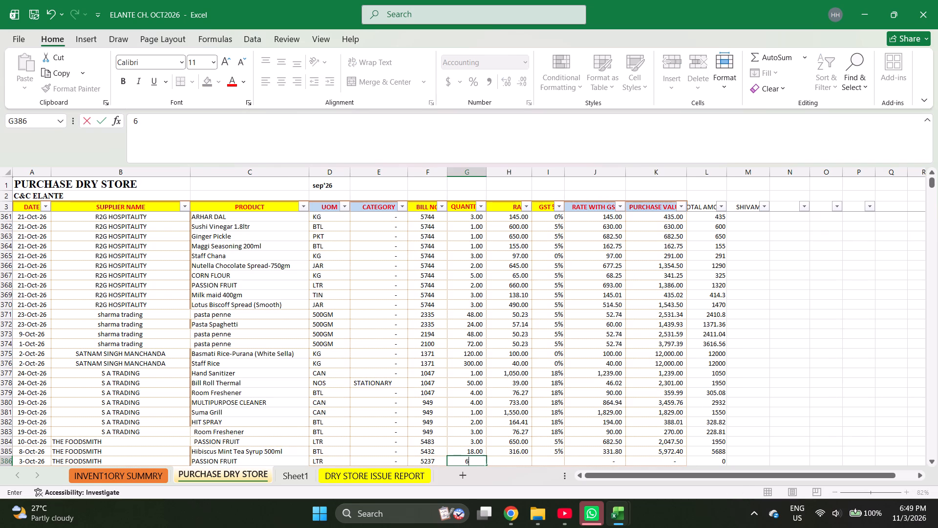
pyautogui.press('Right')
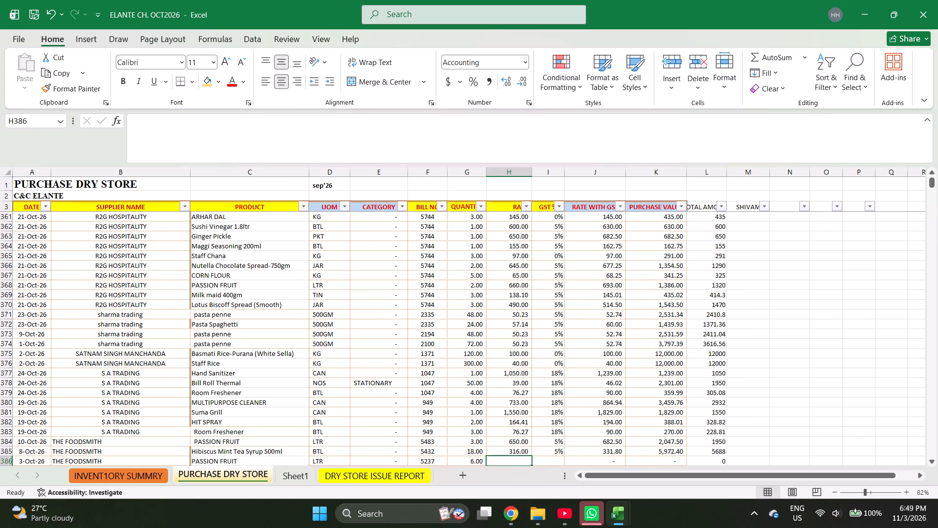
pyautogui.write('650')
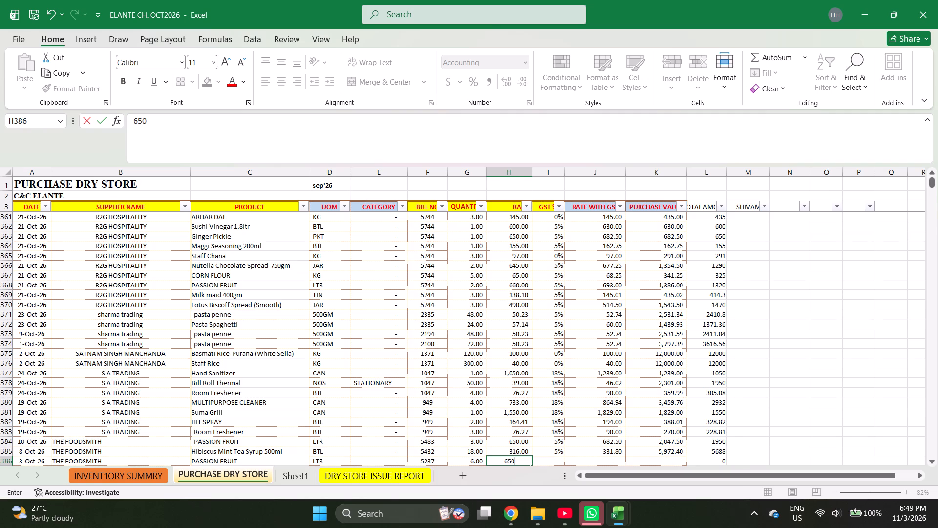
pyautogui.press('Right')
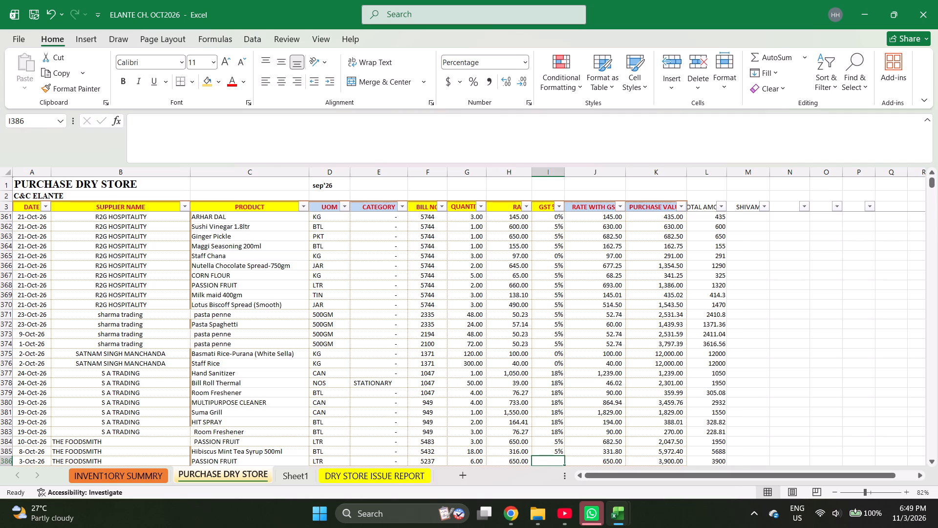
pyautogui.press('5')
pyautogui.press('Right')
pyautogui.press('Right')
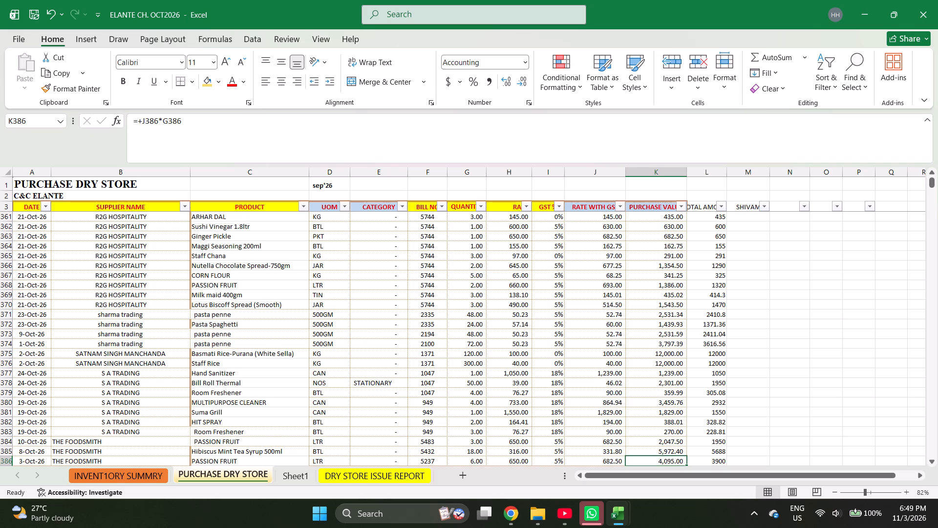
# Start row 387 with the date 1-Oct-26 and THE FOODSMITH copied from the row above as supplier.
pyautogui.press('Left')
pyautogui.press('Left')
pyautogui.press('Left')
pyautogui.press('Left')
pyautogui.press('Left')
pyautogui.press('Left')
pyautogui.press('Left')
pyautogui.press('Left')
pyautogui.press('Left')
pyautogui.press('Left')
pyautogui.press('Left')
pyautogui.press('Left')
pyautogui.press('Left')
pyautogui.press('Left')
pyautogui.press('Left')
pyautogui.press('Left')
pyautogui.press('Left')
pyautogui.press('Left')
pyautogui.press('Left')
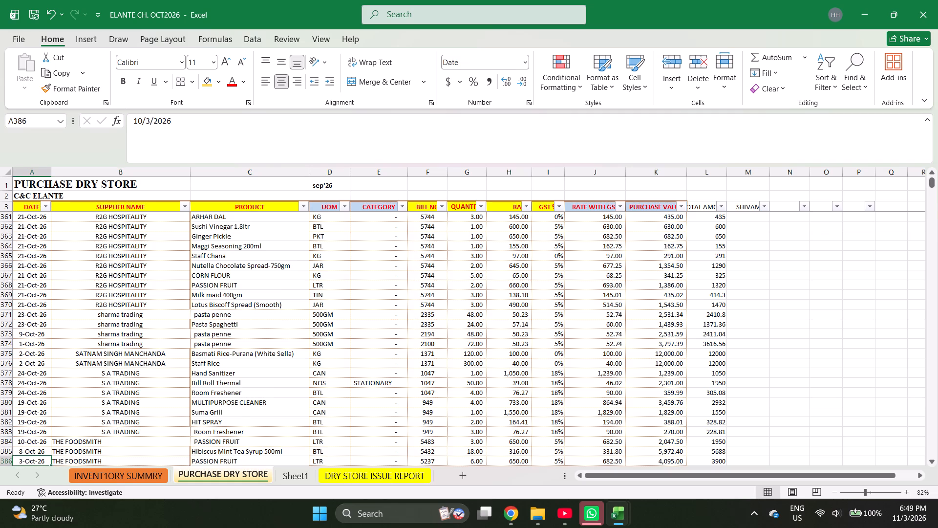
pyautogui.press('Down')
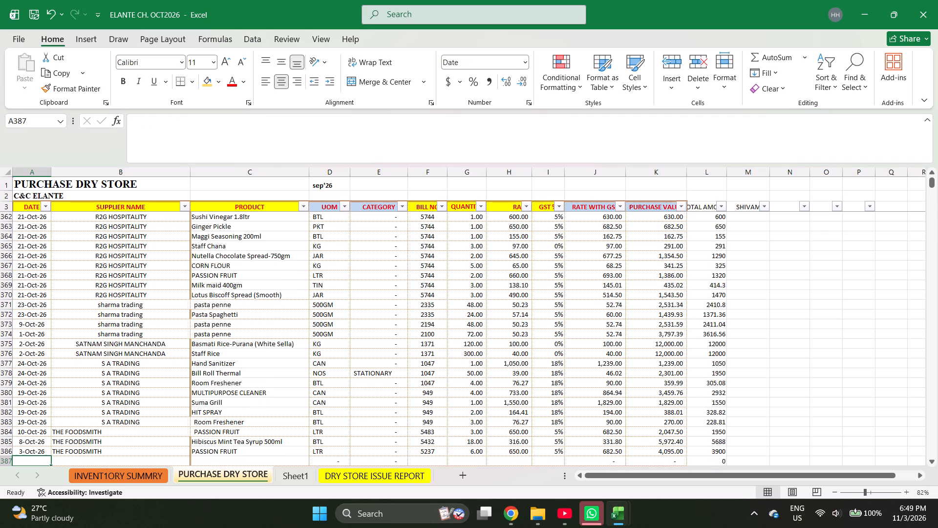
pyautogui.write('10-')
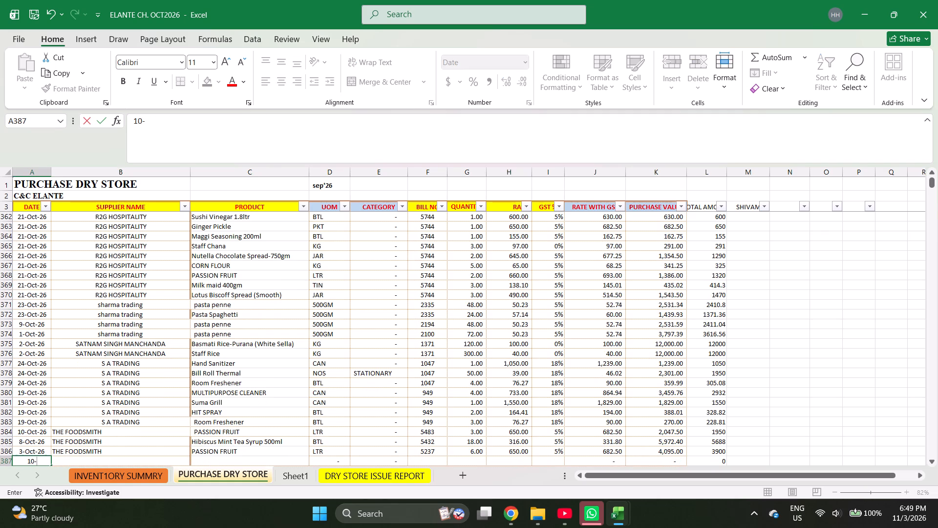
pyautogui.press('1')
pyautogui.write('-2026')
pyautogui.press('Right')
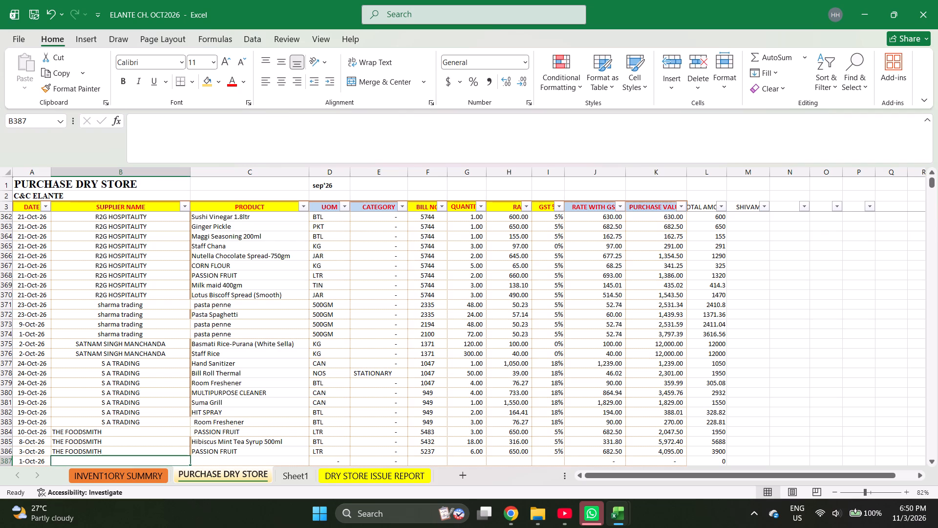
pyautogui.hotkey('ctrl', 'd')
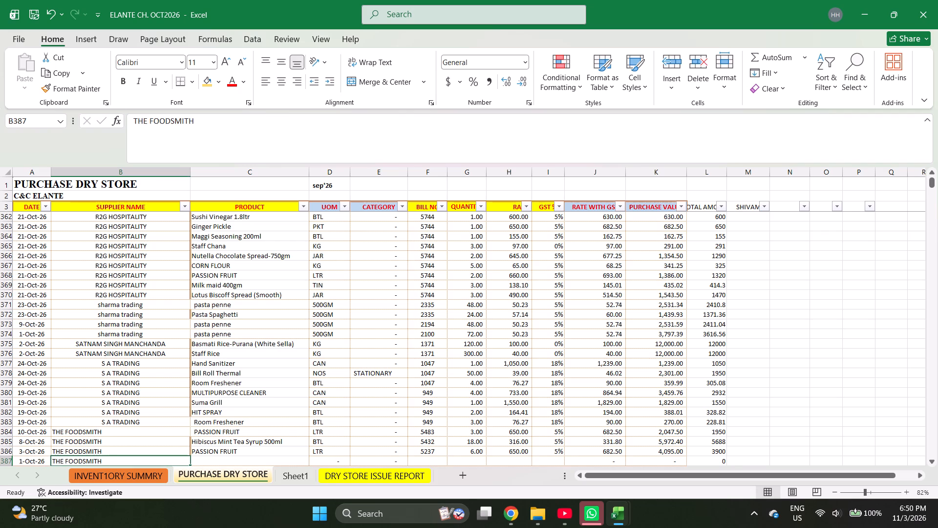
# Enter Hibiscus Mint Tea Syrup 500ml as the product in row 387.
pyautogui.press('Right')
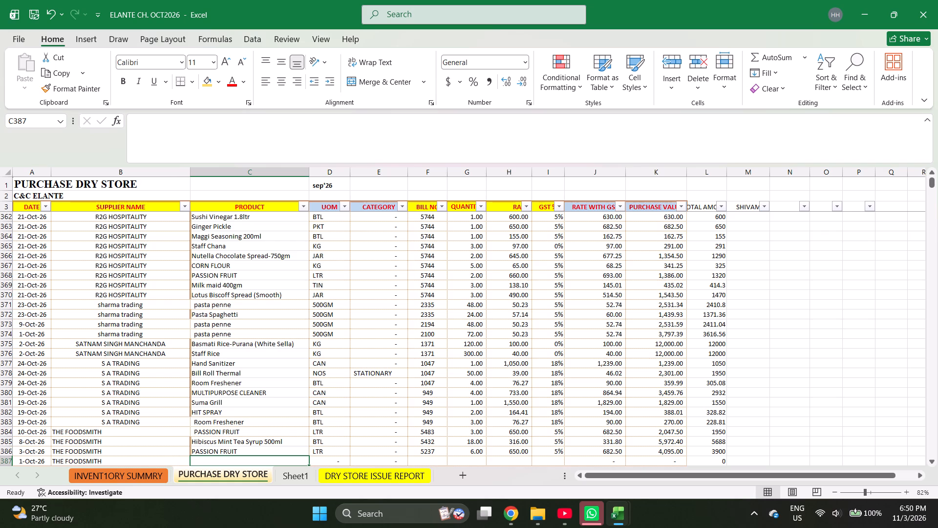
pyautogui.write('HI')
pyautogui.press('b')
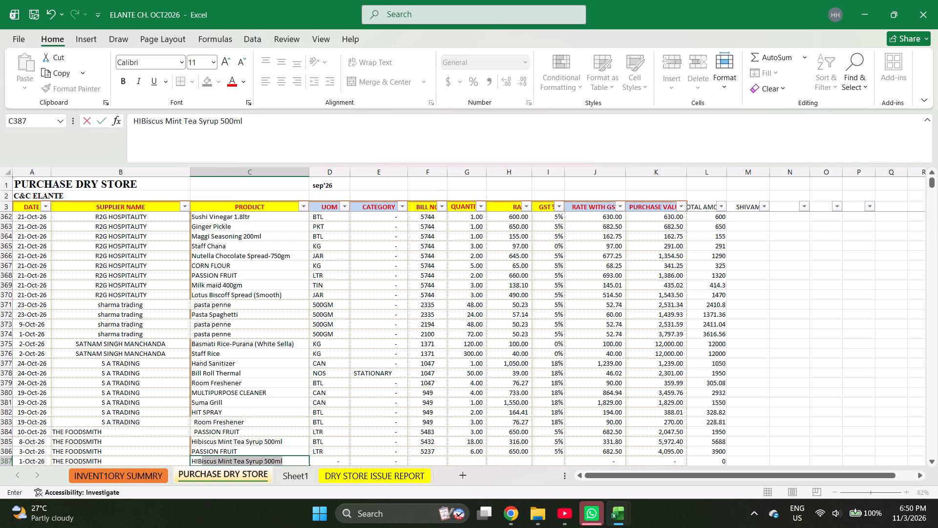
pyautogui.press('Return')
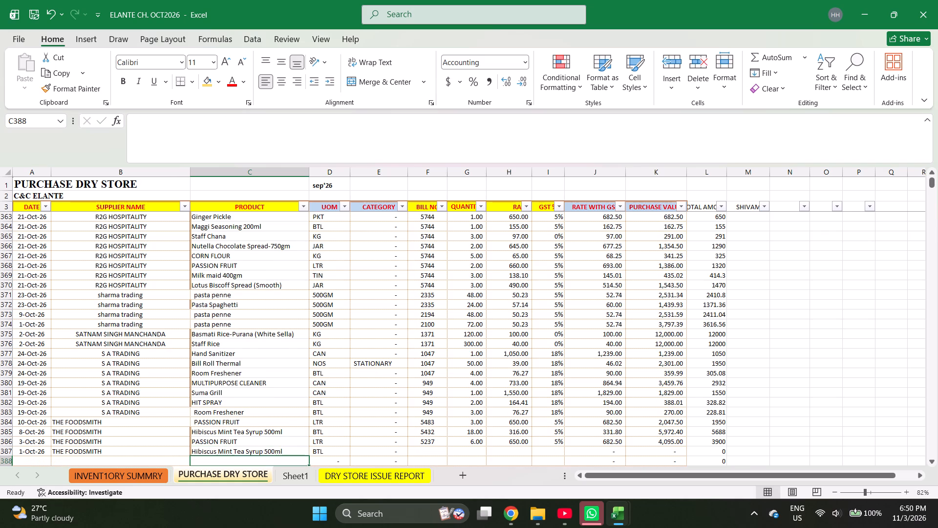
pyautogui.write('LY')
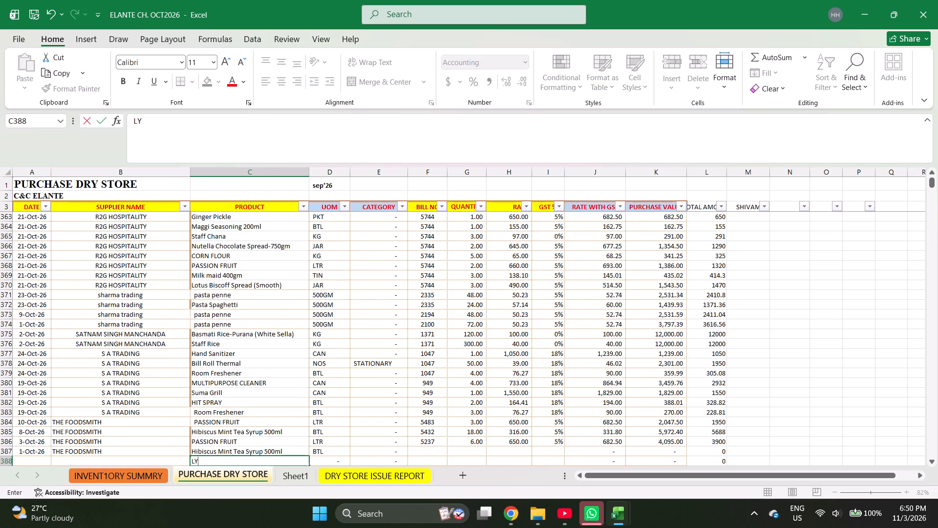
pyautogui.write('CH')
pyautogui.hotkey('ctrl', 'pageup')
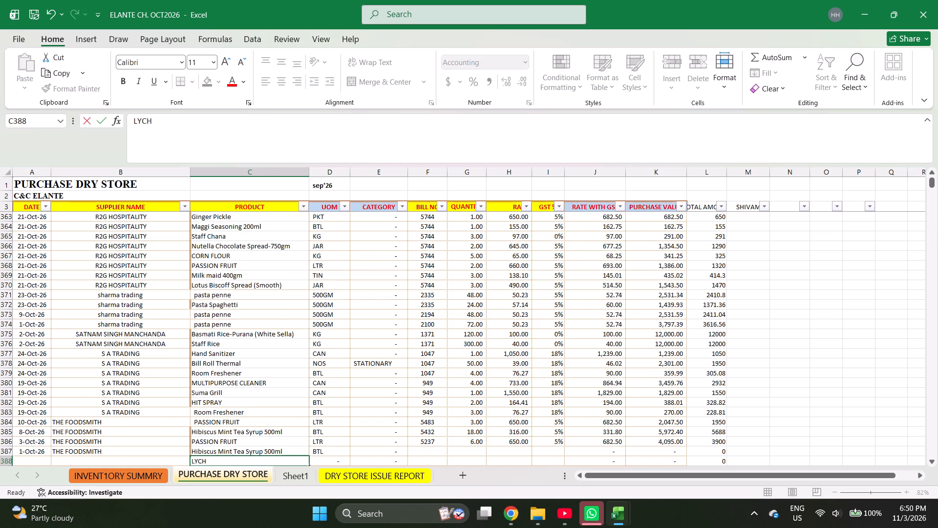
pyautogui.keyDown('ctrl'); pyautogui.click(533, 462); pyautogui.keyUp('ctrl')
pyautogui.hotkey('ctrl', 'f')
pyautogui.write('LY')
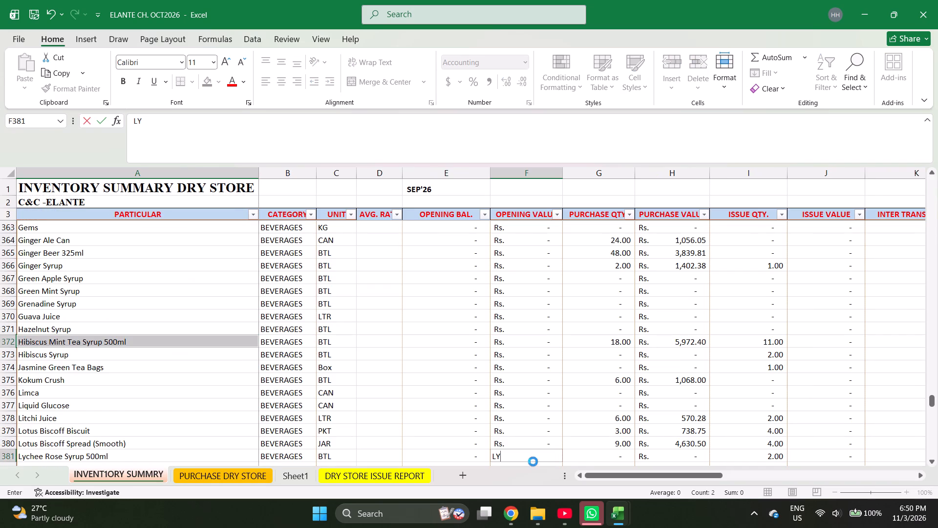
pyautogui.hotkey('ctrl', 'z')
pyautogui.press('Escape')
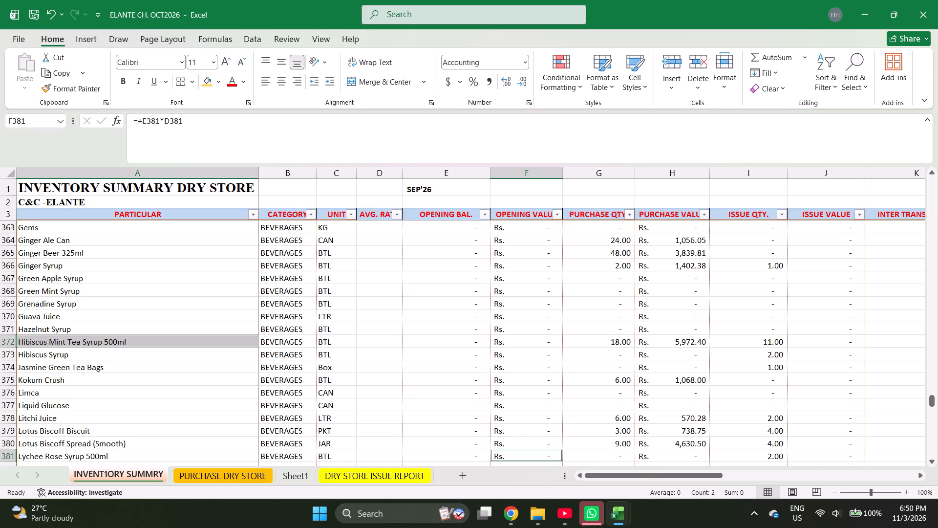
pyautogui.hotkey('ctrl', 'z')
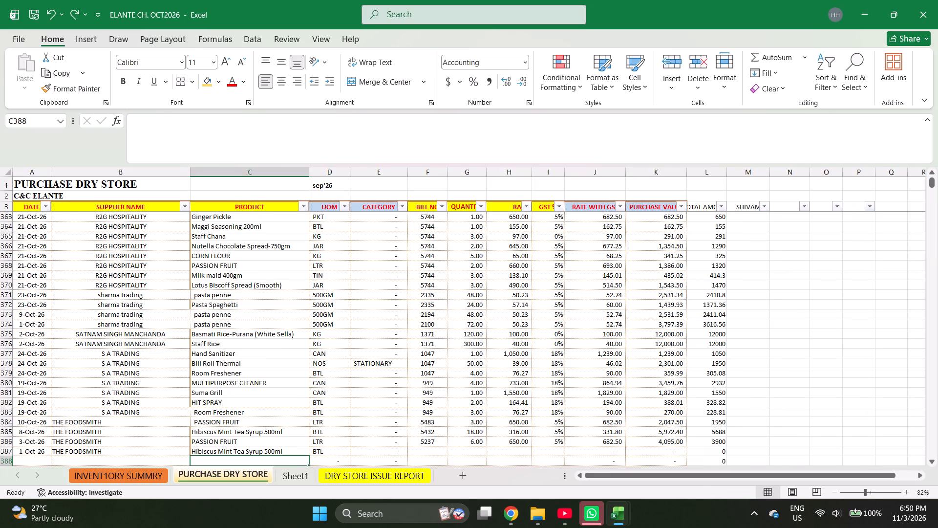
# Copy Lychee Rose Syrup 500ml from the inventory summary sheet into row 388 of PURCHASE DRY STORE as the product.
pyautogui.hotkey('ctrl', 'pageup')
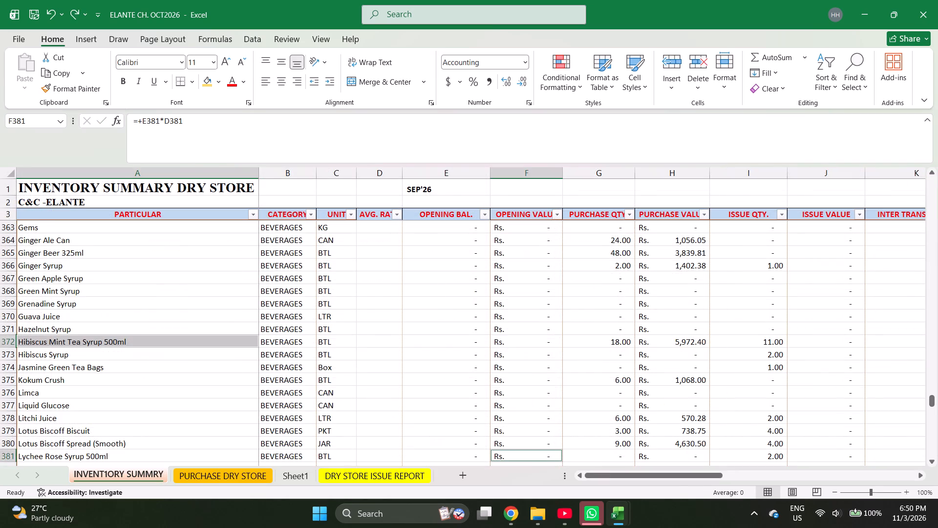
pyautogui.press('Down')
pyautogui.hotkey('ctrl', 'Left')
pyautogui.hotkey('ctrl', 'Left')
pyautogui.hotkey('ctrl', 'Left')
pyautogui.hotkey('ctrl', 'Left')
pyautogui.hotkey('ctrl', 'Left')
pyautogui.hotkey('ctrl', 'Left')
pyautogui.hotkey('ctrl', 'Left')
pyautogui.hotkey('ctrl', 'Left')
pyautogui.hotkey('ctrl', 'Left')
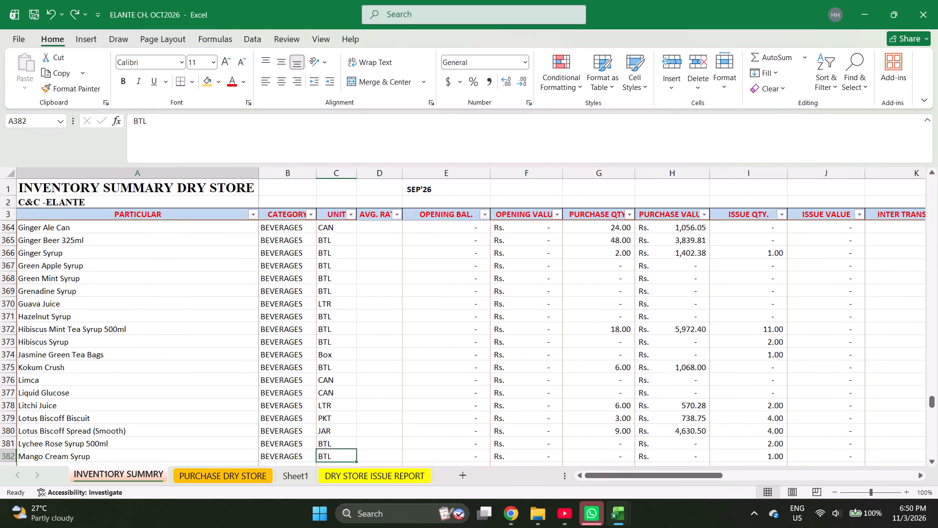
pyautogui.press('Up')
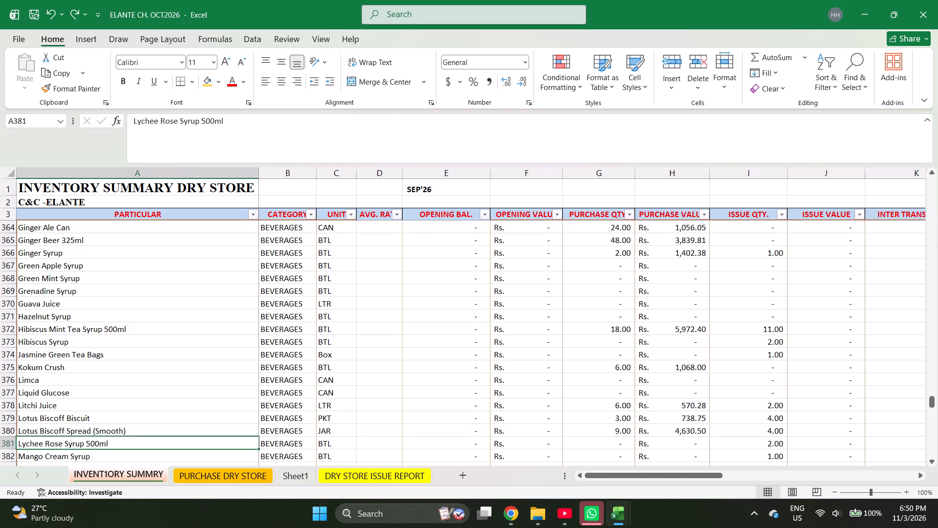
pyautogui.hotkey('ctrl', 'c')
pyautogui.hotkey('ctrl', 'pagedown')
pyautogui.press('Return')
pyautogui.press('Return')
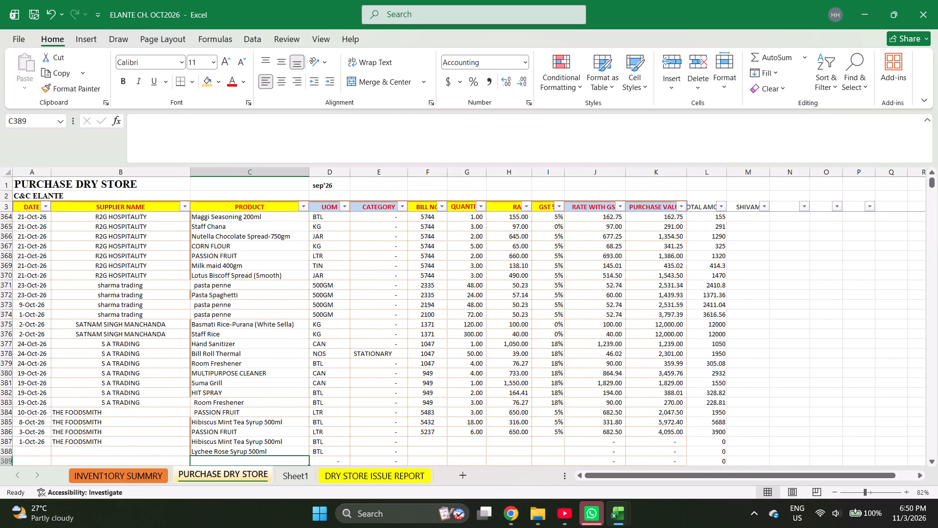
# Find MANGO in the inventory summary sheet and copy Mango Cream Syrup into row 389 of PURCHASE DRY STORE as the product.
pyautogui.hotkey('ctrl', 'pageup')
pyautogui.hotkey('ctrl', 'f')
pyautogui.write('MANGO')
pyautogui.press('Return')
pyautogui.press('Escape')
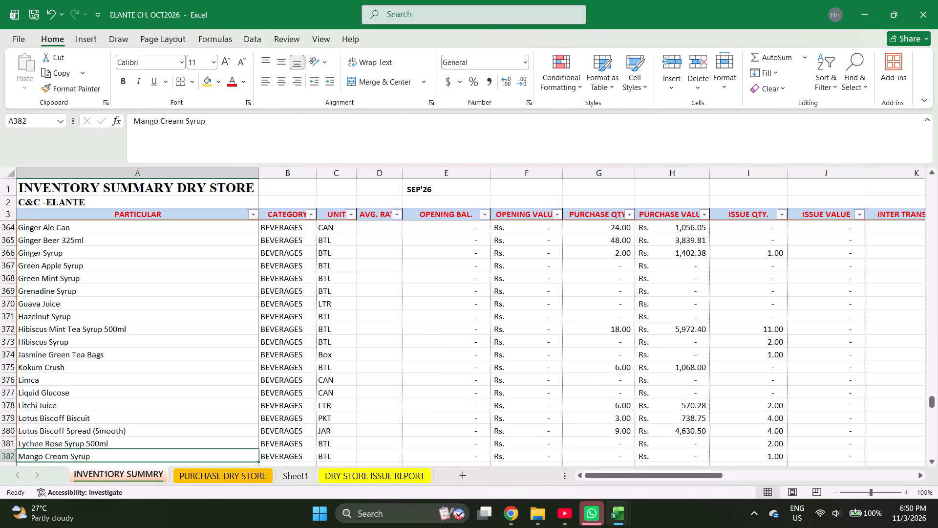
pyautogui.hotkey('ctrl', 'c')
pyautogui.hotkey('ctrl', 'pagedown')
pyautogui.press('Return')
pyautogui.press('Return')
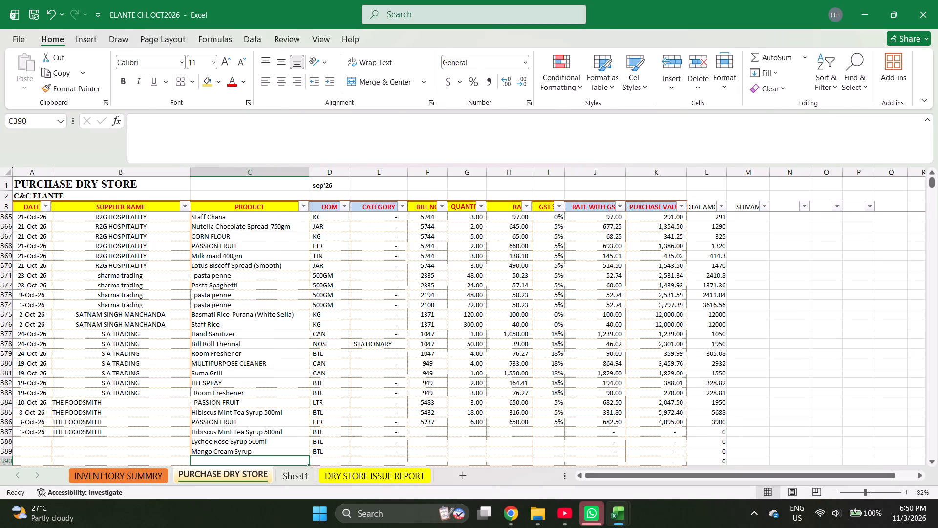
# Search the inventory summary sheet for BROWN and copy Brown Butter Syrup into row 390 of PURCHASE DRY STORE as the product.
pyautogui.hotkey('ctrl', 'pageup')
pyautogui.hotkey('ctrl', 'f')
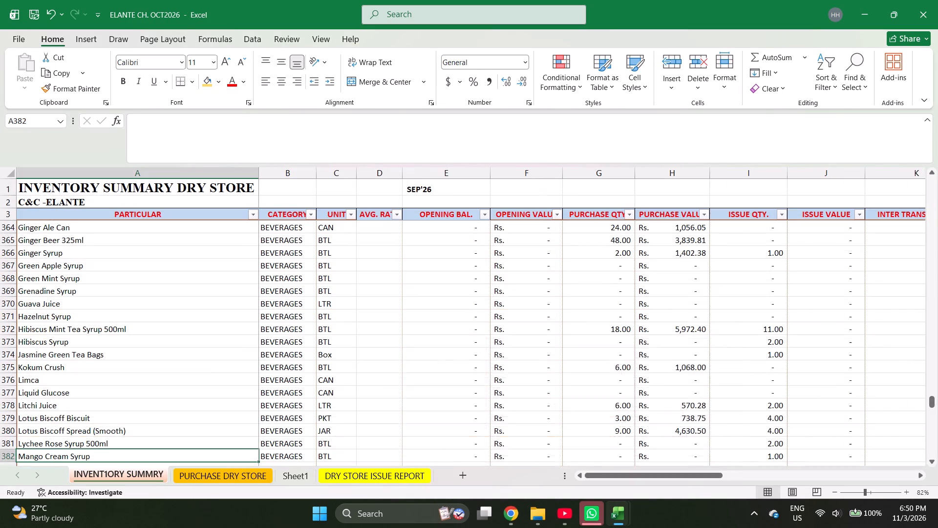
pyautogui.write('BROWN\\')
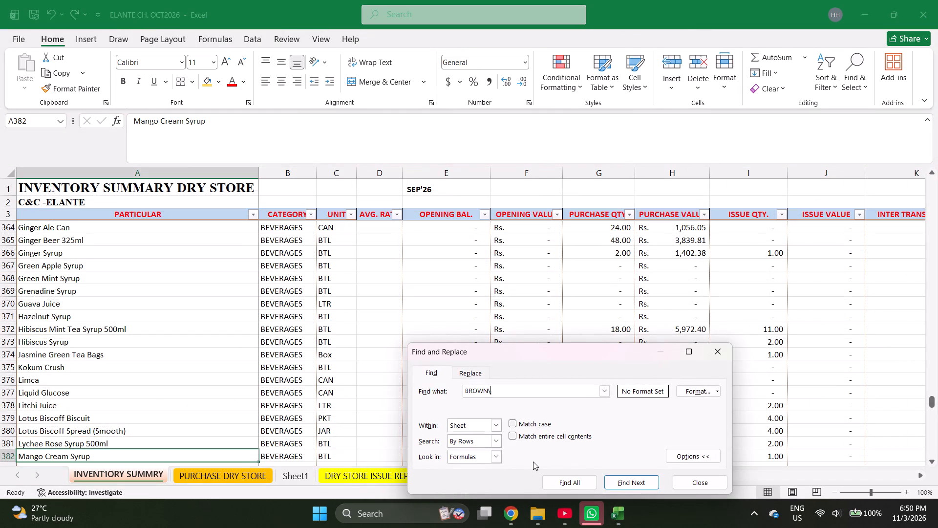
pyautogui.press('BackSpace')
pyautogui.press('Return')
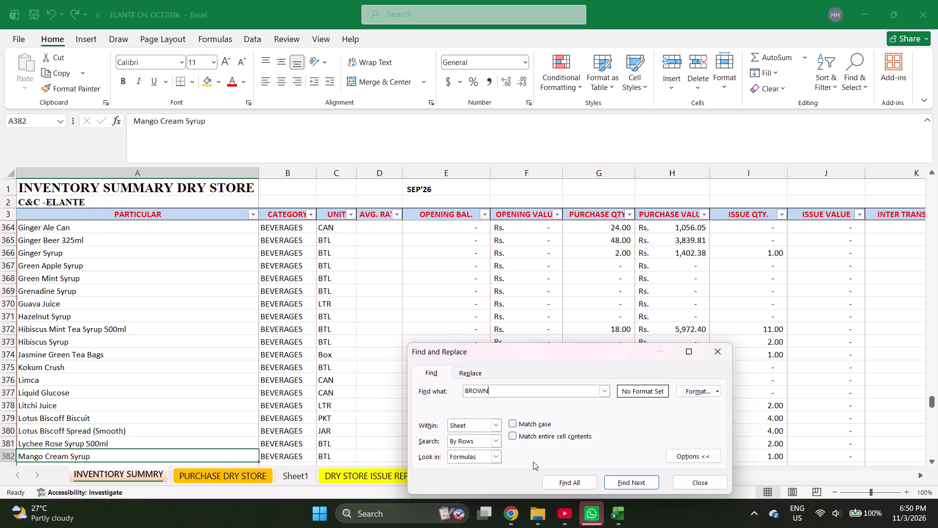
pyautogui.press('Return')
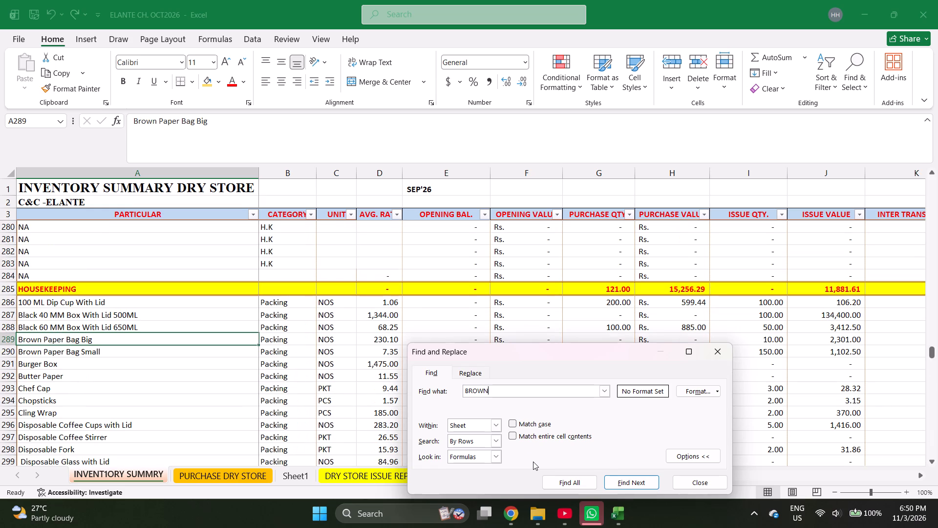
pyautogui.press('Return')
pyautogui.press('Return')
pyautogui.press('Return')
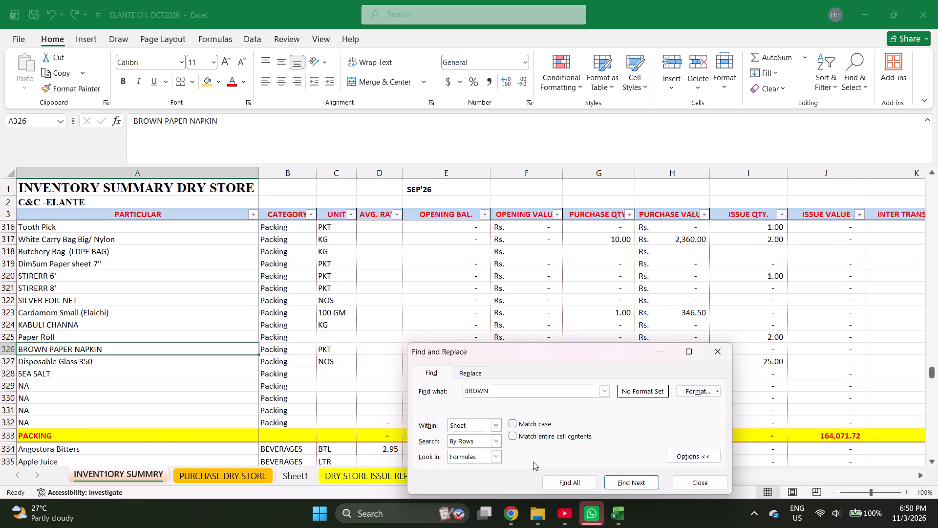
pyautogui.press('Escape')
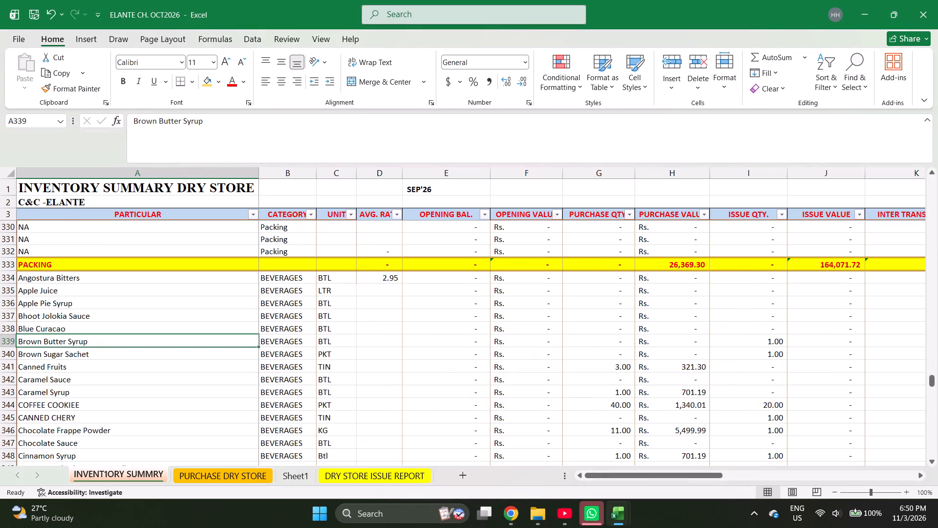
pyautogui.hotkey('ctrl', 'c')
pyautogui.hotkey('ctrl', 'Right')
pyautogui.hotkey('ctrl', 'pagedown')
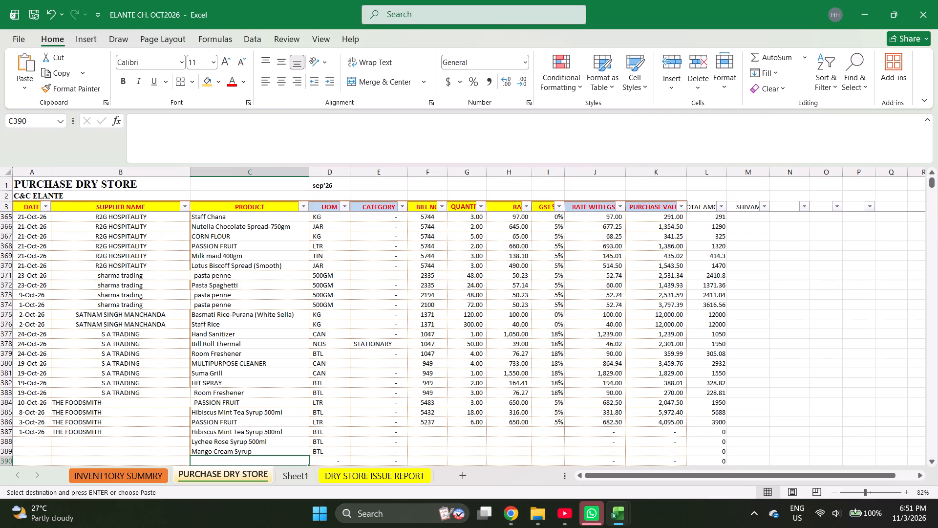
pyautogui.press('Return')
pyautogui.press('Return')
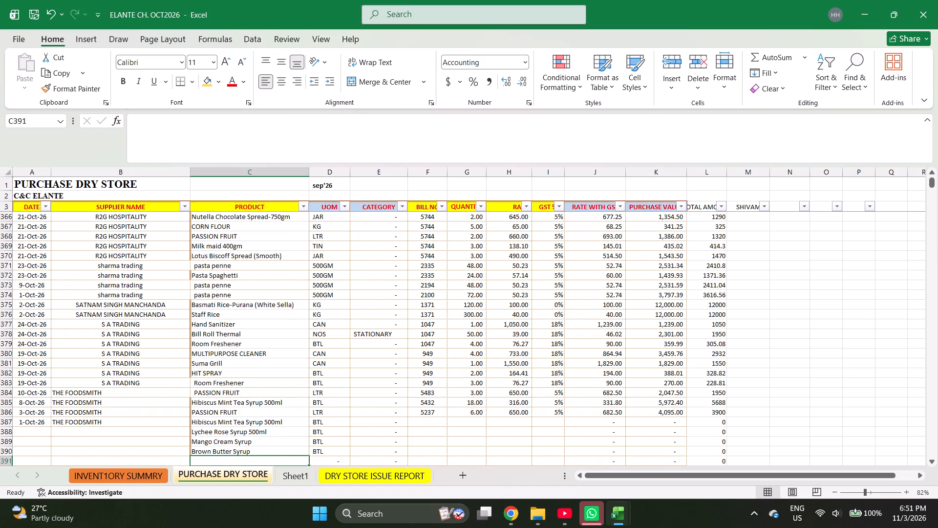
# Enter bill number 5146 for the Hibiscus Mint Tea Syrup 500ml line in row 387.
pyautogui.press('Right')
pyautogui.press('Right')
pyautogui.press('Right')
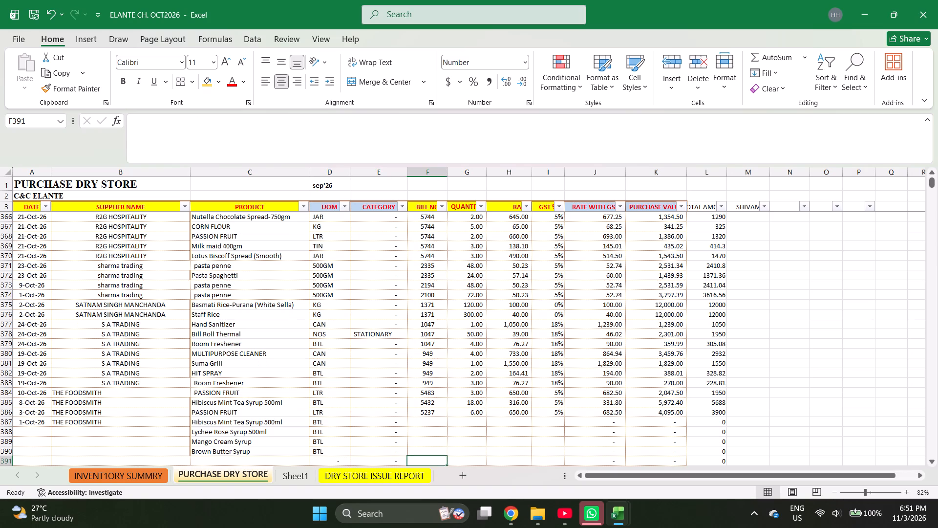
pyautogui.hotkey('ctrl', 'Up')
pyautogui.press('Down')
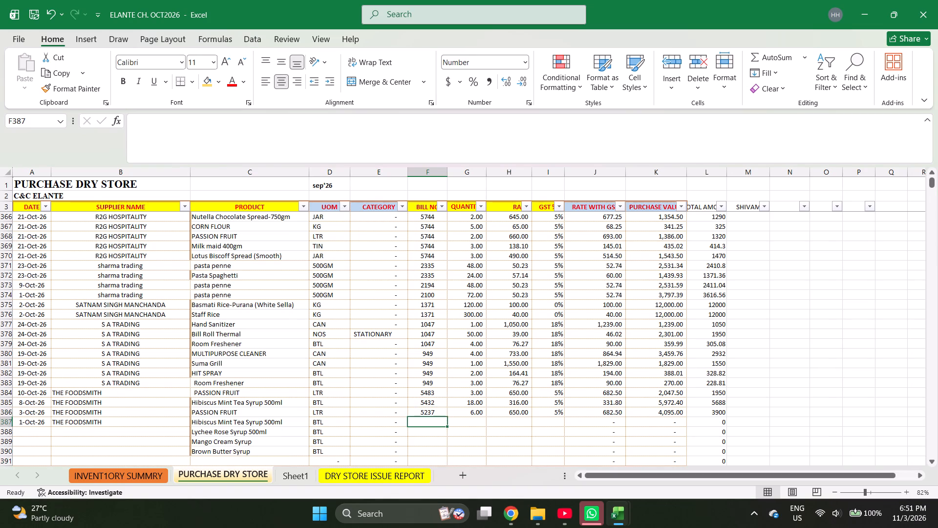
pyautogui.write('5146')
pyautogui.press('Right')
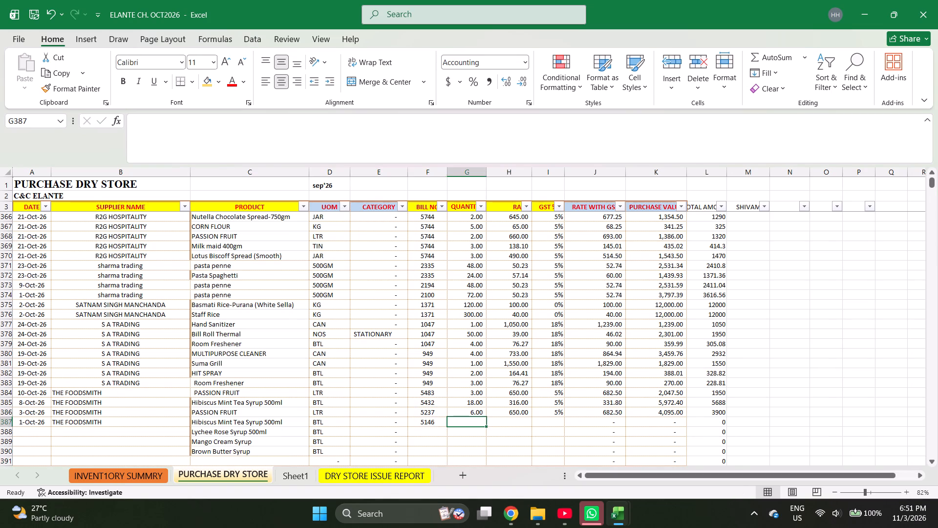
# Enter the quantities 12, 6, 6 and 1 for the four syrup lines in rows 387 to 390.
pyautogui.write('12')
pyautogui.press('Return')
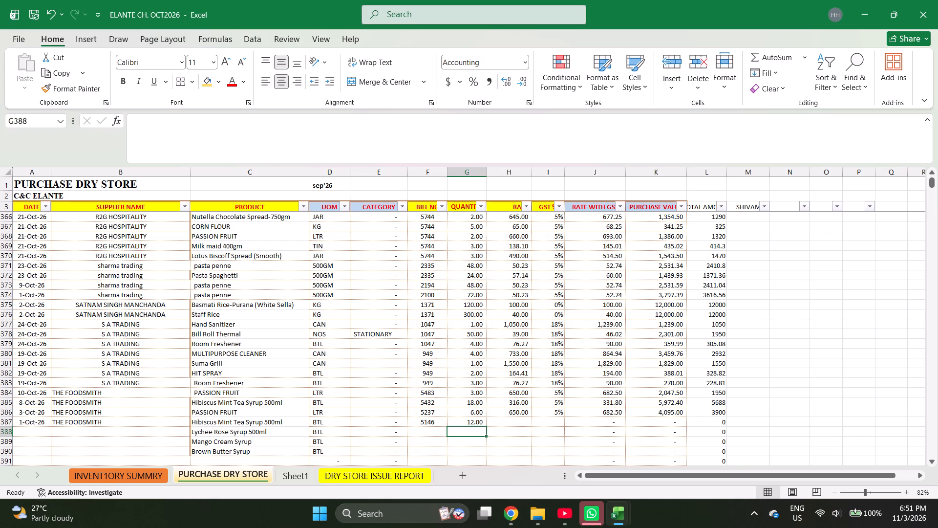
pyautogui.press('6')
pyautogui.press('Return')
pyautogui.press('6')
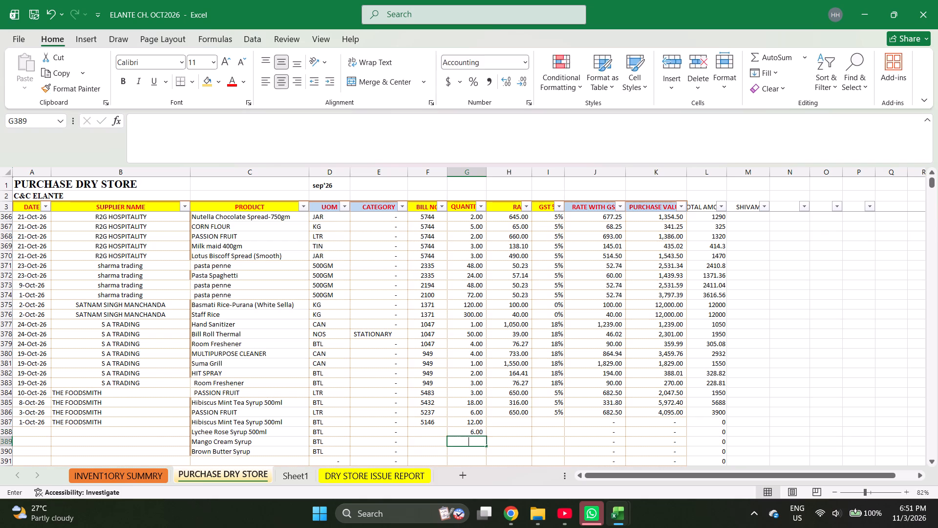
pyautogui.press('Return')
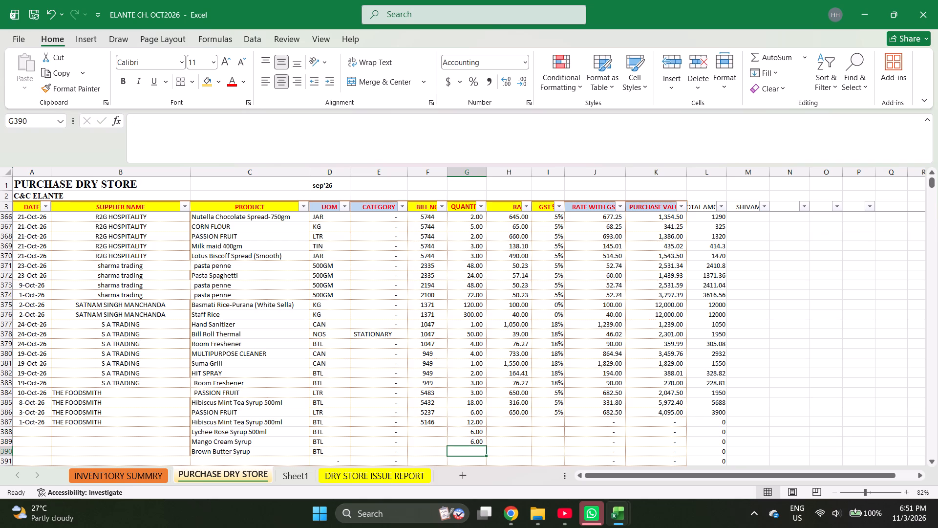
pyautogui.press('1')
pyautogui.press('Return')
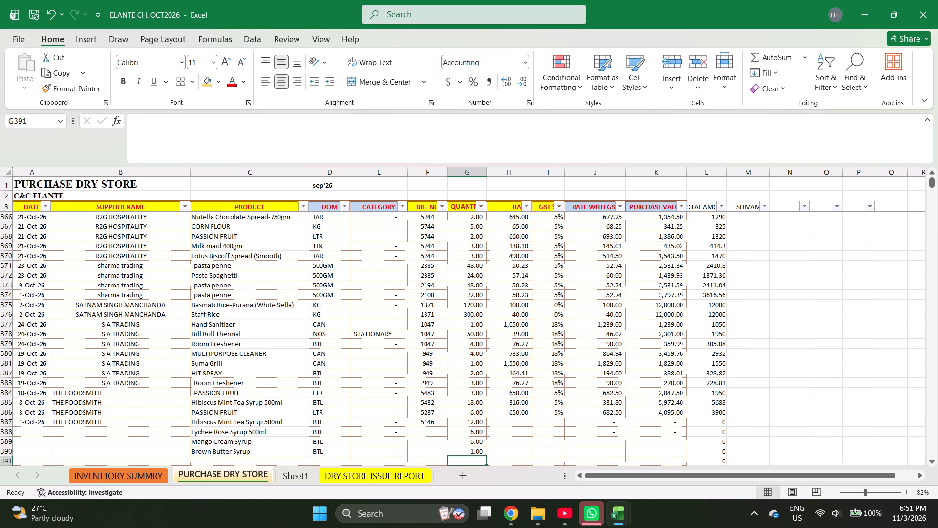
# Enter the rates 316, 325, 316 and 603 for the four syrup lines in rows 387 to 390.
pyautogui.press('Right')
pyautogui.press('Up')
pyautogui.press('Up')
pyautogui.press('Up')
pyautogui.press('Up')
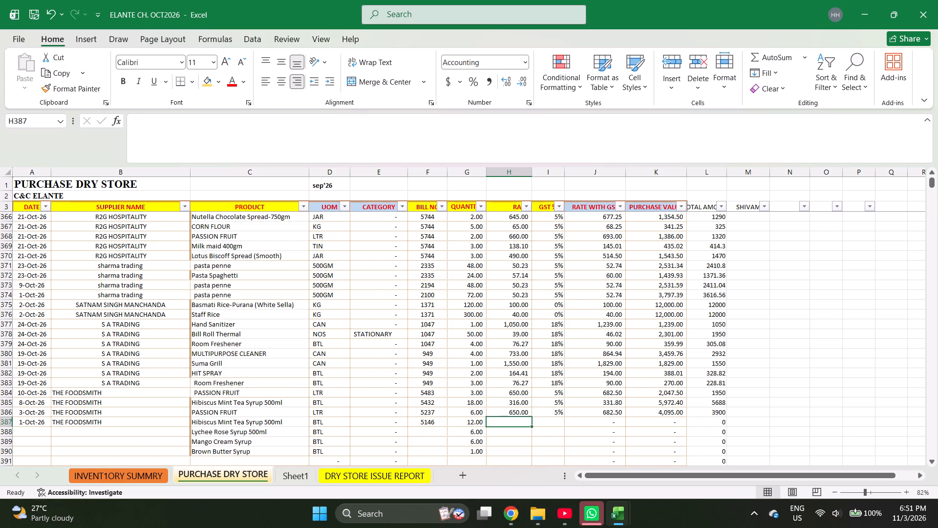
pyautogui.write('316')
pyautogui.press('Return')
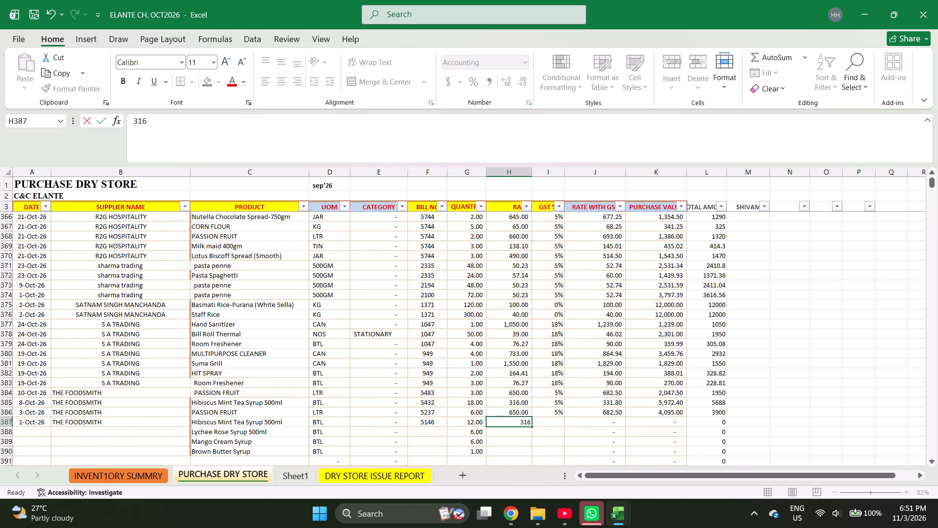
pyautogui.write('325')
pyautogui.press('Return')
pyautogui.write('316')
pyautogui.press('Return')
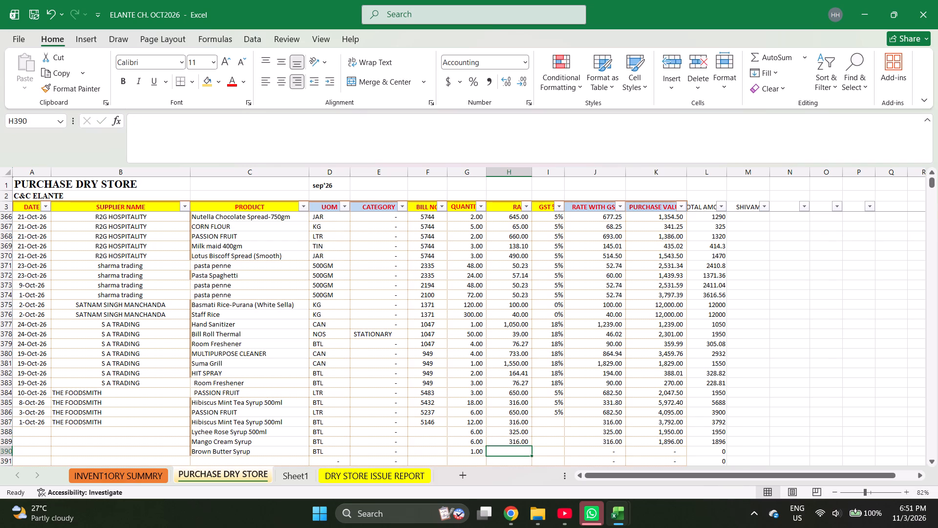
pyautogui.write('603')
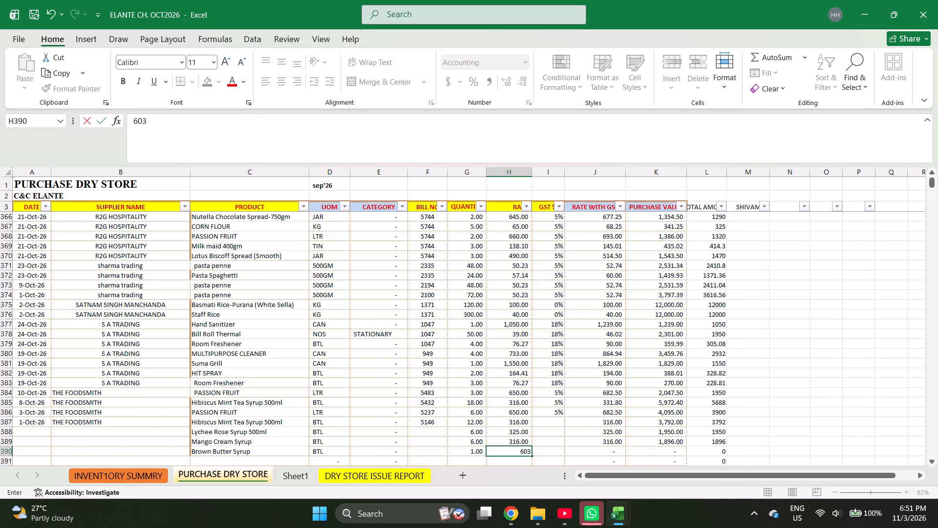
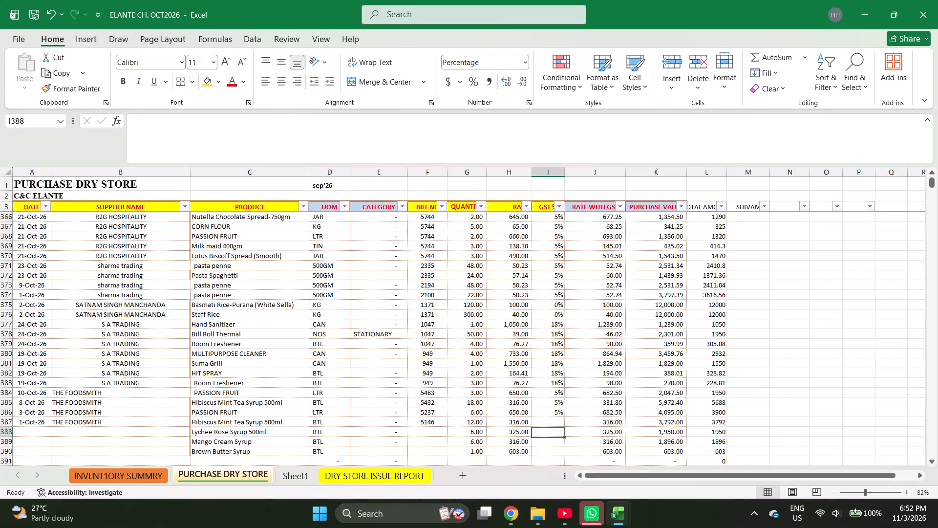
# Enter 5% GST for the four syrup lines in rows 387 to 390.
pyautogui.press('Up')
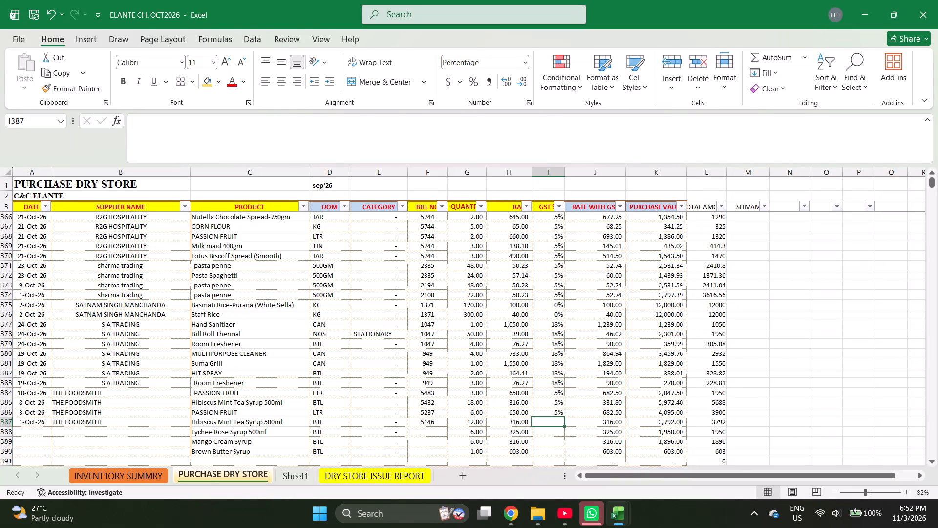
pyautogui.press('5')
pyautogui.press('Return')
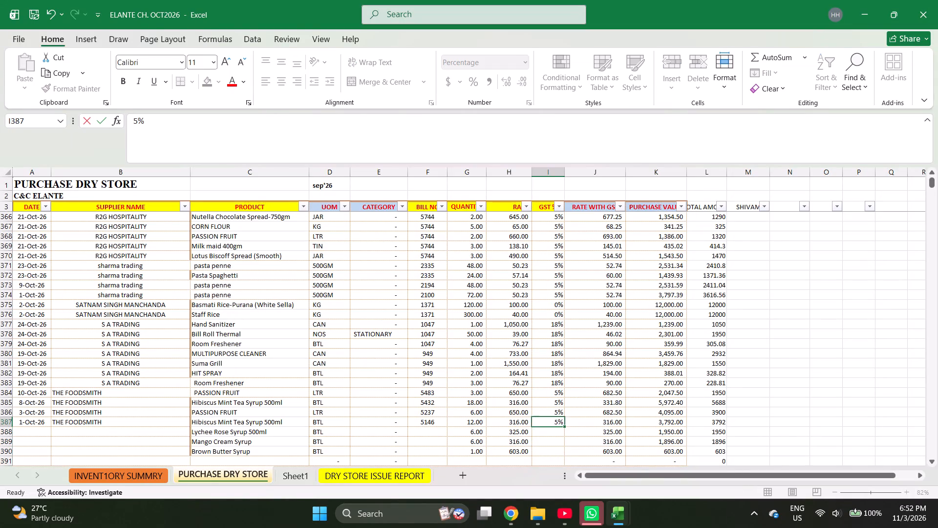
pyautogui.press('5')
pyautogui.press('Return')
pyautogui.press('5')
pyautogui.press('Return')
pyautogui.press('5')
pyautogui.press('Return')
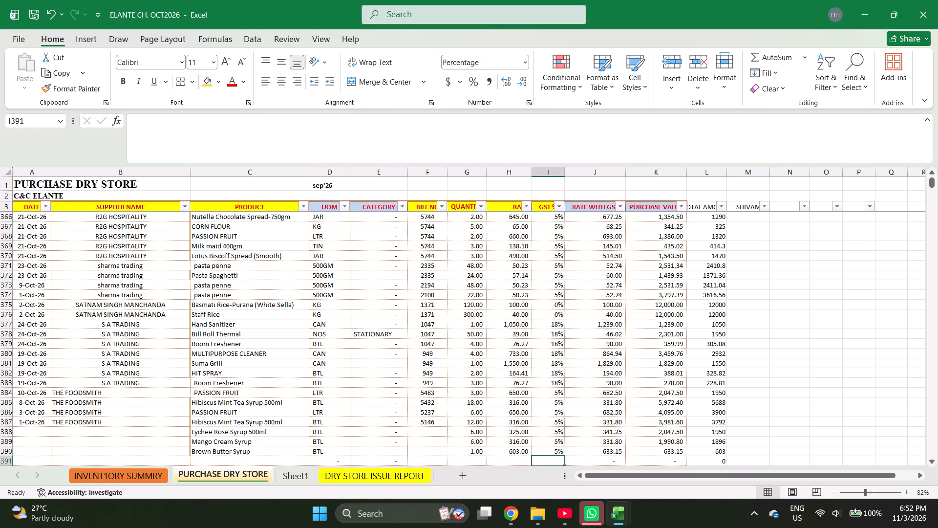
# Fill bill number 5146 down from row 387 to the other syrup lines in rows 388 to 390.
pyautogui.press('Left')
pyautogui.press('Left')
pyautogui.press('Left')
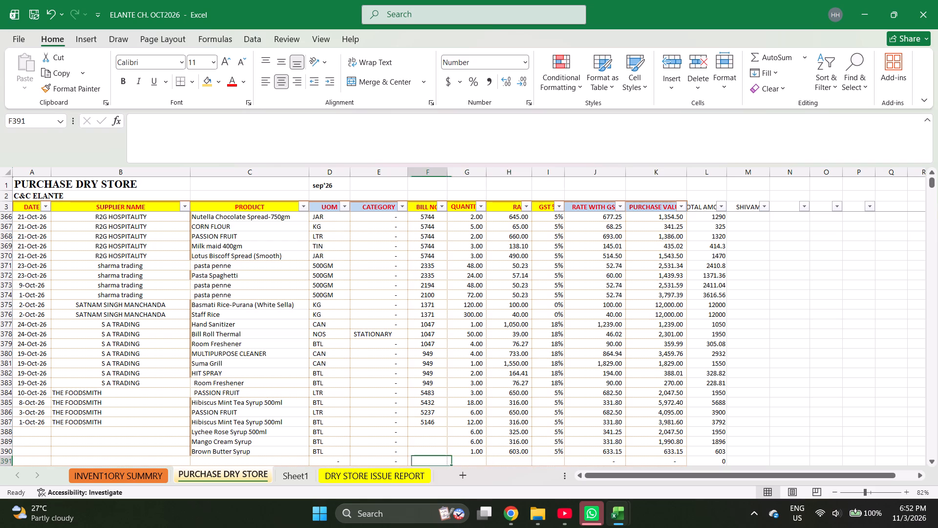
pyautogui.hotkey('ctrl', 'Up')
pyautogui.hotkey('shift', 'Down')
pyautogui.hotkey('shift', 'Down')
pyautogui.hotkey('shift', 'Down')
pyautogui.hotkey('ctrl', 'd')
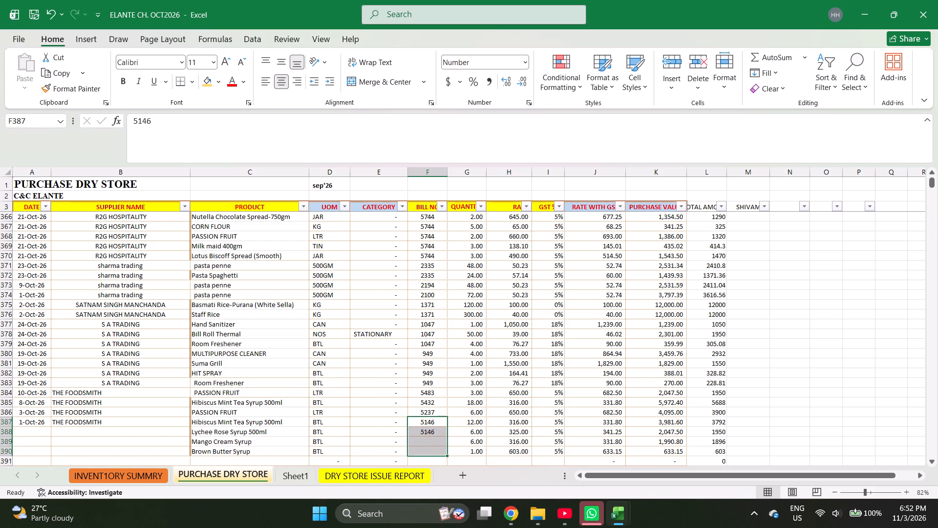
# Save the workbook and fill the date 1-Oct-26 and supplier THE FOODSMITH down from row 387 to rows 388 to 390.
pyautogui.hotkey('ctrl', 'Left')
pyautogui.hotkey('shift', 'Right')
pyautogui.hotkey('shift', 'Down')
pyautogui.hotkey('shift', 'Down')
pyautogui.hotkey('shift', 'Down')
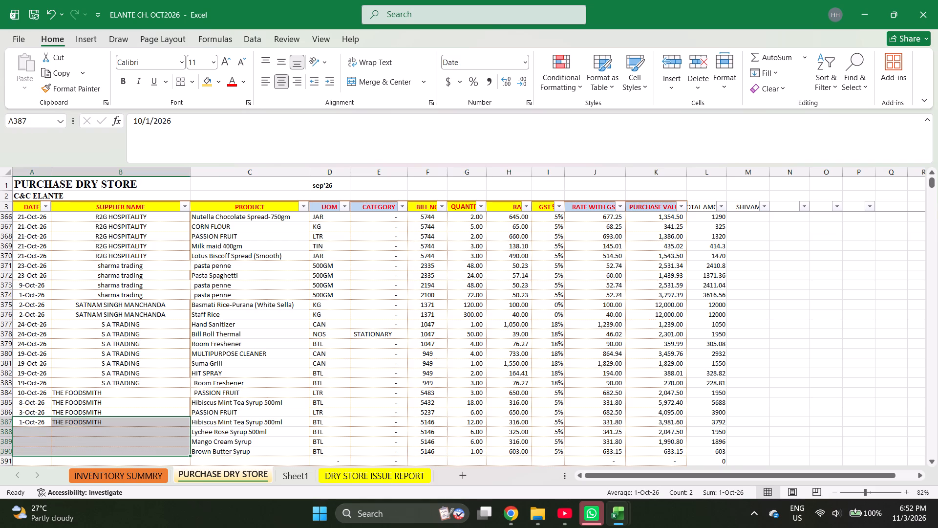
pyautogui.hotkey('ctrl', 's')
pyautogui.hotkey('ctrl', 'd')
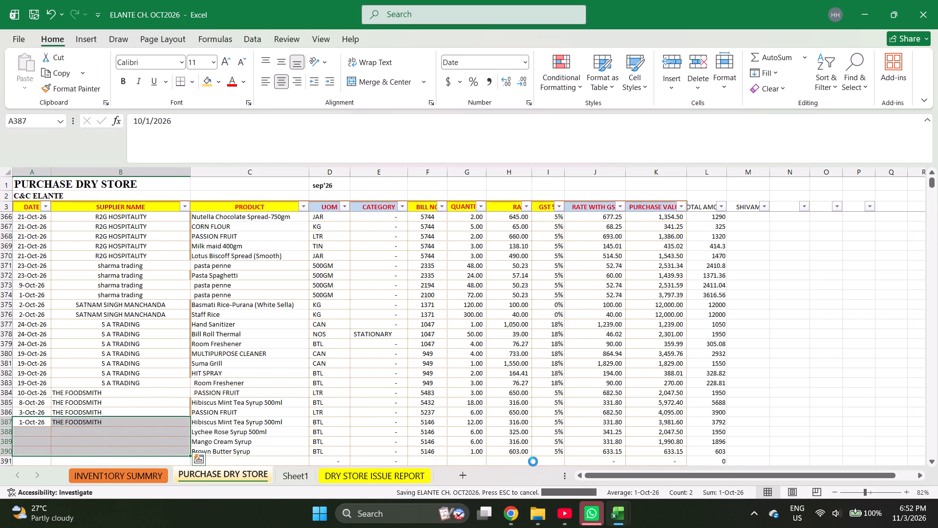
pyautogui.hotkey('ctrl', 'd')
pyautogui.press('Down')
pyautogui.press('Up')
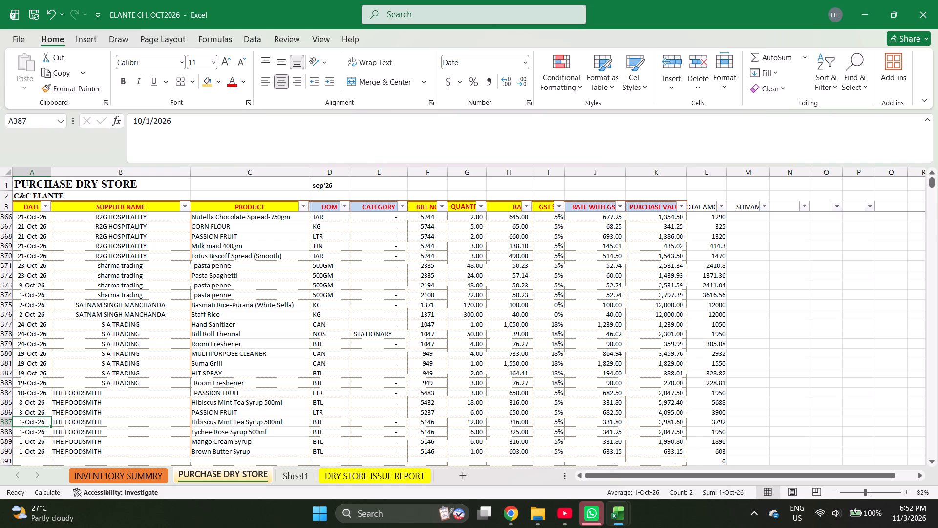
# Select the purchase values of bill 5146 in rows 387 to 390 to check their sum.
pyautogui.press('Right')
pyautogui.press('Right')
pyautogui.press('Right')
pyautogui.press('Right')
pyautogui.press('Right')
pyautogui.press('Right')
pyautogui.press('Right')
pyautogui.press('Right')
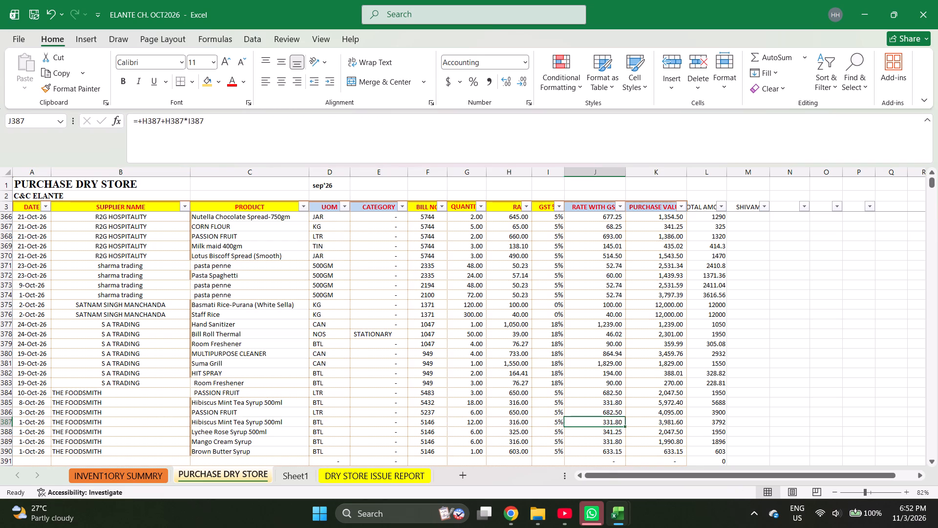
pyautogui.press('Right')
pyautogui.hotkey('shift', 'Down')
pyautogui.hotkey('shift', 'Down')
pyautogui.hotkey('shift', 'Down')
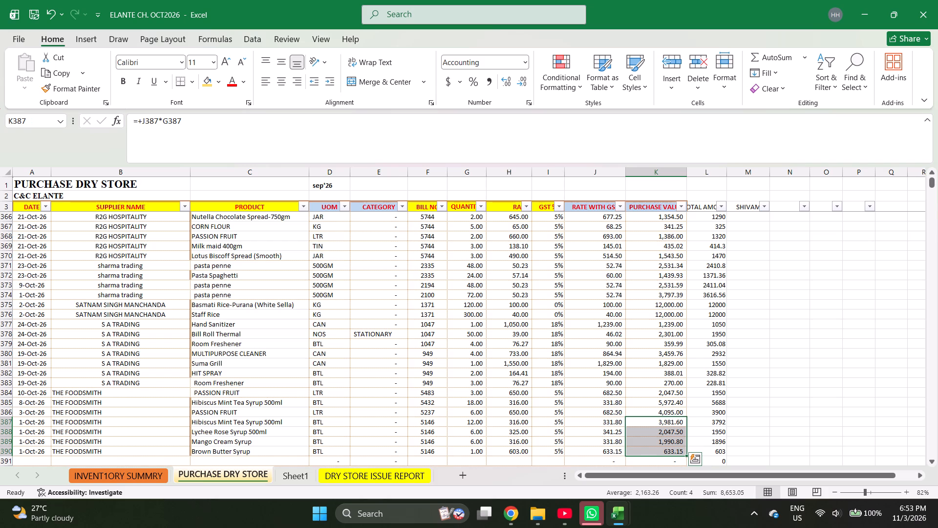
# Start a new purchase line in row 391 with the date 10-13-2026 and supplier TASTE YARD.
pyautogui.scroll(1, 212, 322)
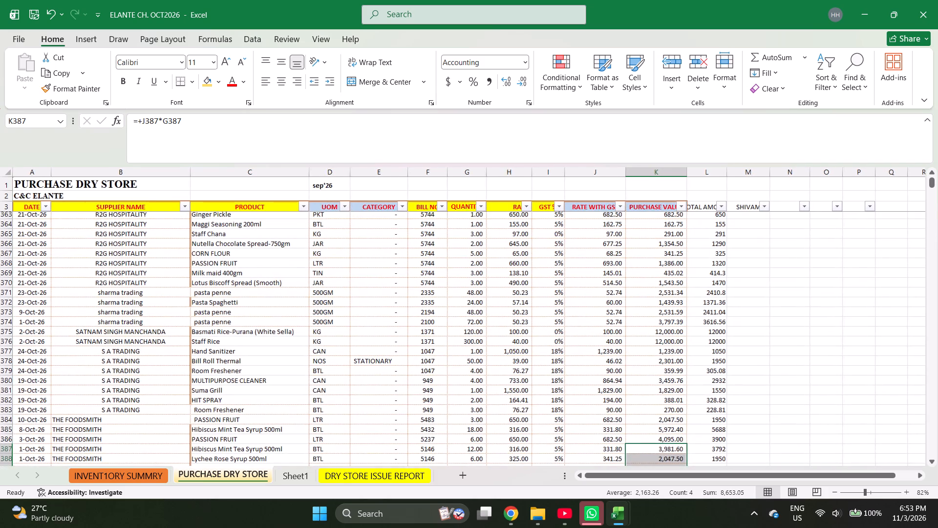
pyautogui.click(30, 355)
pyautogui.hotkey('ctrl', 'Down')
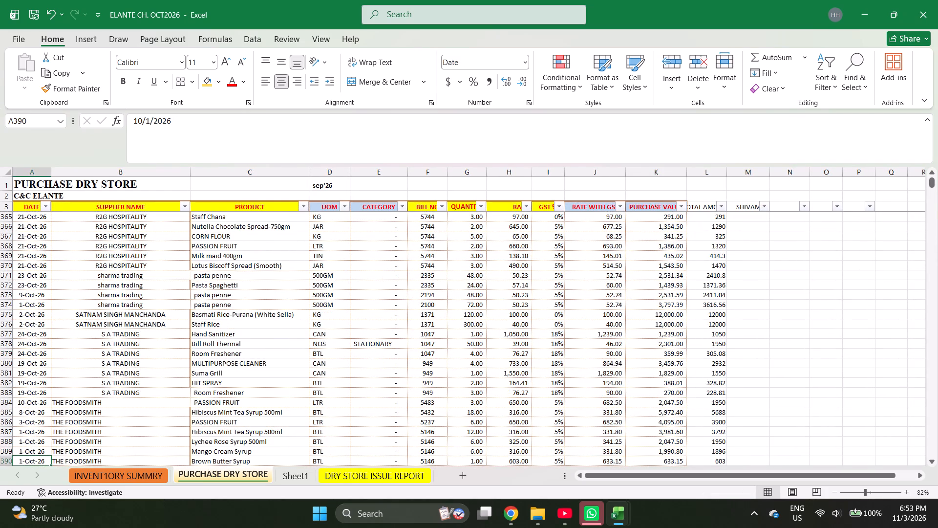
pyautogui.press('Down')
pyautogui.write('10-')
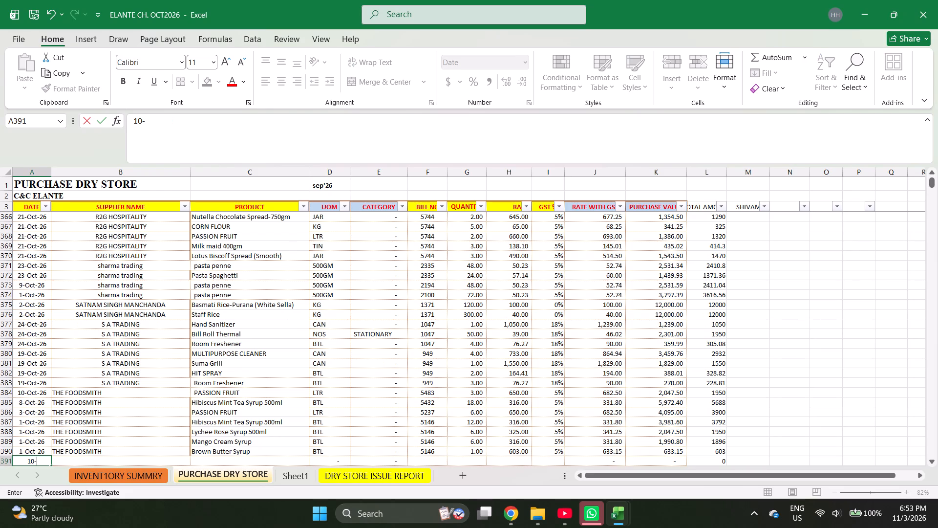
pyautogui.write('13-2026')
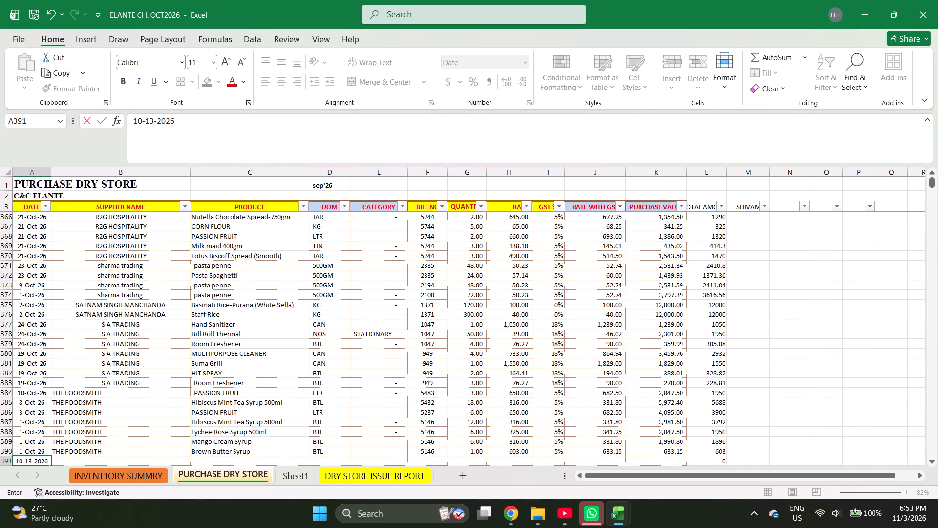
pyautogui.press('Right')
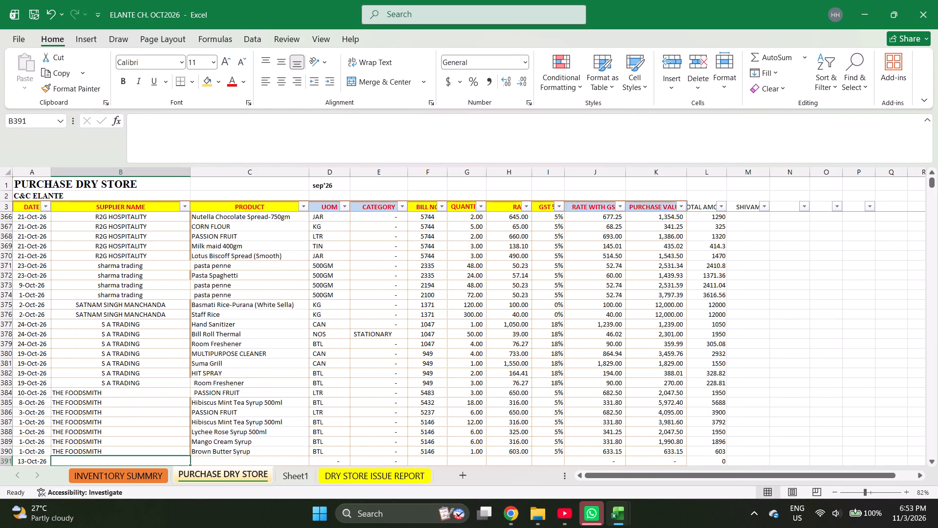
pyautogui.write('TASTE YARD')
pyautogui.press('Right')
pyautogui.press('Right')
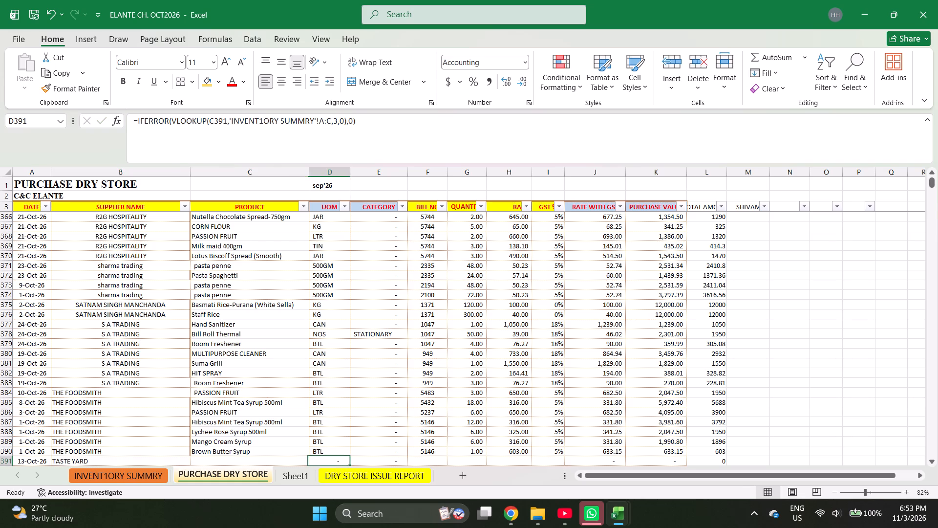
# Search the inventory summary sheet for BROWN and copy BROWN PAPER NAPKIN into row 391 of PURCHASE DRY STORE as the product.
pyautogui.hotkey('ctrl', 'pageup')
pyautogui.hotkey('ctrl', 'f')
pyautogui.write('BROWN')
pyautogui.press('Return')
pyautogui.press('Return')
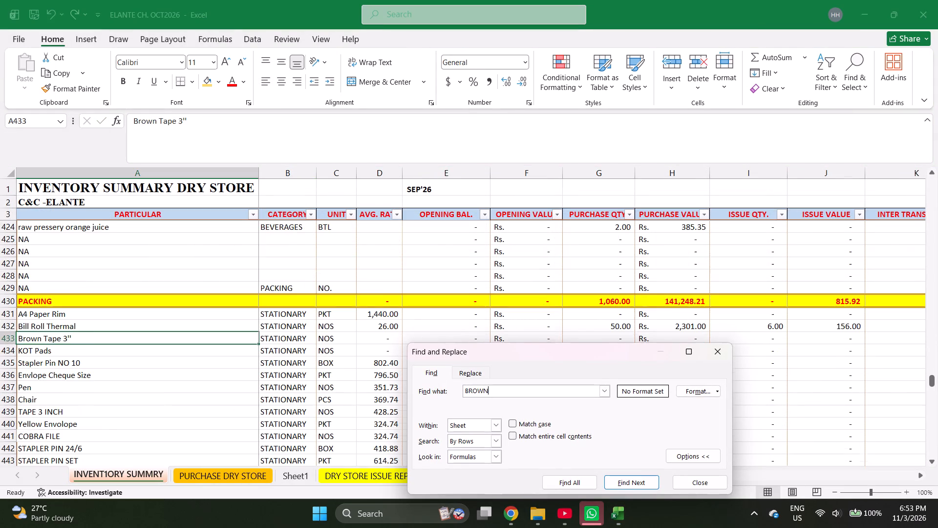
pyautogui.press('Return')
pyautogui.press('Return')
pyautogui.press('Return')
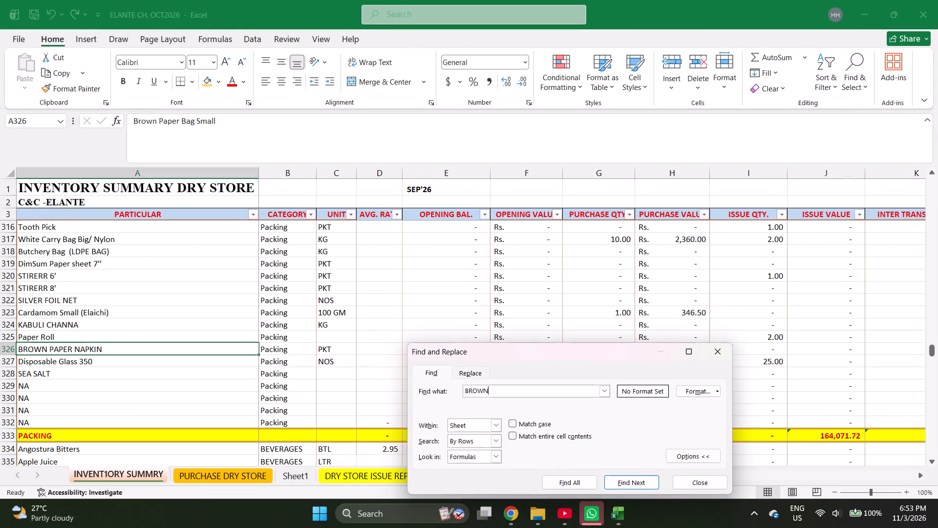
pyautogui.press('Escape')
pyautogui.hotkey('ctrl', 'c')
pyautogui.hotkey('ctrl', 'pagedown')
pyautogui.press('Return')
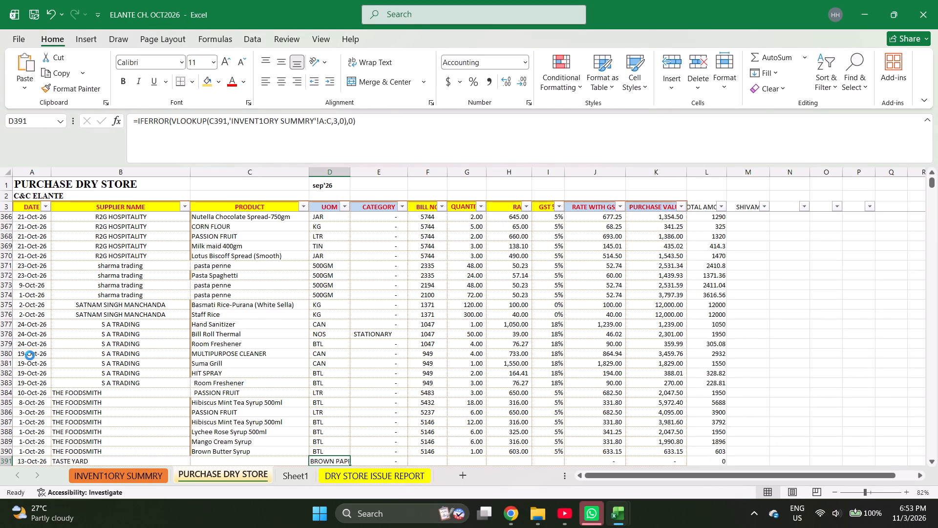
pyautogui.hotkey('ctrl', 'z')
pyautogui.press('Left')
pyautogui.press('Return')
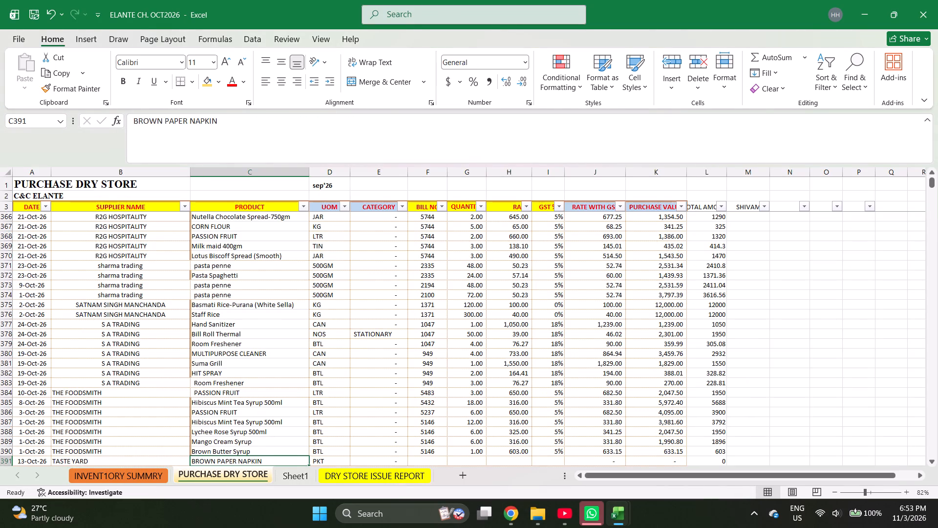
# Enter bill number 2351, quantity 600, rate 22.82 and GST 18% for the BROWN PAPER NAPKIN line in row 391.
pyautogui.press('Right')
pyautogui.press('Right')
pyautogui.press('Right')
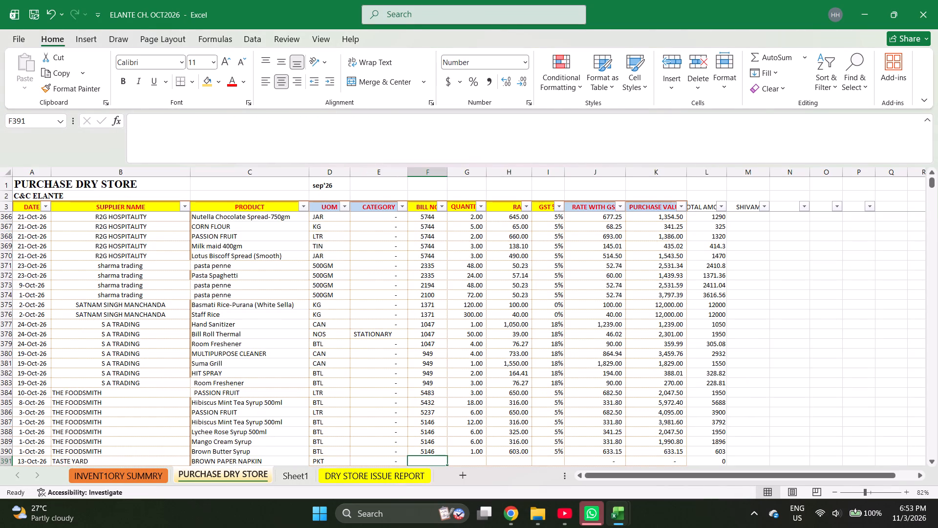
pyautogui.write('2351')
pyautogui.press('Right')
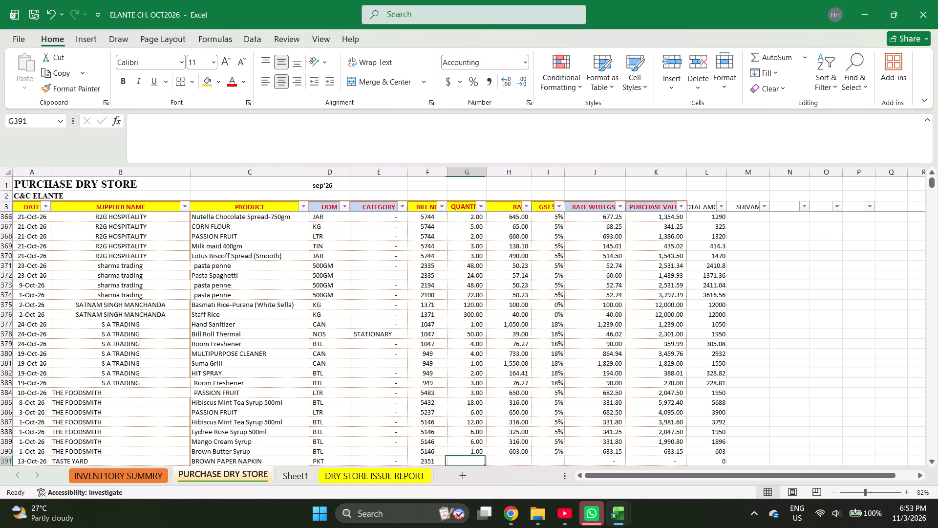
pyautogui.write('600')
pyautogui.press('Right')
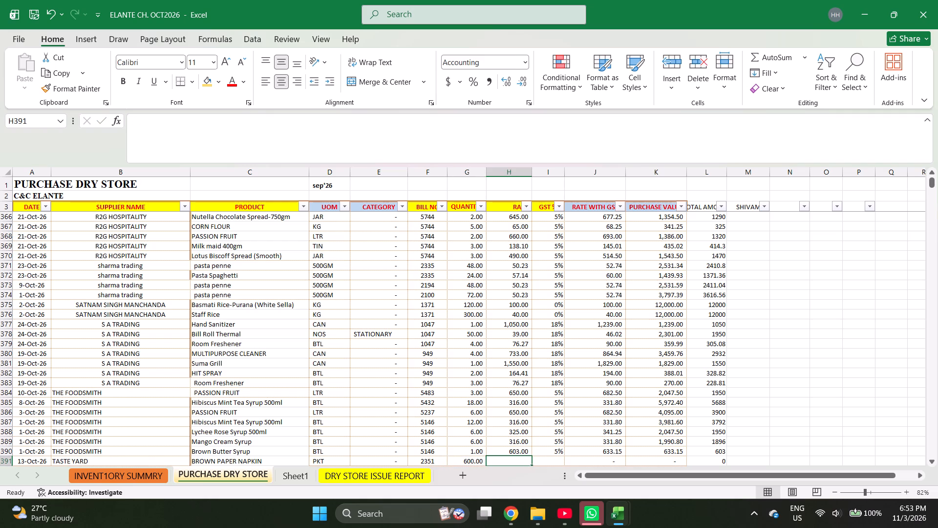
pyautogui.write('22.')
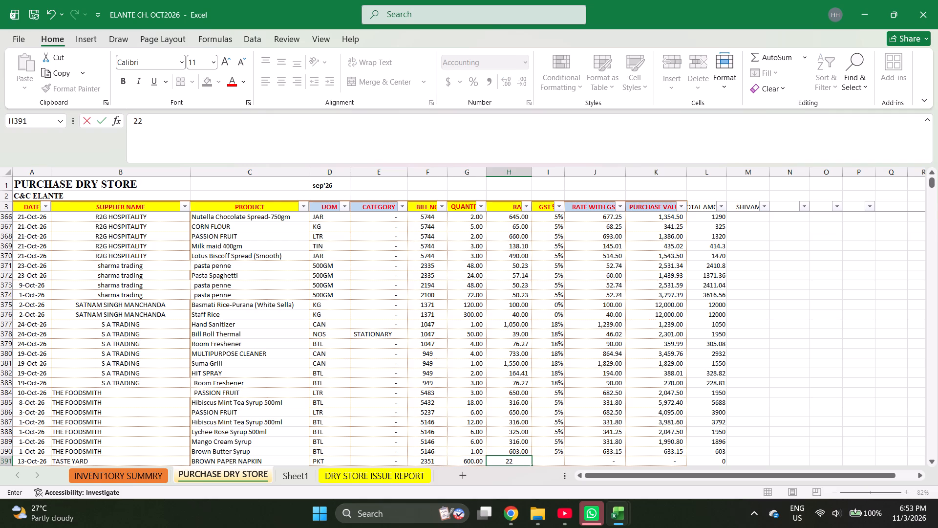
pyautogui.write('82')
pyautogui.press('Right')
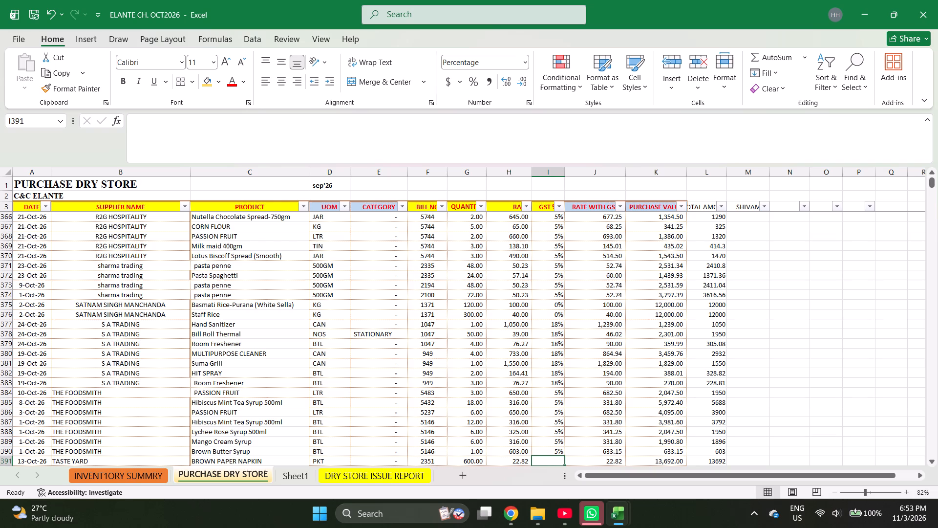
pyautogui.write('18')
pyautogui.press('Return')
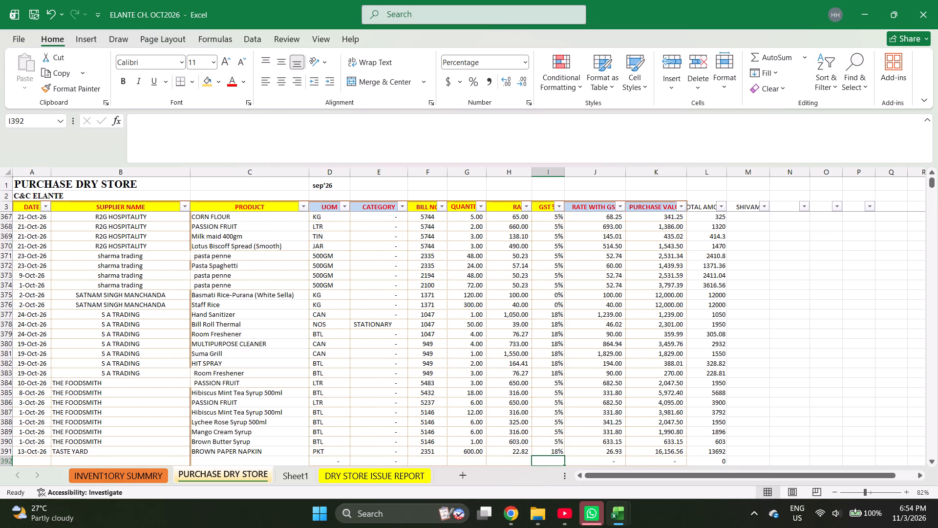
# Enter 10-20-206 as the date of a new purchase line in row 392.
pyautogui.hotkey('ctrl', 'Left')
pyautogui.hotkey('ctrl', 'Left')
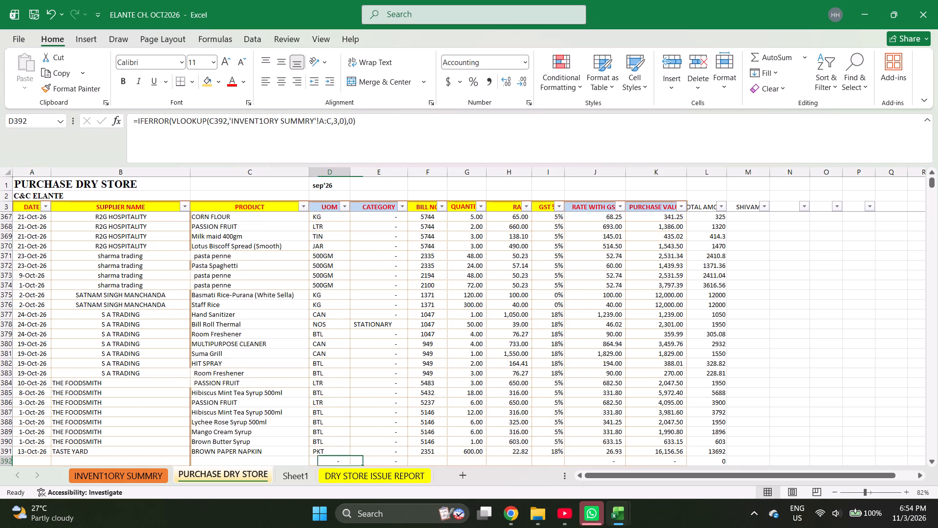
pyautogui.hotkey('ctrl', 'Left')
pyautogui.hotkey('ctrl', 'Left')
pyautogui.write('10-')
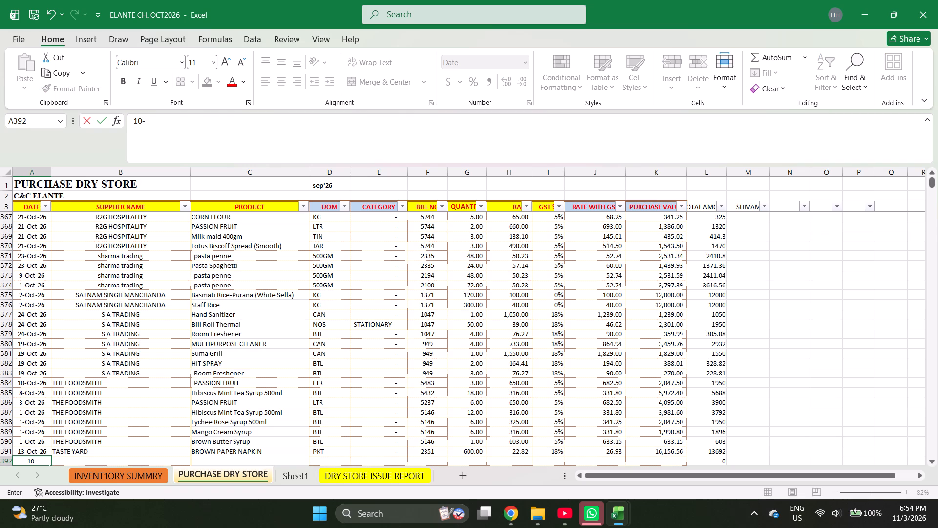
pyautogui.write('20-206')
pyautogui.press('Right')
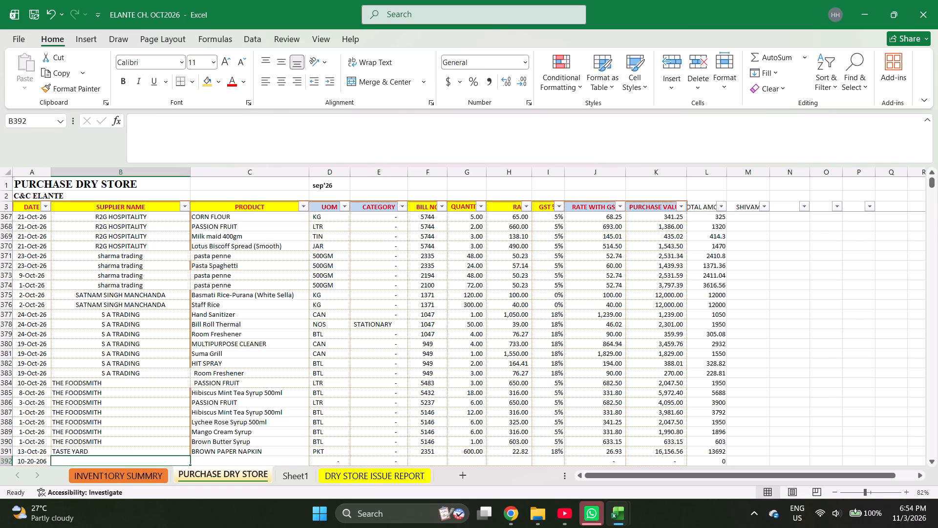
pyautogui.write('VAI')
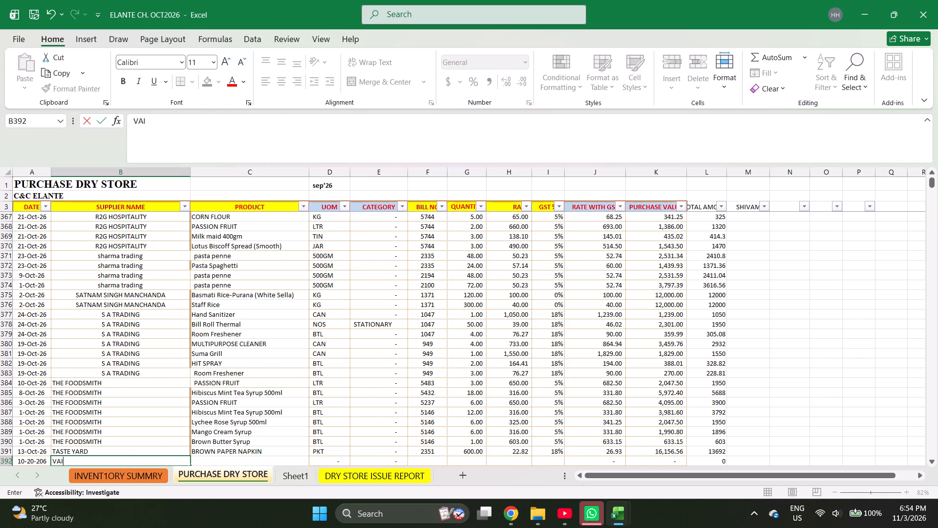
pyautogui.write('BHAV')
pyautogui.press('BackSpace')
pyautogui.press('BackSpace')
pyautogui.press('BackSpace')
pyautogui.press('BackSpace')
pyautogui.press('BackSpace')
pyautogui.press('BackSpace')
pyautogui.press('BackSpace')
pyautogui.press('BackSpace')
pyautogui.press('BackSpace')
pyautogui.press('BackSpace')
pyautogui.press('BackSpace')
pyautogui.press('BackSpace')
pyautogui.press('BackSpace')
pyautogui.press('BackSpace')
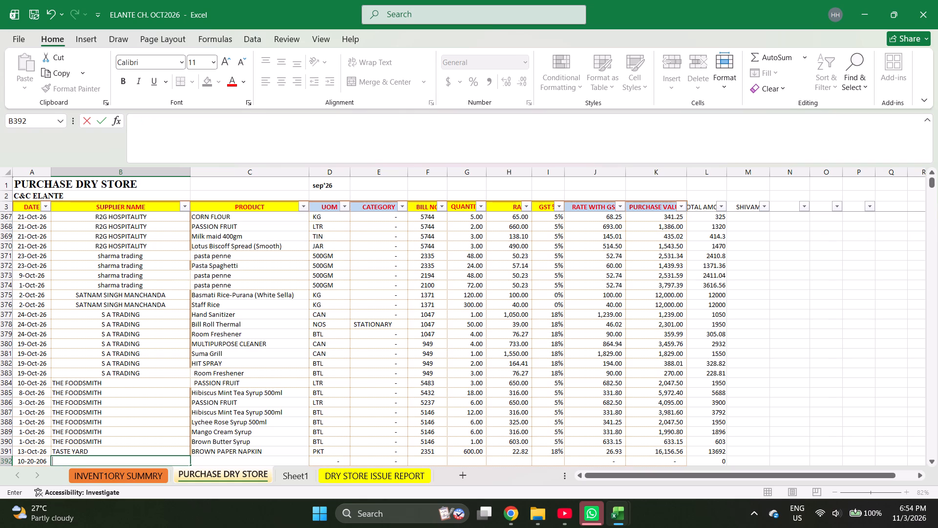
# Copy supplier vaibhav trader from an earlier 13-Oct-26 line in PURCHASE DRY STORE into the supplier cell of row 392.
pyautogui.hotkey('ctrl', 'Up')
pyautogui.hotkey('ctrl', 'Up')
pyautogui.press('Down')
pyautogui.press('Down')
pyautogui.press('Down')
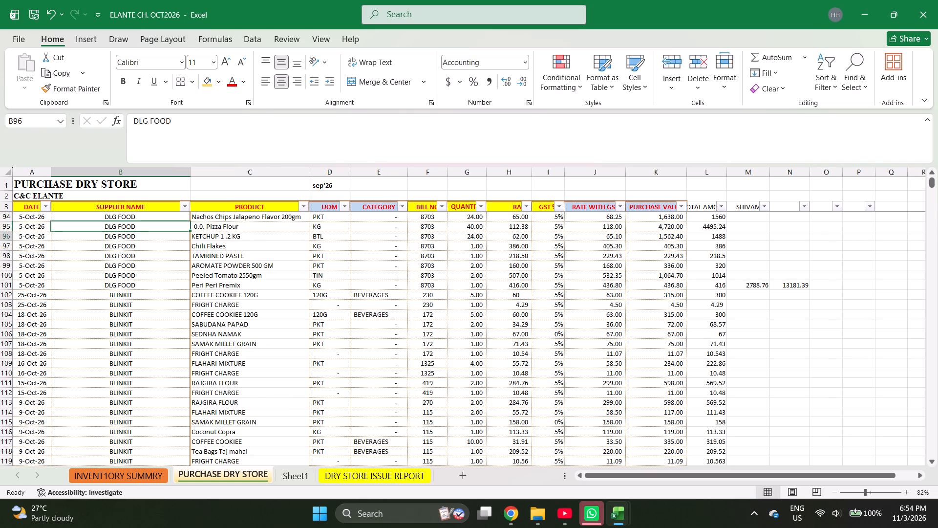
pyautogui.press('Up')
pyautogui.press('Up')
pyautogui.press('Up')
pyautogui.press('Up')
pyautogui.press('Up')
pyautogui.press('Up')
pyautogui.press('Up')
pyautogui.press('Up')
pyautogui.press('Up')
pyautogui.press('Up')
pyautogui.press('Up')
pyautogui.press('Up')
pyautogui.press('Up')
pyautogui.press('Up')
pyautogui.press('Up')
pyautogui.press('Up')
pyautogui.press('Up')
pyautogui.press('Up')
pyautogui.press('Up')
pyautogui.press('Up')
pyautogui.press('Up')
pyautogui.press('Up')
pyautogui.press('Up')
pyautogui.press('Up')
pyautogui.press('Up')
pyautogui.press('Up')
pyautogui.press('Up')
pyautogui.press('Up')
pyautogui.press('Up')
pyautogui.press('Up')
pyautogui.press('Up')
pyautogui.press('Up')
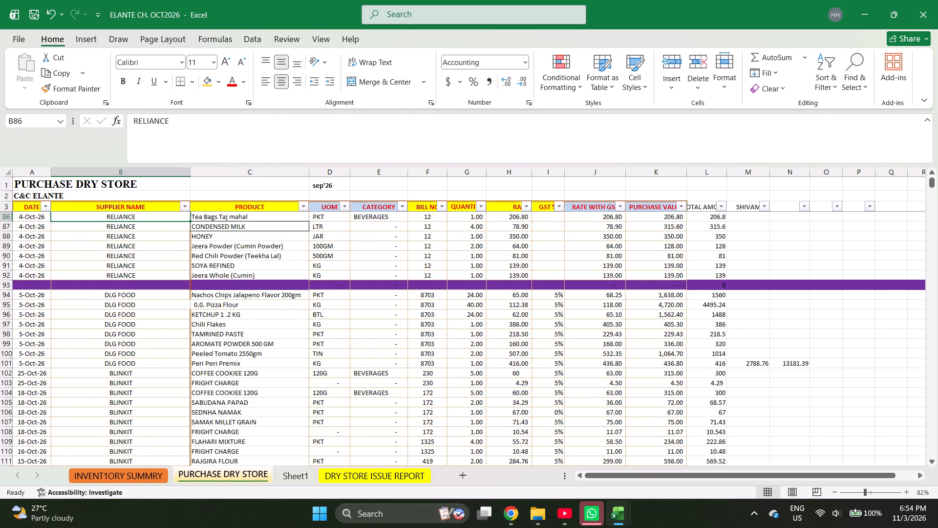
pyautogui.press('Down')
pyautogui.press('Down')
pyautogui.press('Down')
pyautogui.press('Down')
pyautogui.press('Down')
pyautogui.press('Down')
pyautogui.press('Down')
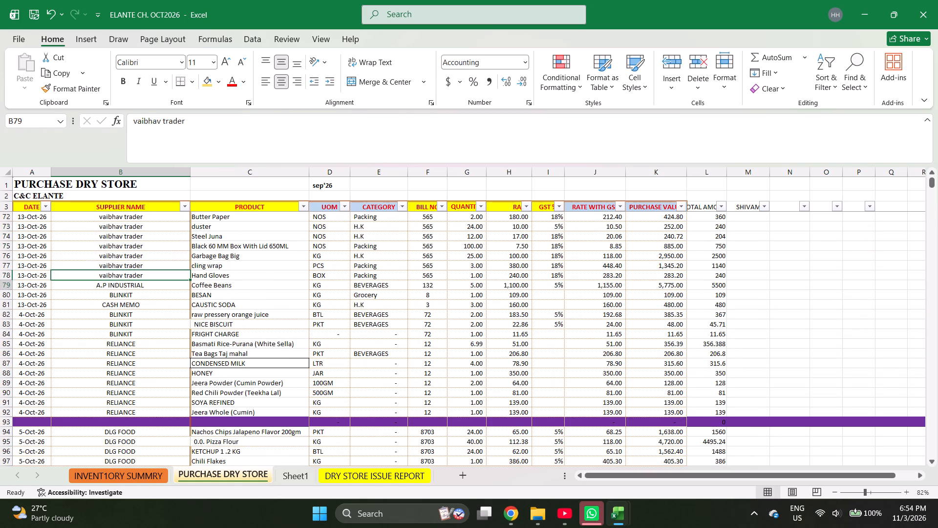
pyautogui.press('Up')
pyautogui.press('Up')
pyautogui.hotkey('ctrl', 'c')
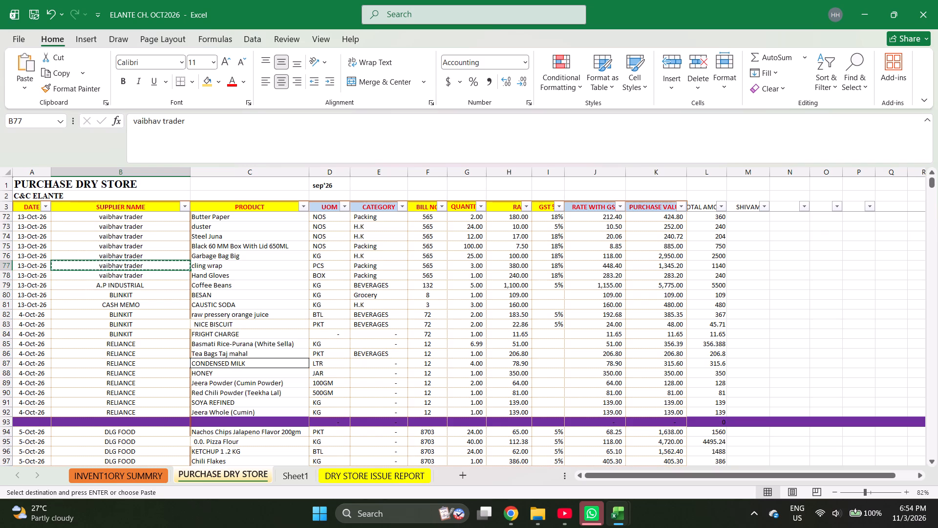
pyautogui.hotkey('ctrl', 'Down')
pyautogui.hotkey('ctrl', 'Down')
pyautogui.hotkey('ctrl', 'Down')
pyautogui.press('Down')
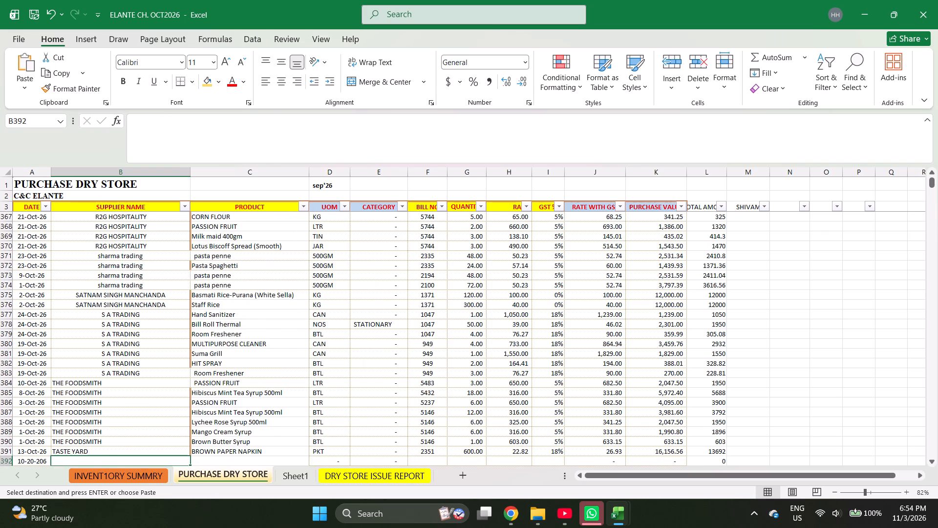
pyautogui.press('Return')
pyautogui.press('Down')
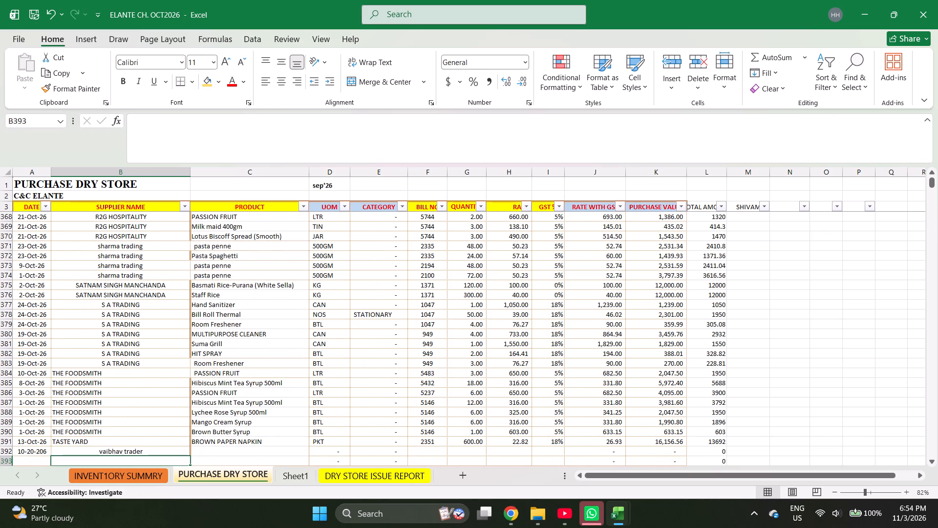
# Review the products on the earlier vaibhav trader purchase lines and return to the product cell of row 392.
pyautogui.press('Right')
pyautogui.press('Up')
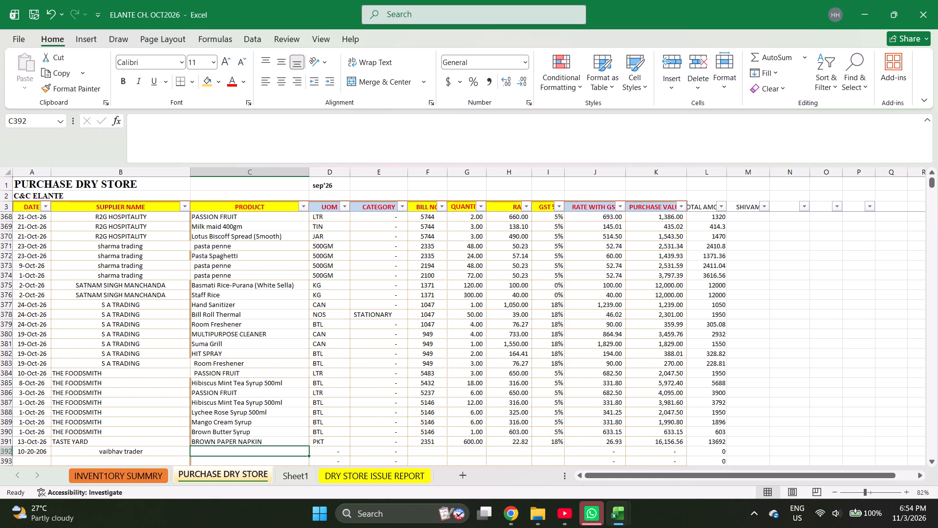
pyautogui.press('Left')
pyautogui.hotkey('ctrl', 'Up')
pyautogui.hotkey('ctrl', 'Up')
pyautogui.press('Up')
pyautogui.press('Up')
pyautogui.press('Up')
pyautogui.press('Up')
pyautogui.press('Up')
pyautogui.press('Up')
pyautogui.press('Up')
pyautogui.press('Up')
pyautogui.press('Up')
pyautogui.press('Up')
pyautogui.press('Up')
pyautogui.press('Up')
pyautogui.press('Up')
pyautogui.press('Up')
pyautogui.press('Up')
pyautogui.press('Up')
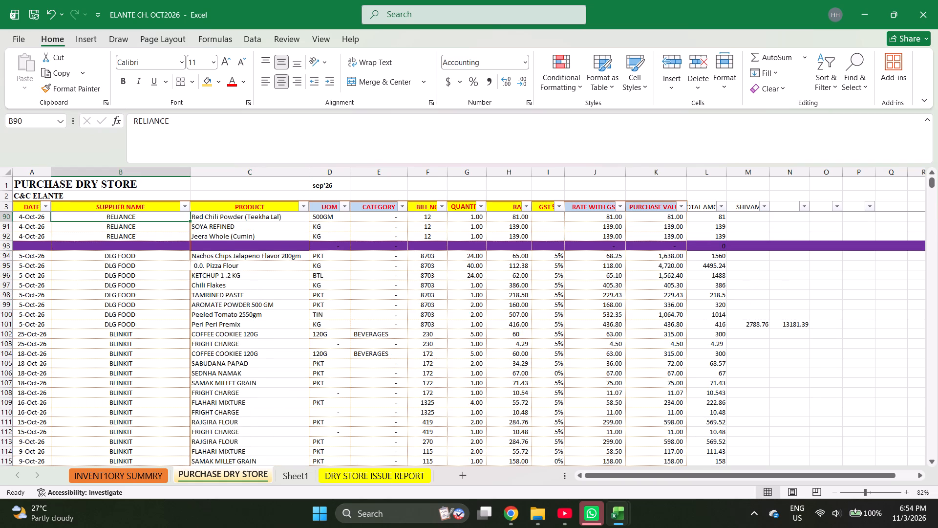
pyautogui.press('Up')
pyautogui.press('Up')
pyautogui.press('Up')
pyautogui.press('Up')
pyautogui.press('Up')
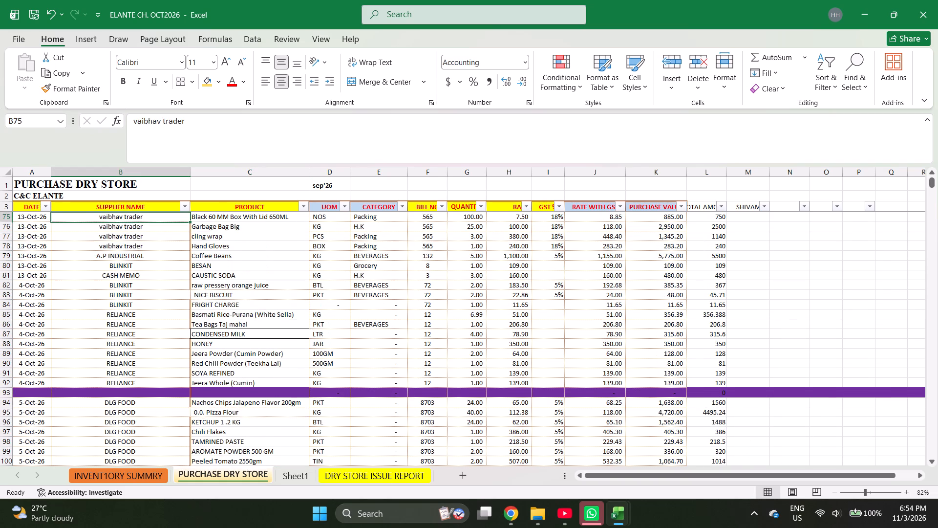
pyautogui.press('Right')
pyautogui.press('Right')
pyautogui.press('Right')
pyautogui.press('Left')
pyautogui.hotkey('ctrl', 'Down')
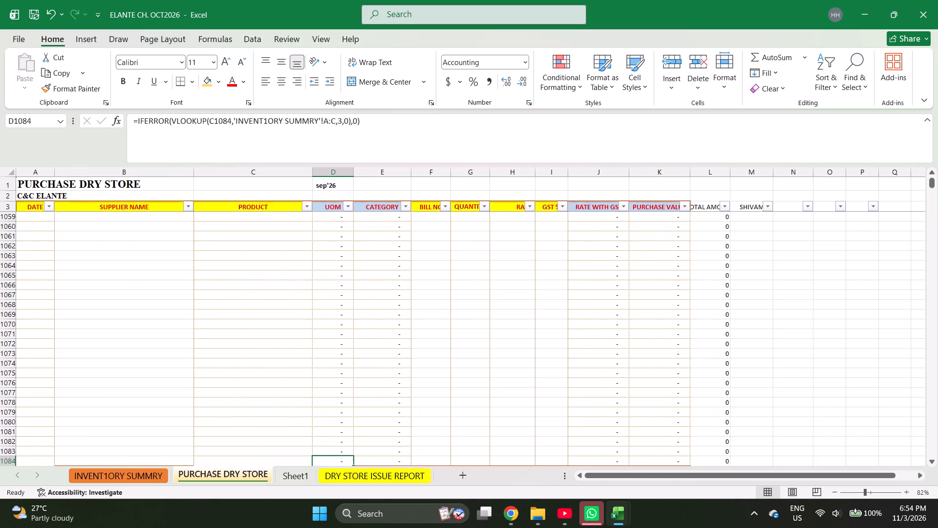
pyautogui.press('Left')
pyautogui.hotkey('ctrl', 'Up')
pyautogui.press('Down')
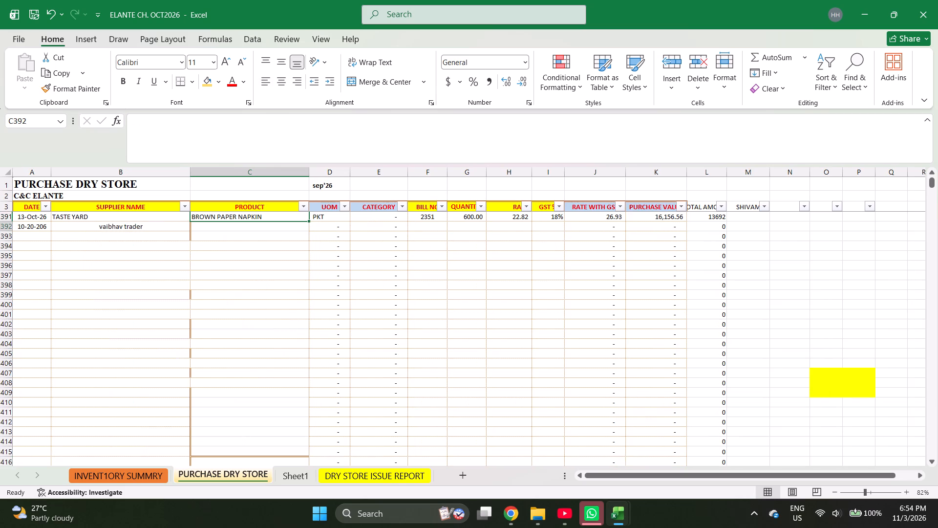
# Search the inventory summary sheet for BROWN and copy Brown Paper Bag Small into row 392 of PURCHASE DRY STORE as the product.
pyautogui.hotkey('ctrl', 'pageup')
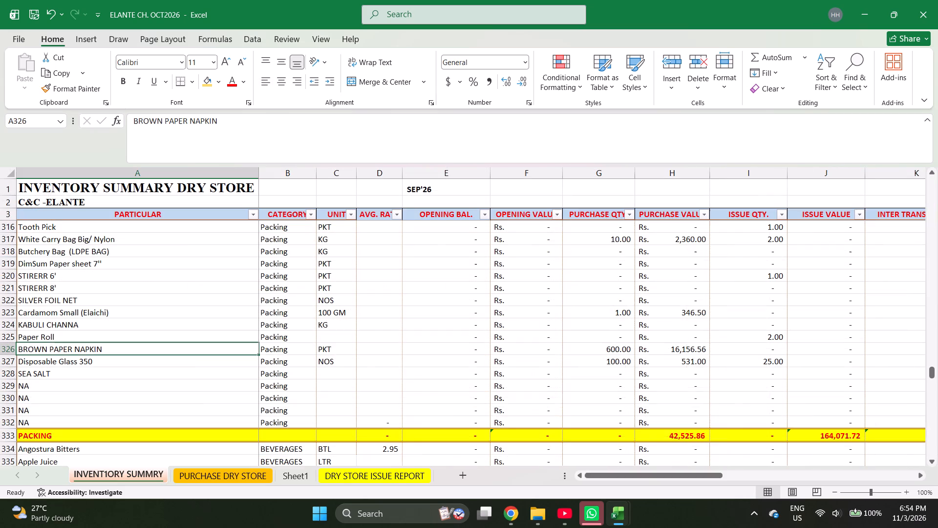
pyautogui.hotkey('ctrl', 'f')
pyautogui.hotkey('ctrl', 'b')
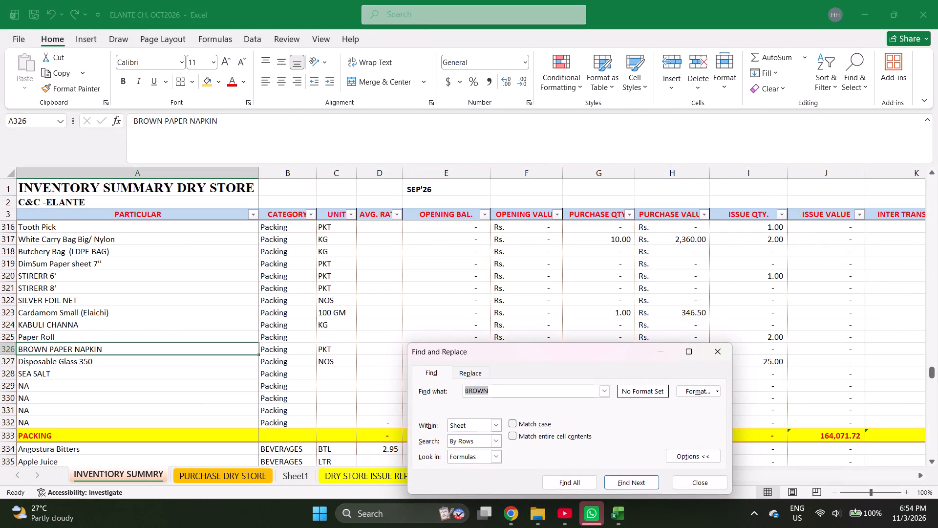
pyautogui.press('Return')
pyautogui.press('Return')
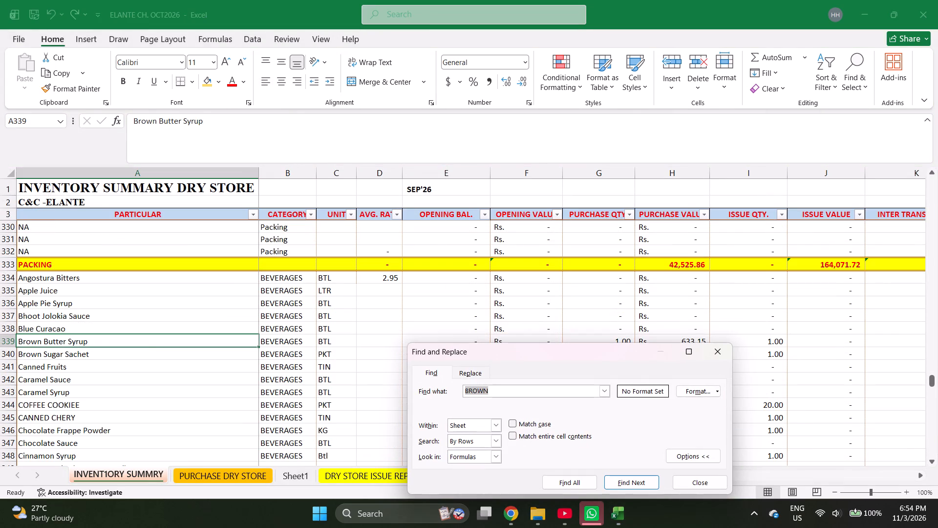
pyautogui.press('Return')
pyautogui.press('Escape')
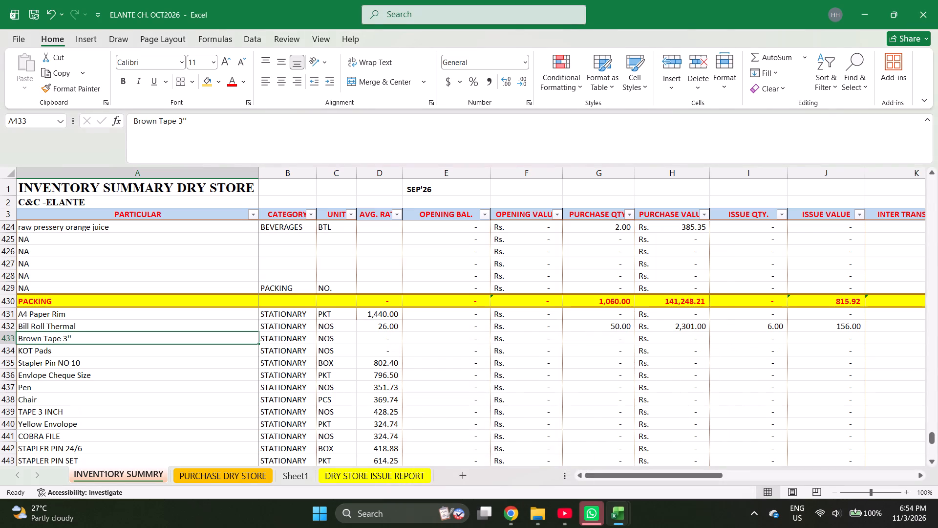
pyautogui.hotkey('ctrl', 'f')
pyautogui.press('Return')
pyautogui.press('Escape')
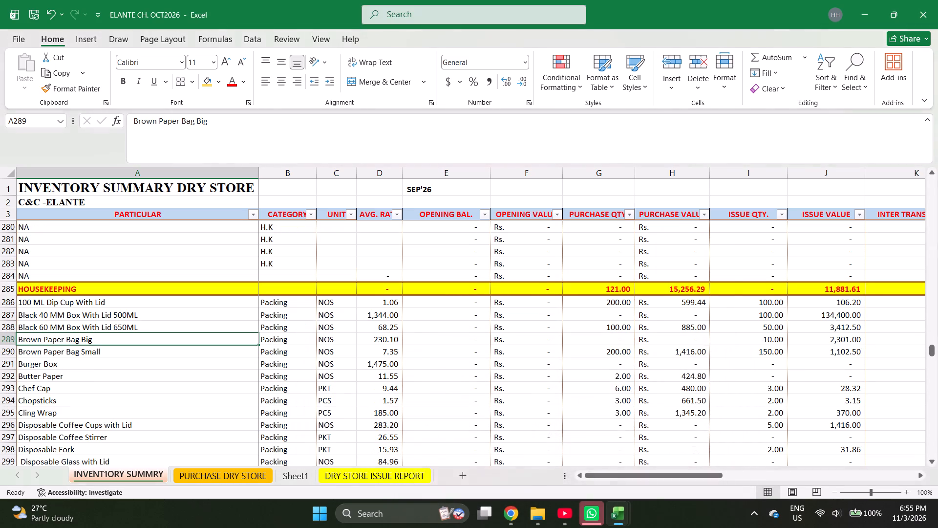
pyautogui.press('Down')
pyautogui.hotkey('ctrl', 'c')
pyautogui.hotkey('ctrl', 'pagedown')
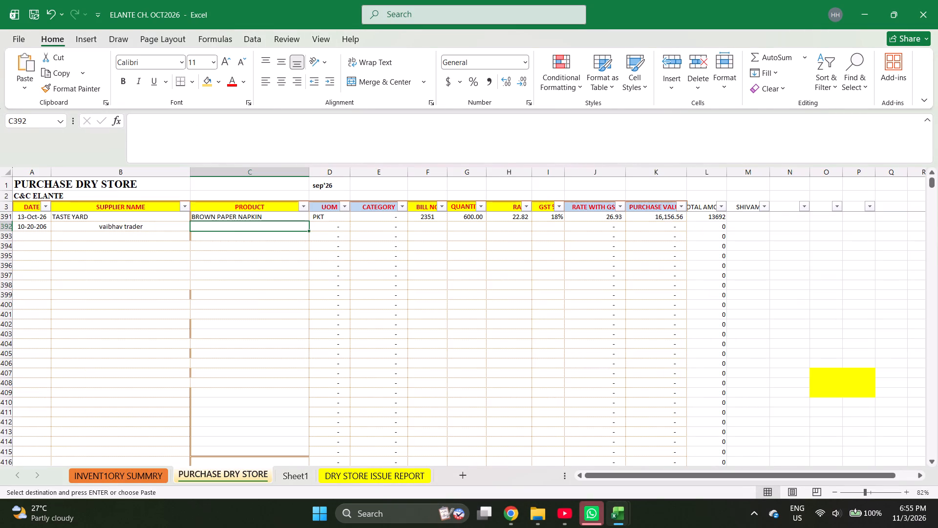
pyautogui.press('Return')
pyautogui.press('Return')
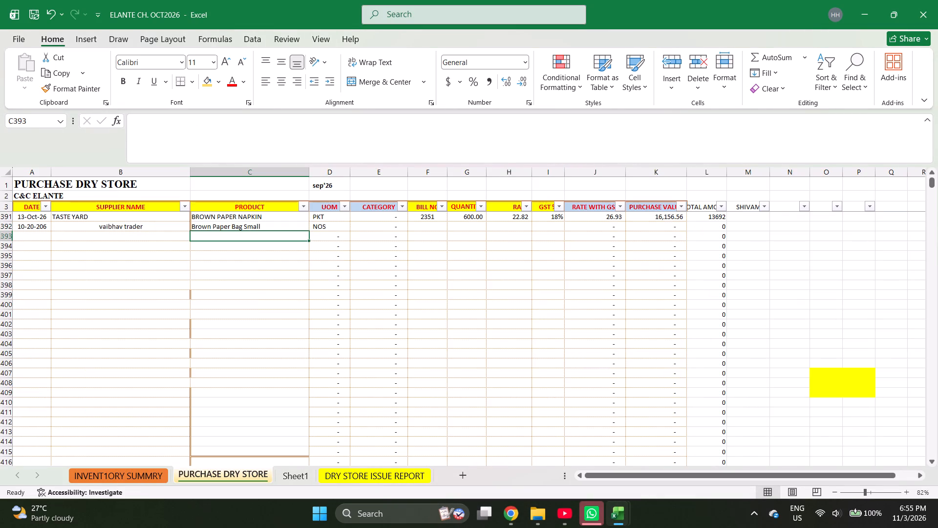
# Search the inventory summary sheet for DIP and copy 100 ML Dip Cup With Lid into row 393 of PURCHASE DRY STORE as the product.
pyautogui.write('100 ML D')
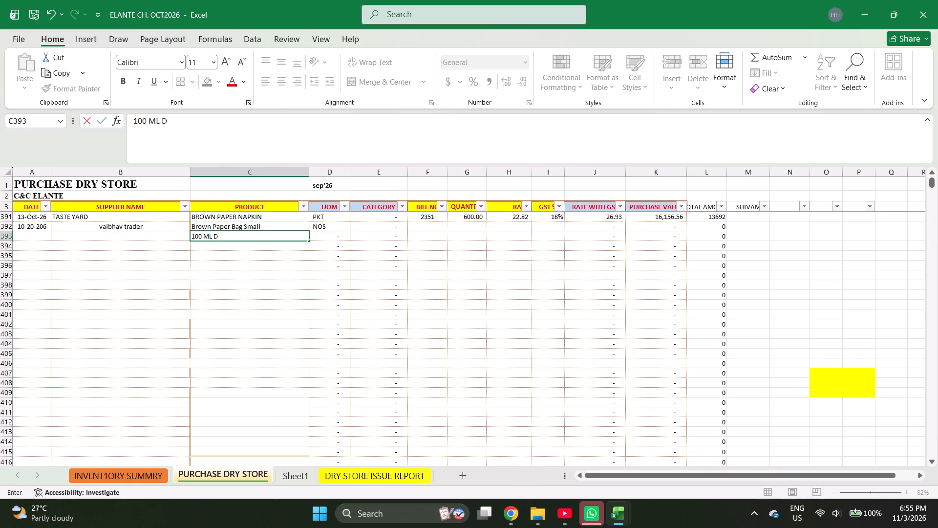
pyautogui.write('IP')
pyautogui.hotkey('ctrl', 'pageup')
pyautogui.hotkey('ctrl', 'f')
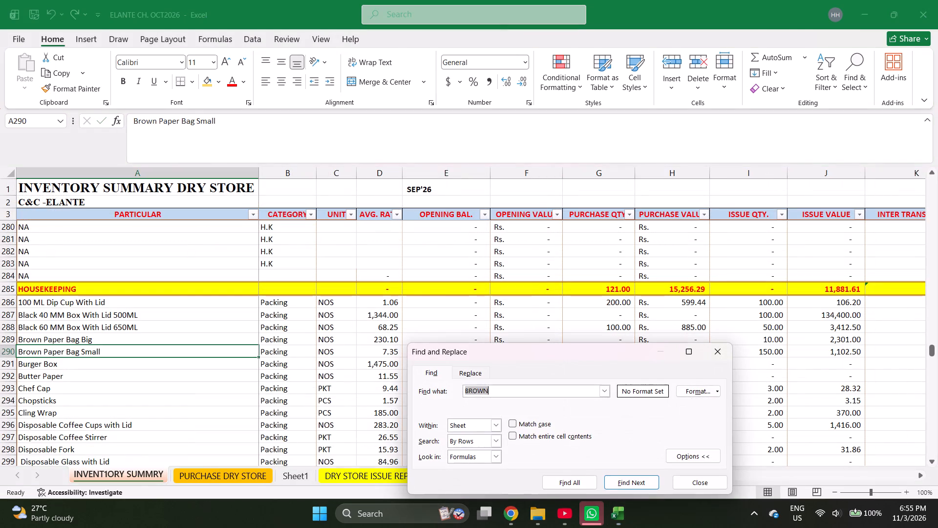
pyautogui.write('DIP')
pyautogui.press('Return')
pyautogui.press('Return')
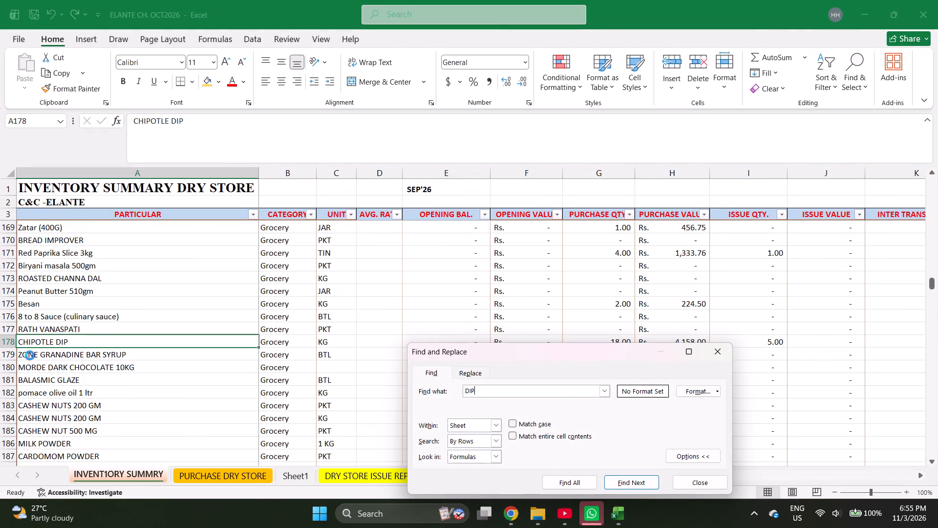
pyautogui.press('Return')
pyautogui.press('Return')
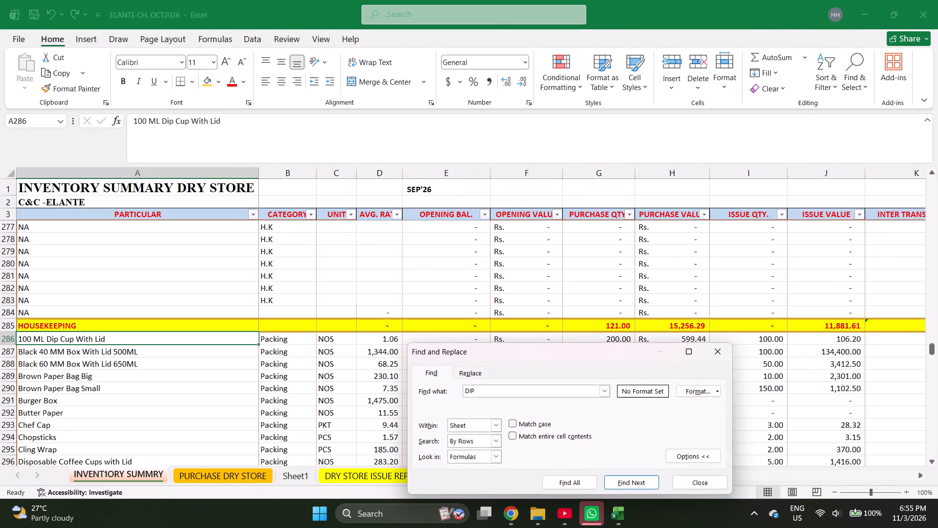
pyautogui.press('Escape')
pyautogui.hotkey('ctrl', 'c')
pyautogui.hotkey('ctrl', 'pagedown')
pyautogui.press('Return')
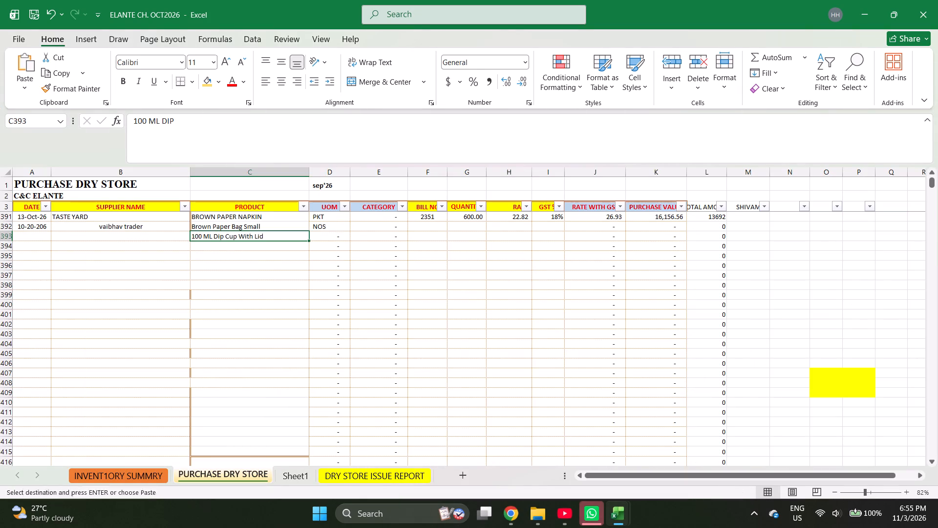
pyautogui.press('Return')
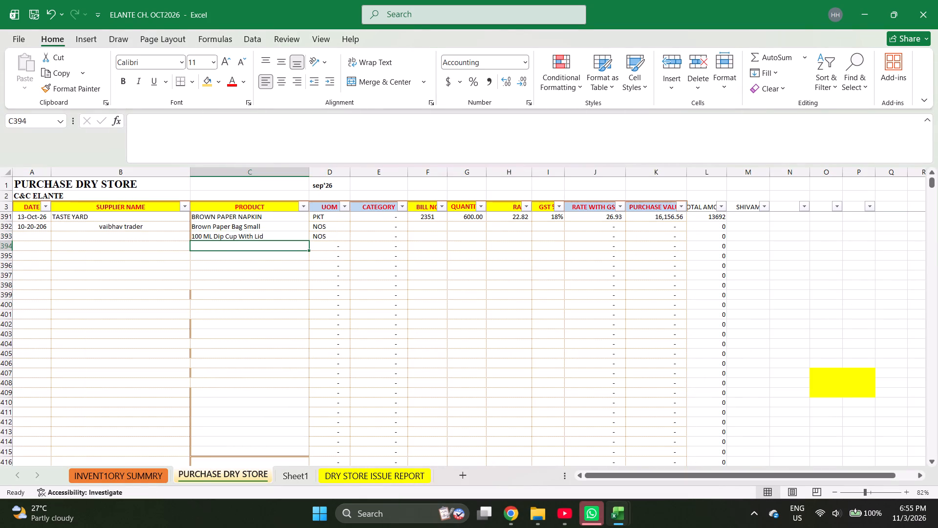
# Enter BUTTER PAPER, PIZZA BOX and BURGER BOX as the products in rows 394 to 396.
pyautogui.write('BUTTER PAPER')
pyautogui.press('Return')
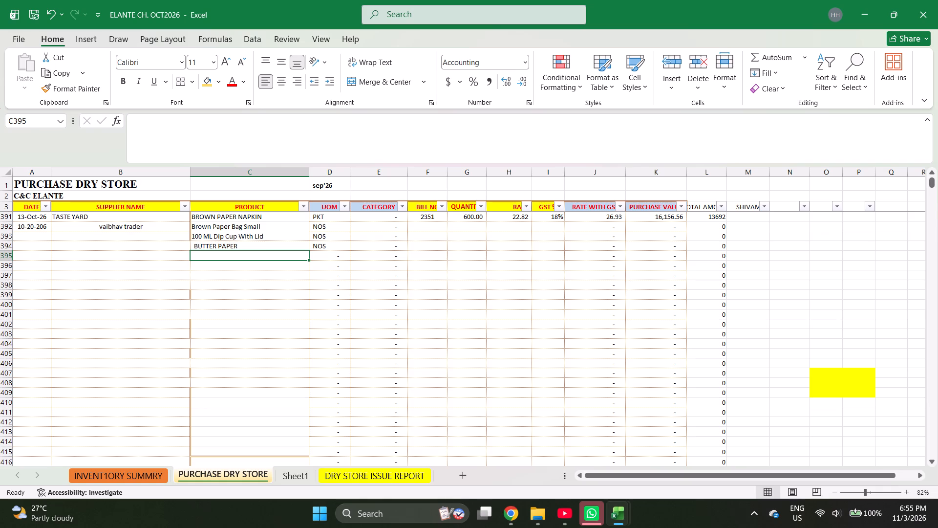
pyautogui.write('PIZZA')
pyautogui.press('space')
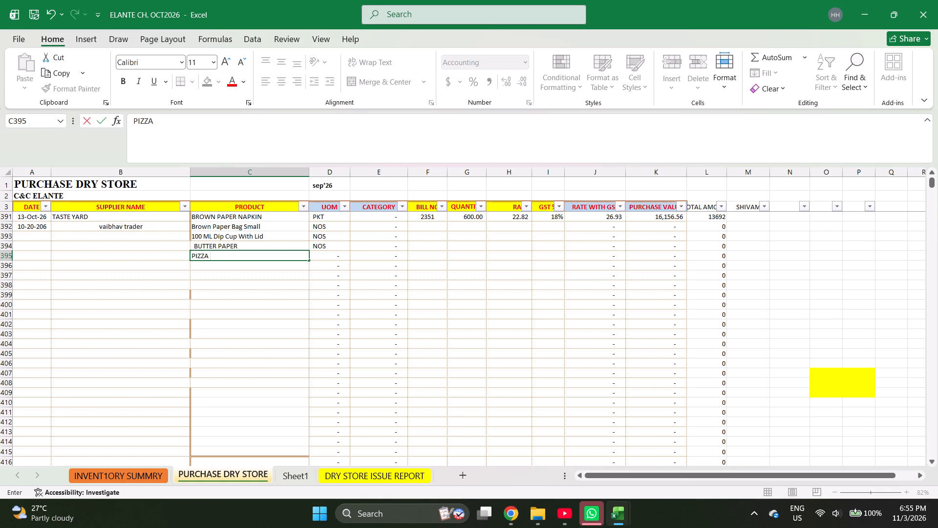
pyautogui.write('BOX')
pyautogui.press('Return')
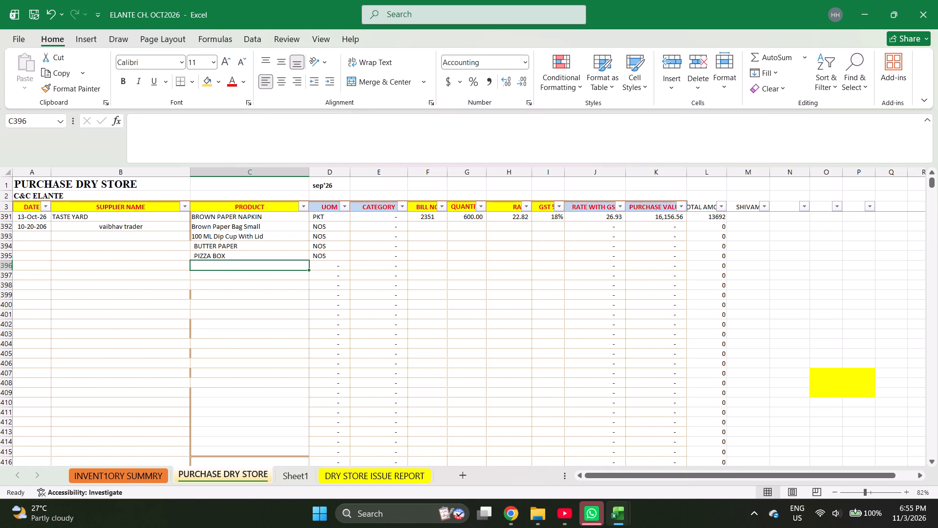
pyautogui.write('BURGER BOX')
pyautogui.press('Return')
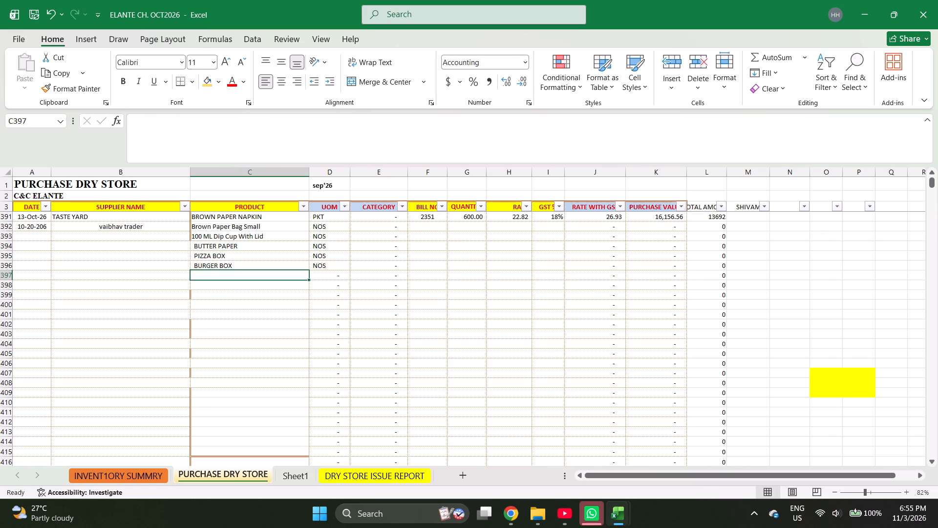
# Search the inventory summary sheet for STEEL and copy Steel Juna into row 397 of PURCHASE DRY STORE as the product.
pyautogui.hotkey('ctrl', 'pageup')
pyautogui.hotkey('ctrl', 'f')
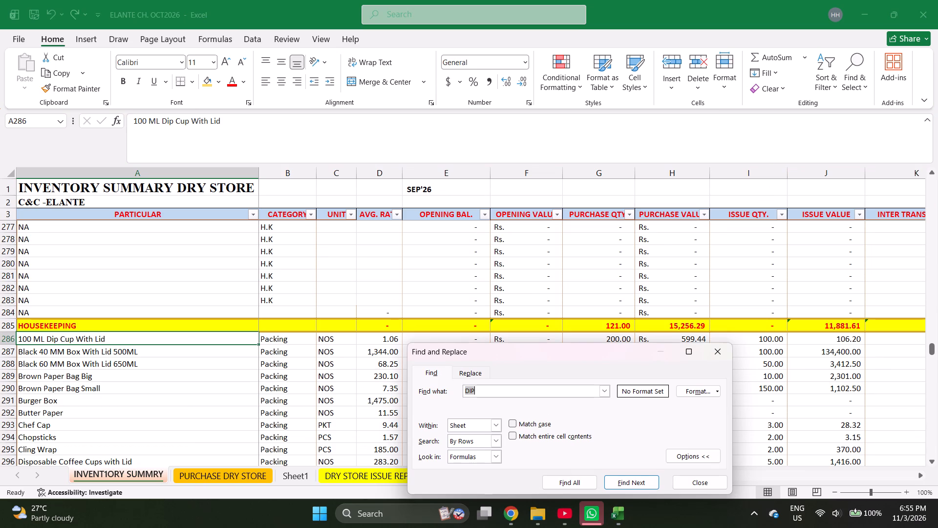
pyautogui.write('BRI')
pyautogui.press('BackSpace')
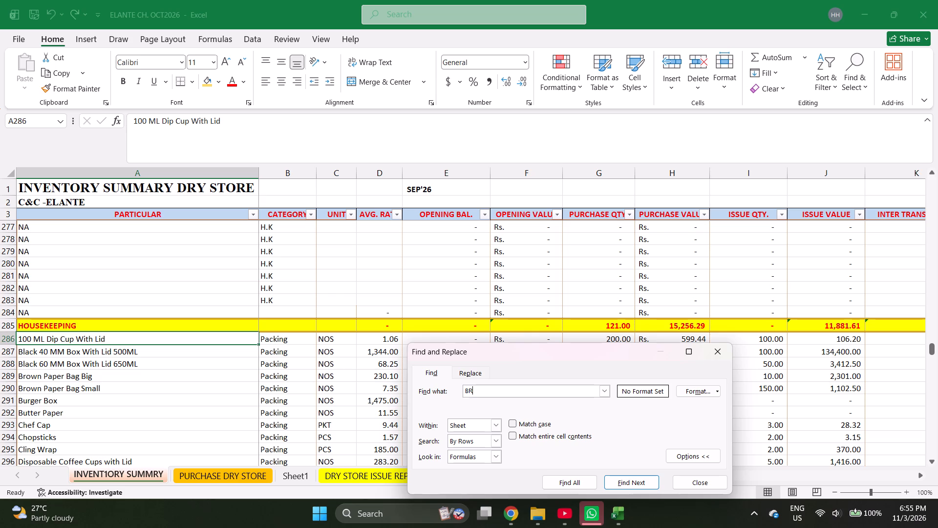
pyautogui.press('BackSpace')
pyautogui.press('BackSpace')
pyautogui.press('BackSpace')
pyautogui.write('STEEL')
pyautogui.press('Return')
pyautogui.press('Escape')
pyautogui.hotkey('ctrl', 'c')
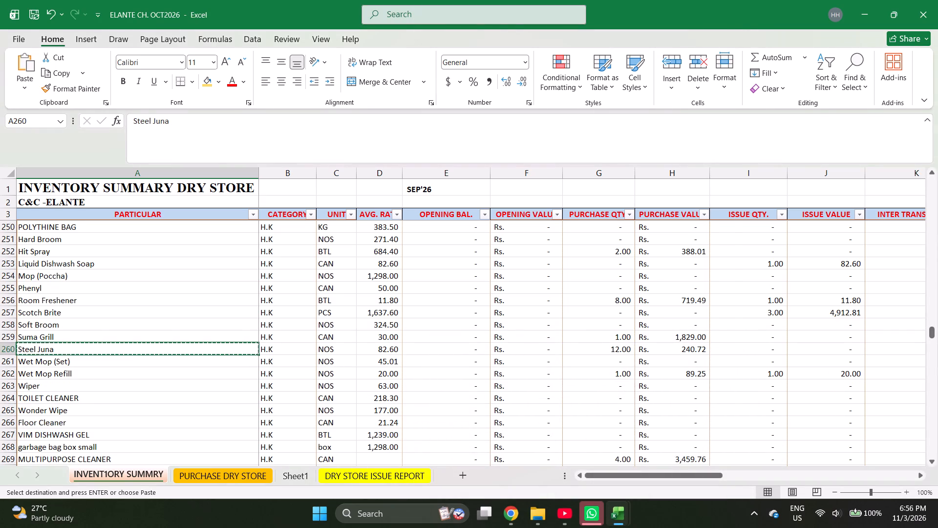
pyautogui.hotkey('ctrl', 'pagedown')
pyautogui.press('Return')
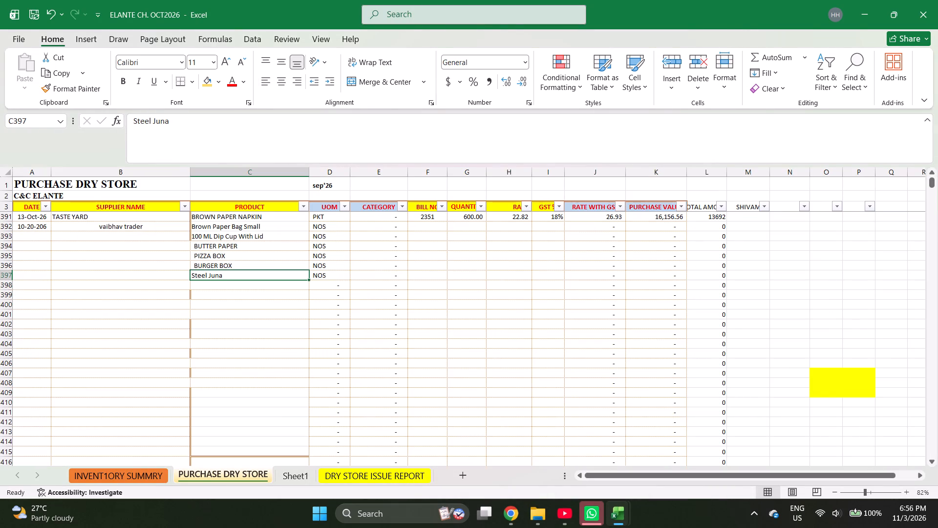
pyautogui.press('Down')
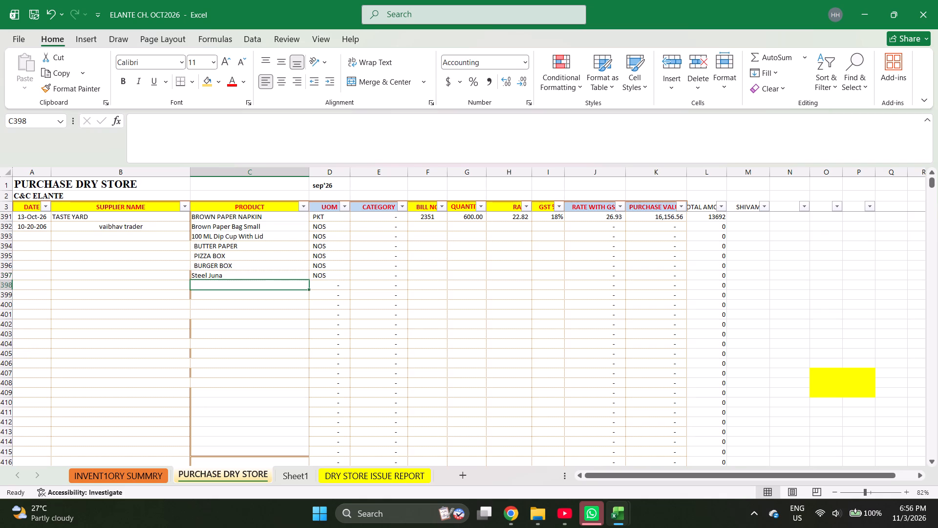
# Search the inventory summary sheet for DISP and copy Disposable Spoon into row 398 of PURCHASE DRY STORE as the product.
pyautogui.press('Up')
pyautogui.press('Down')
pyautogui.hotkey('ctrl', 'pageup')
pyautogui.hotkey('ctrl', 'f')
pyautogui.write('DISP')
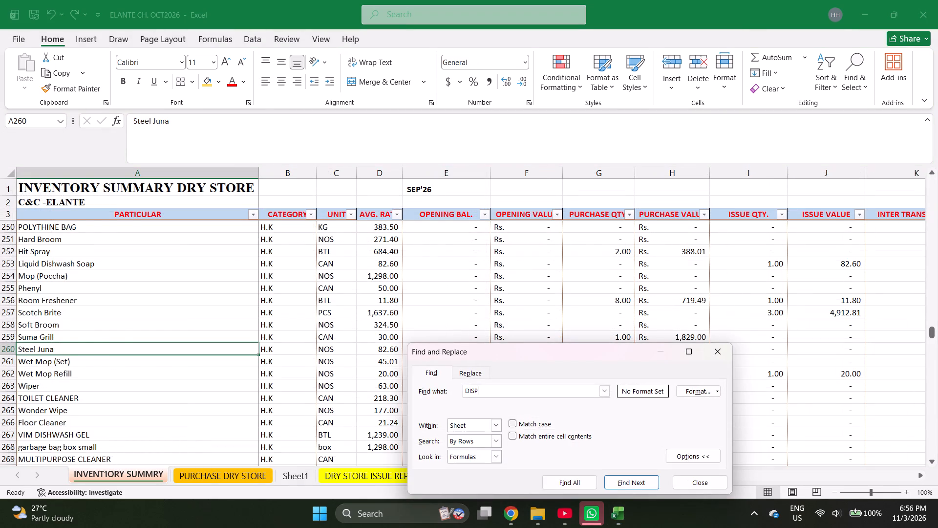
pyautogui.press('Return')
pyautogui.press('Return')
pyautogui.press('Return')
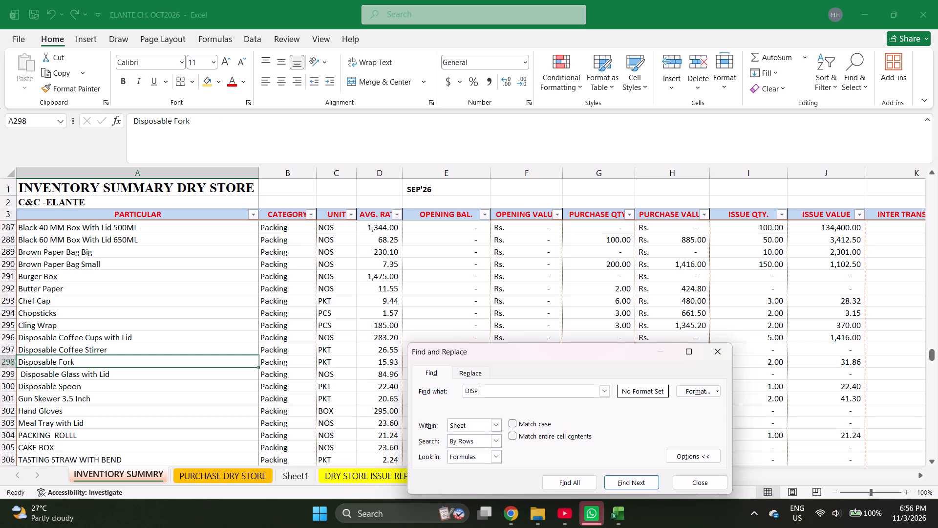
pyautogui.press('Return')
pyautogui.press('Return')
pyautogui.press('Escape')
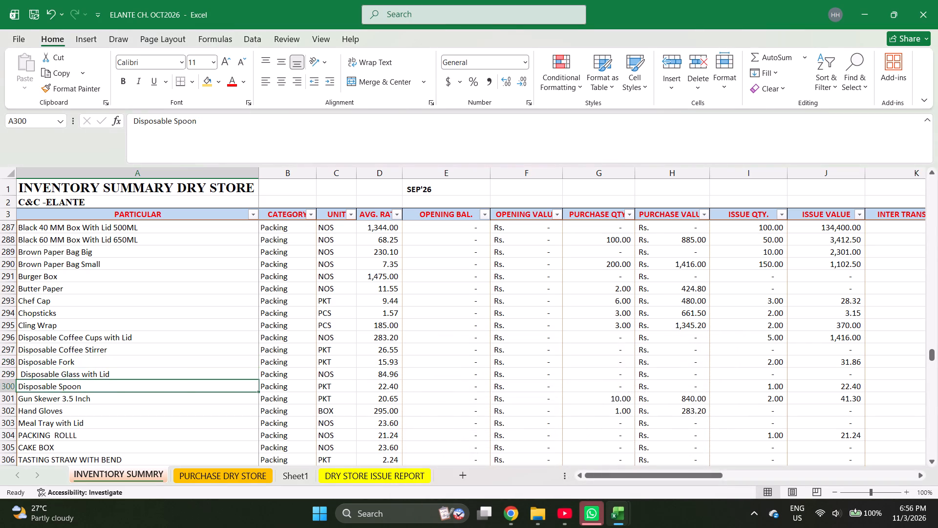
pyautogui.hotkey('ctrl', 'c')
pyautogui.hotkey('ctrl', 'pagedown')
pyautogui.press('Return')
pyautogui.press('Return')
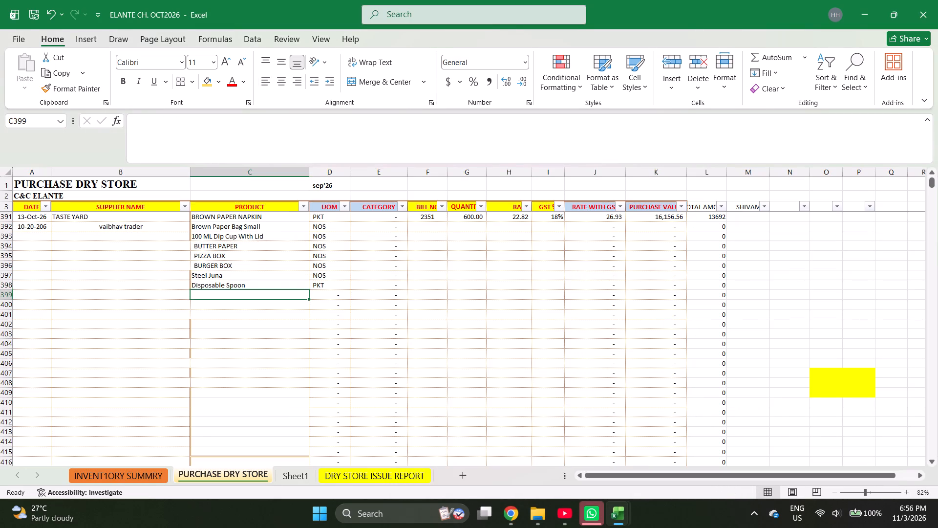
# Search the inventory summary sheet for BOX and copy Black 40 MM Box With Lid 500ML into row 399 of PURCHASE DRY STORE as the product.
pyautogui.hotkey('ctrl', 'pageup')
pyautogui.hotkey('ctrl', 'f')
pyautogui.write('BOX')
pyautogui.press('space')
pyautogui.press('Return')
pyautogui.press('Return')
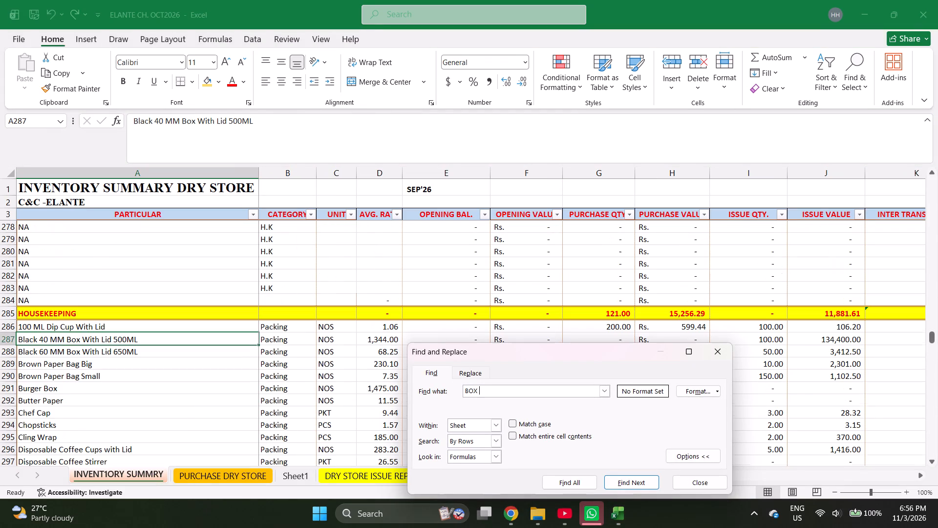
pyautogui.press('Escape')
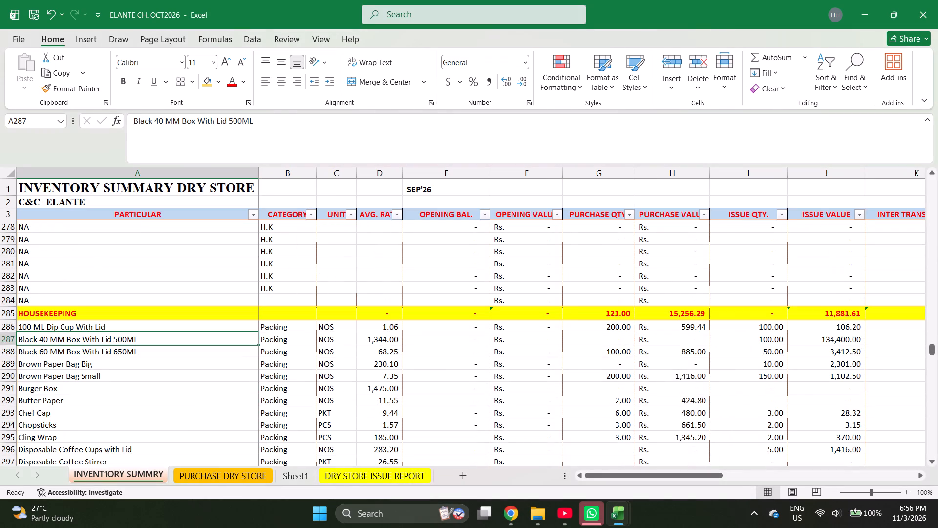
pyautogui.hotkey('ctrl', 'c')
pyautogui.hotkey('ctrl', 'pagedown')
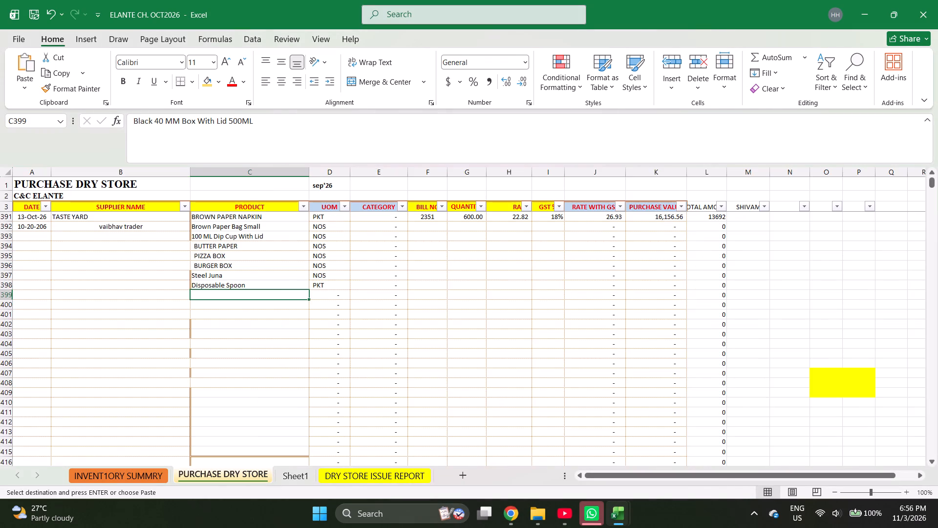
pyautogui.press('Return')
pyautogui.press('Return')
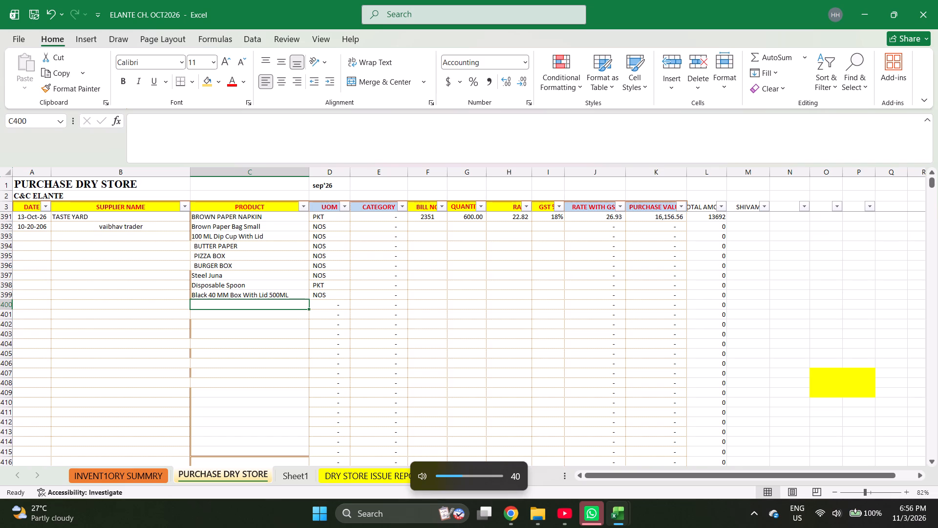
# Enter CLING WRAP as the product in row 400.
pyautogui.press('Down')
pyautogui.press('Up')
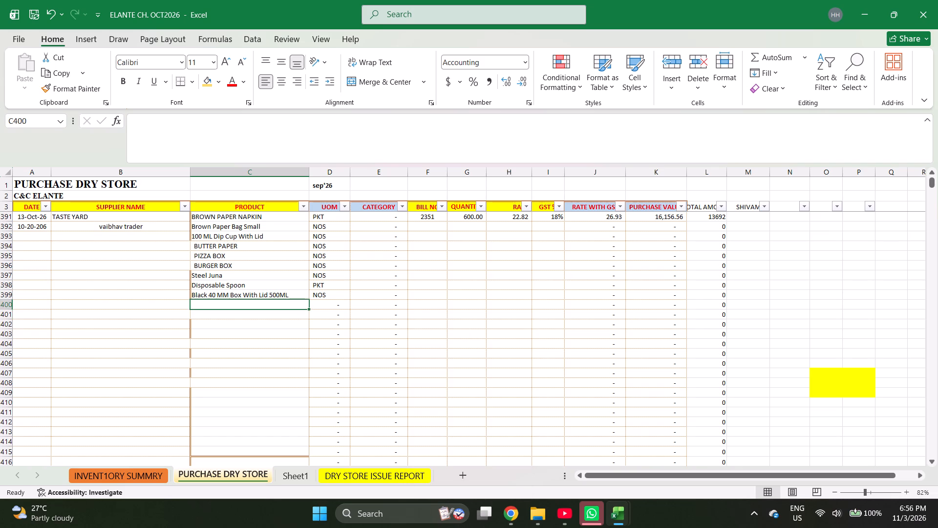
pyautogui.write('CLING WRAP')
pyautogui.press('Return')
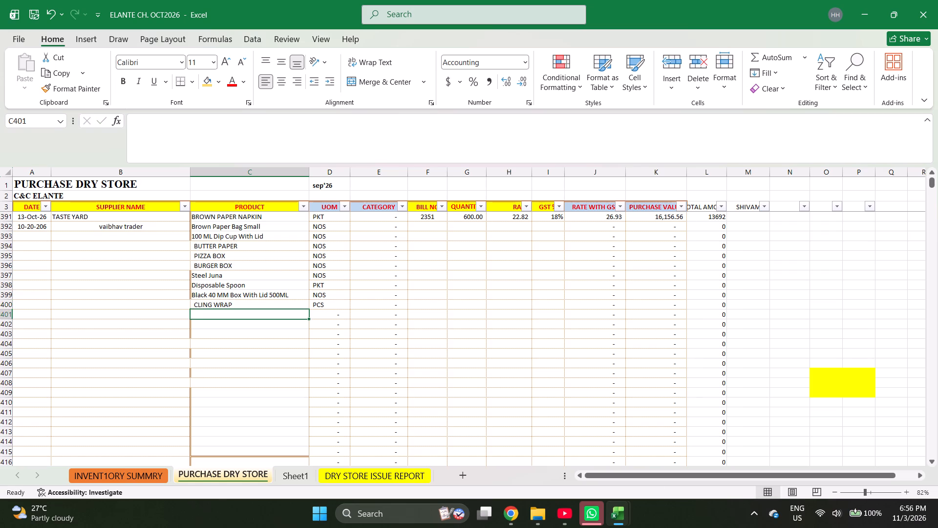
# Search the inventory summary sheet for GARBAG and copy Garbage Bag Big into row 401 of PURCHASE DRY STORE as the product.
pyautogui.hotkey('ctrl', 'pageup')
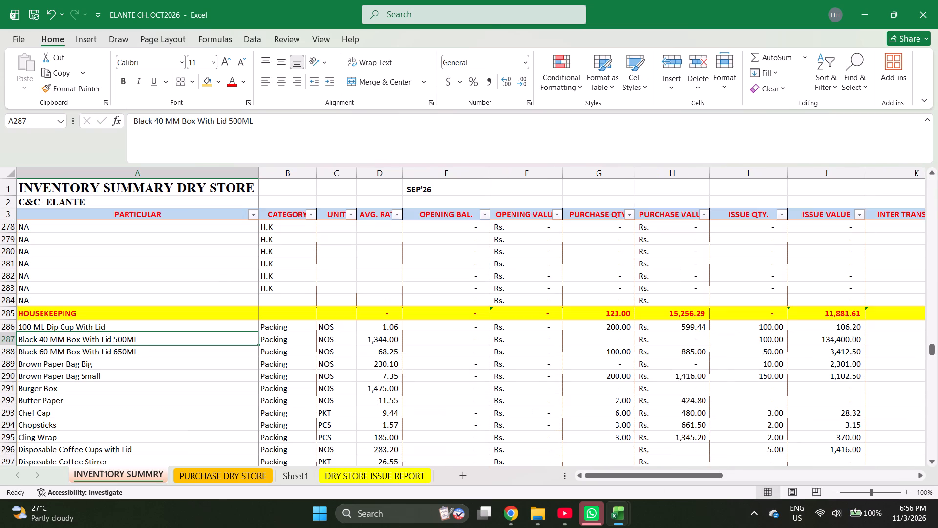
pyautogui.hotkey('ctrl', 'f')
pyautogui.write('GRA')
pyautogui.press('BackSpace')
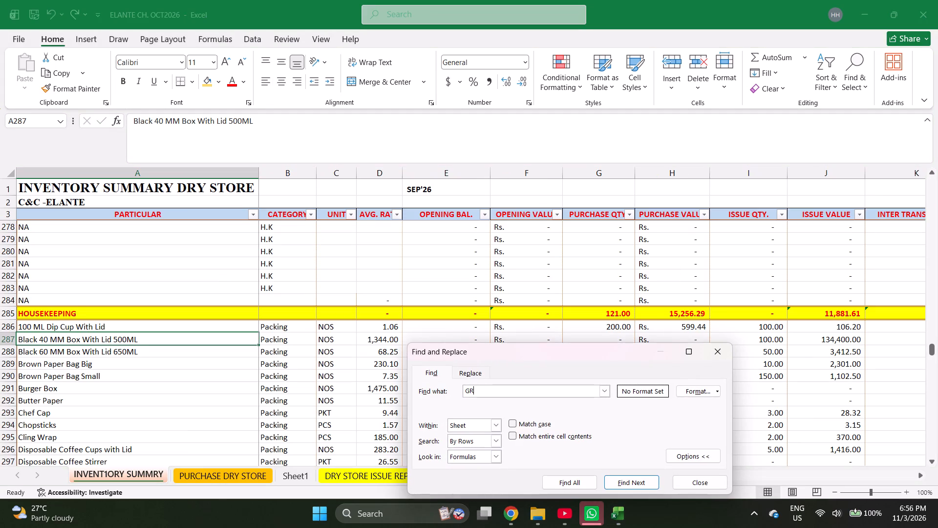
pyautogui.press('BackSpace')
pyautogui.write('ARBAG')
pyautogui.press('Return')
pyautogui.press('Escape')
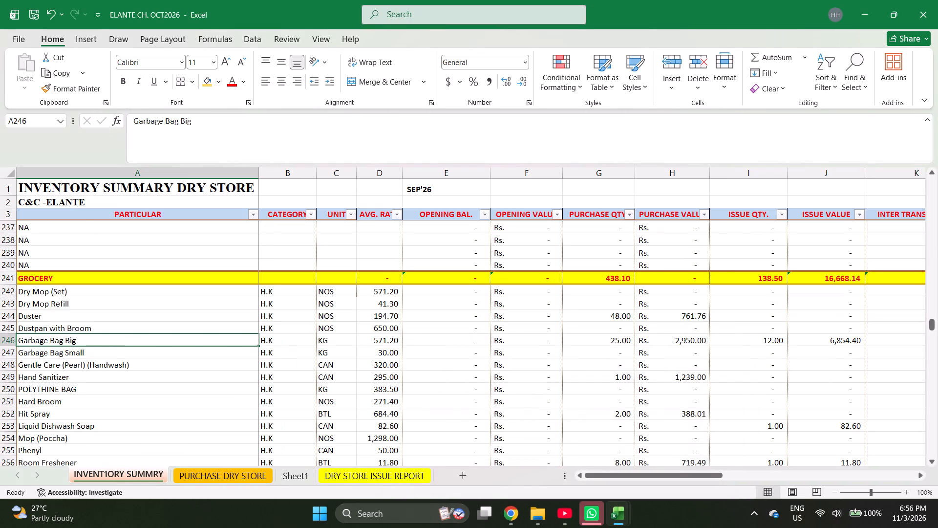
pyautogui.hotkey('ctrl', 'c')
pyautogui.hotkey('ctrl', 'pagedown')
pyautogui.press('Return')
pyautogui.press('Return')
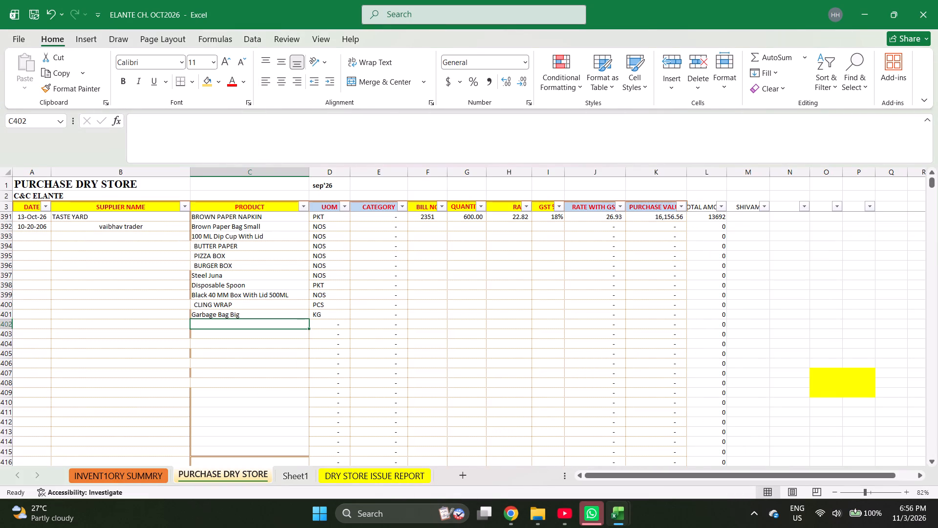
# Enter CHEF CAP as the product in row 402.
pyautogui.write('CHEF CAP')
pyautogui.press('Return')
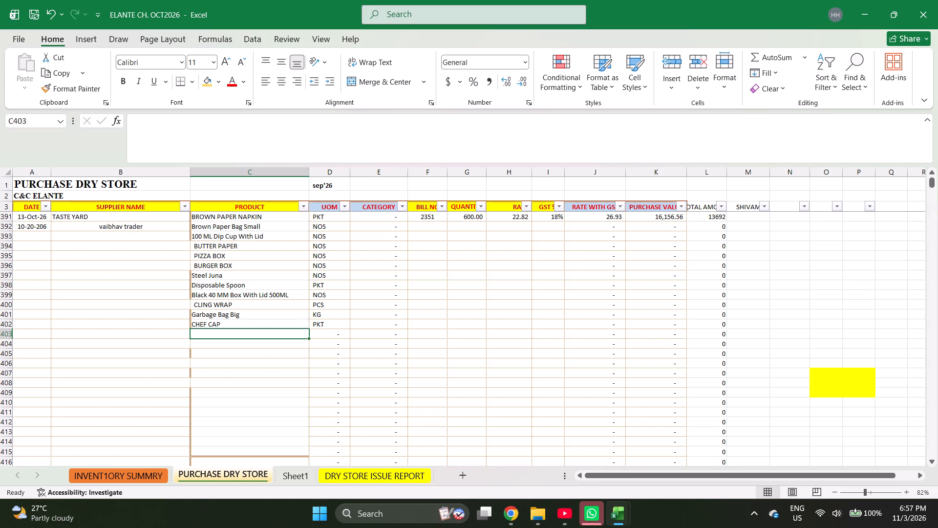
# Search the inventory summary sheet for GLOV and copy Hand Gloves into row 403 of PURCHASE DRY STORE as the product.
pyautogui.hotkey('ctrl', 'pageup')
pyautogui.hotkey('ctrl', 'f')
pyautogui.write('GLO')
pyautogui.press('Return')
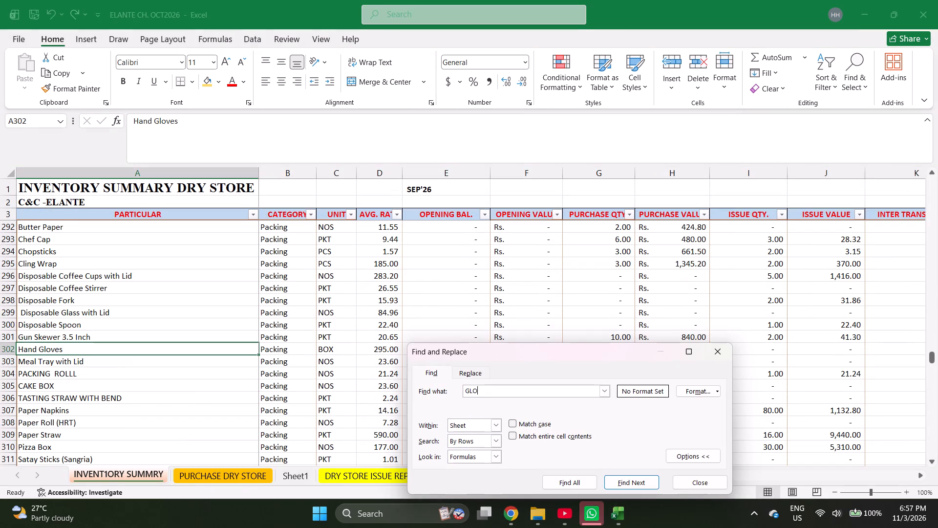
pyautogui.press('v')
pyautogui.press('Return')
pyautogui.press('Escape')
pyautogui.hotkey('ctrl', 'c')
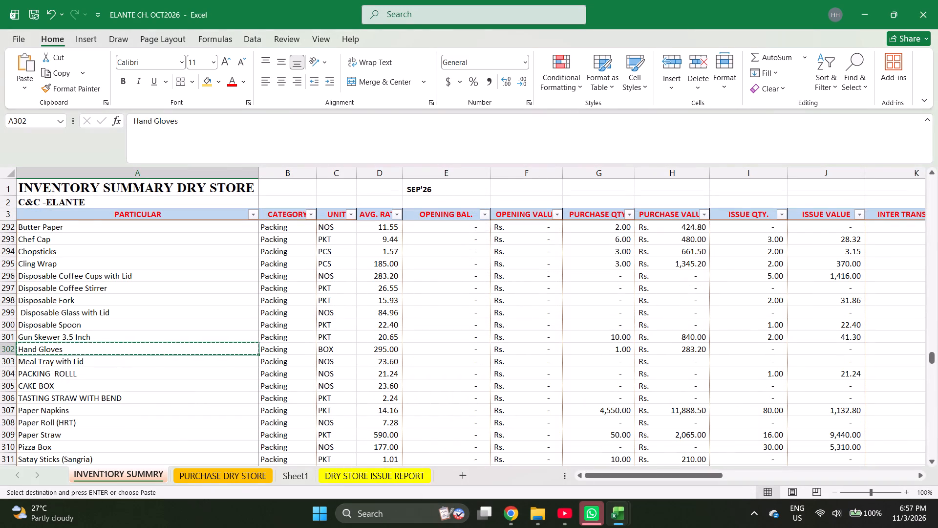
pyautogui.hotkey('ctrl', 'pagedown')
pyautogui.press('Return')
pyautogui.press('Return')
# Enter 587 as the bill number of the vaibhav trader bill in row 392.
pyautogui.press('Left')
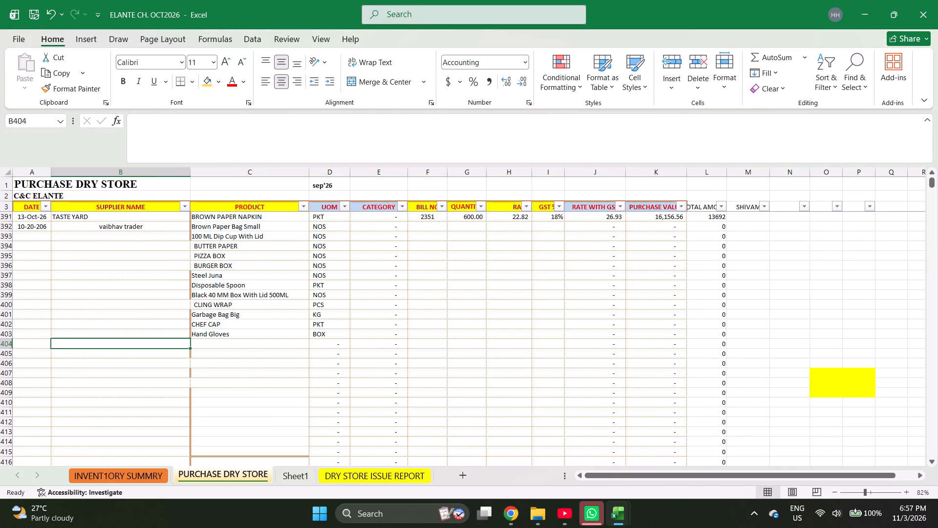
pyautogui.hotkey('ctrl', 'Up')
pyautogui.press('Right')
pyautogui.hotkey('ctrl', 'shift', 'Down')
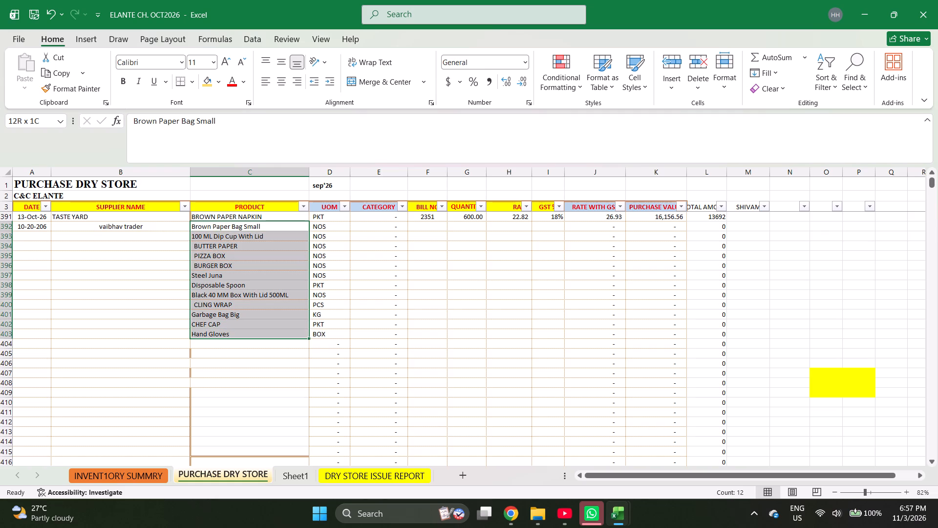
pyautogui.press('Right')
pyautogui.press('Right')
pyautogui.press('Right')
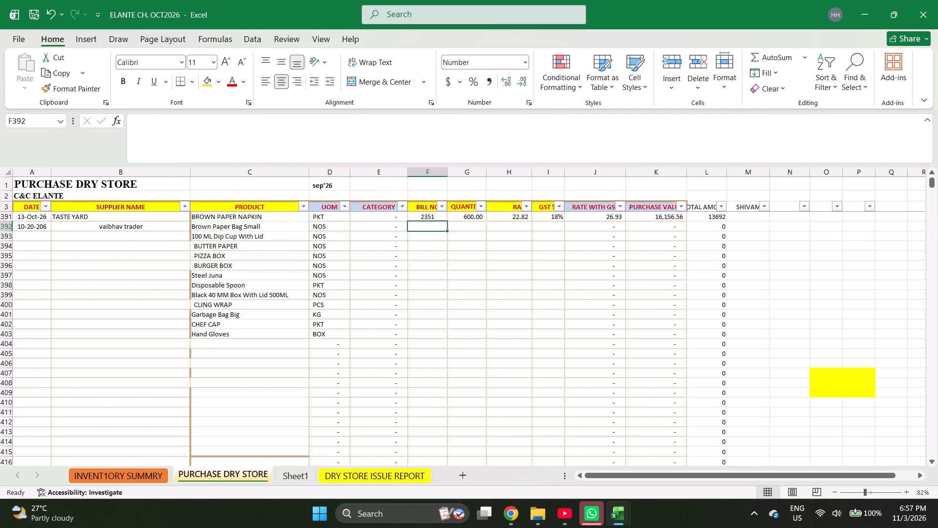
pyautogui.press('5')
pyautogui.write('87')
pyautogui.press('Return')
# Enter the quantities 200, 200, 1, 100 and 100 for the products in rows 392 to 396.
pyautogui.press('Right')
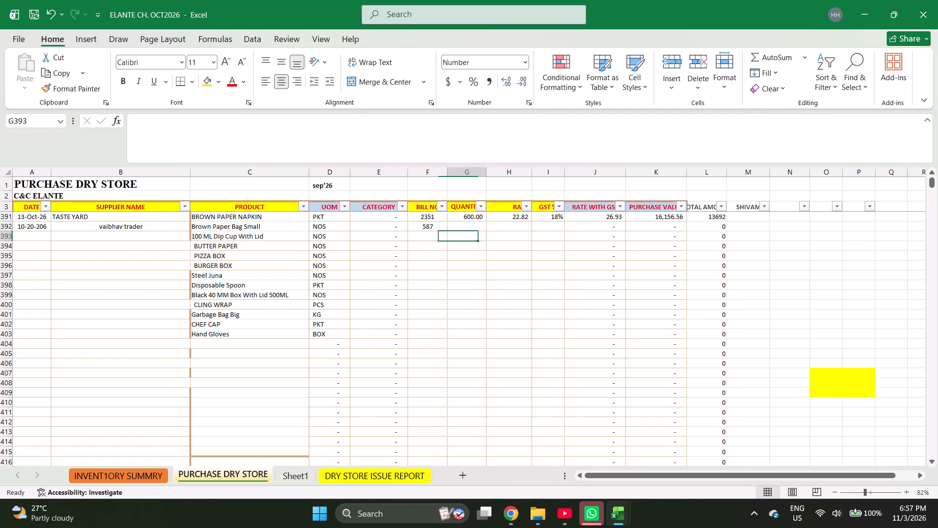
pyautogui.press('Up')
pyautogui.press('Up')
pyautogui.press('Down')
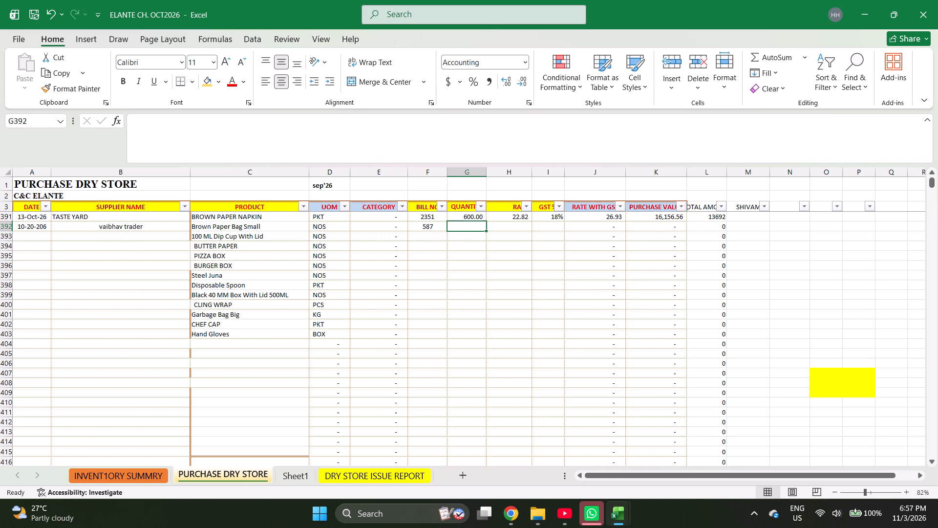
pyautogui.write('200')
pyautogui.press('Return')
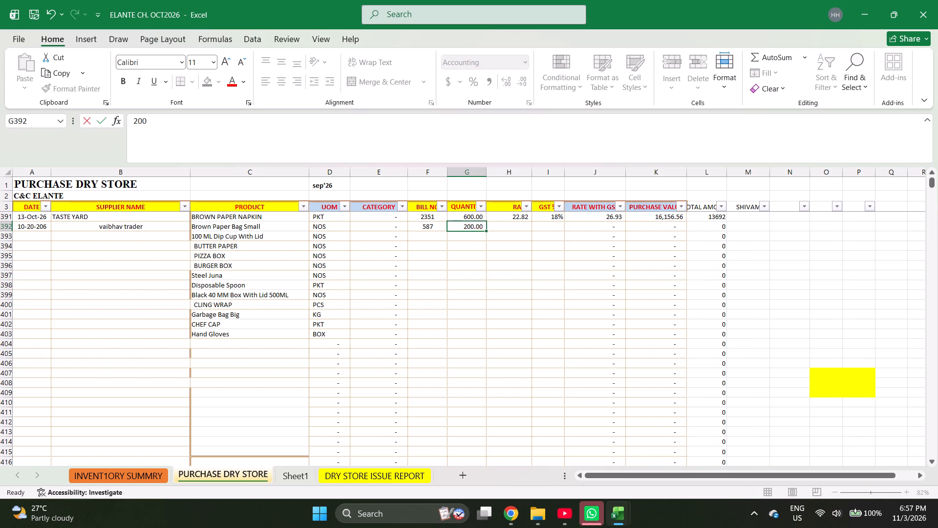
pyautogui.write('200')
pyautogui.press('Return')
pyautogui.press('1')
pyautogui.press('Return')
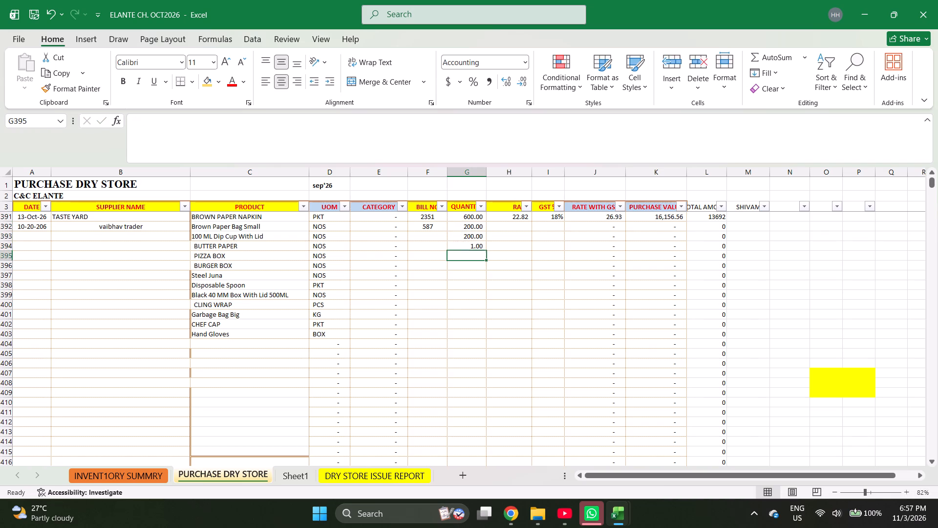
pyautogui.write('100')
pyautogui.press('Return')
pyautogui.write('100')
pyautogui.press('Return')
# Enter the quantities 12, 300, 100, 3, 20, 6 and 1 for the products in rows 397 to 403.
pyautogui.write('12')
pyautogui.press('Return')
pyautogui.write('300')
pyautogui.press('Return')
pyautogui.write('100')
pyautogui.press('Return')
pyautogui.press('3')
pyautogui.press('Return')
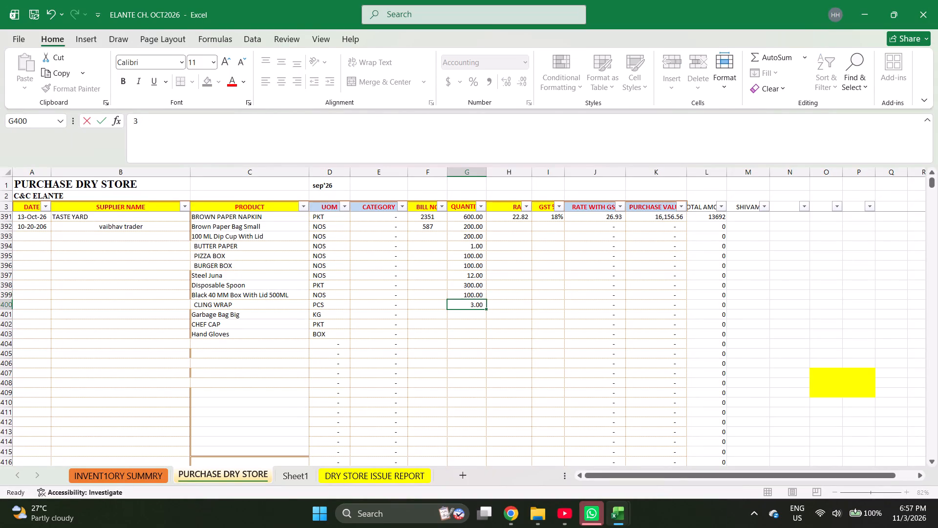
pyautogui.write('20')
pyautogui.press('Return')
pyautogui.press('6')
pyautogui.press('Return')
pyautogui.press('1')
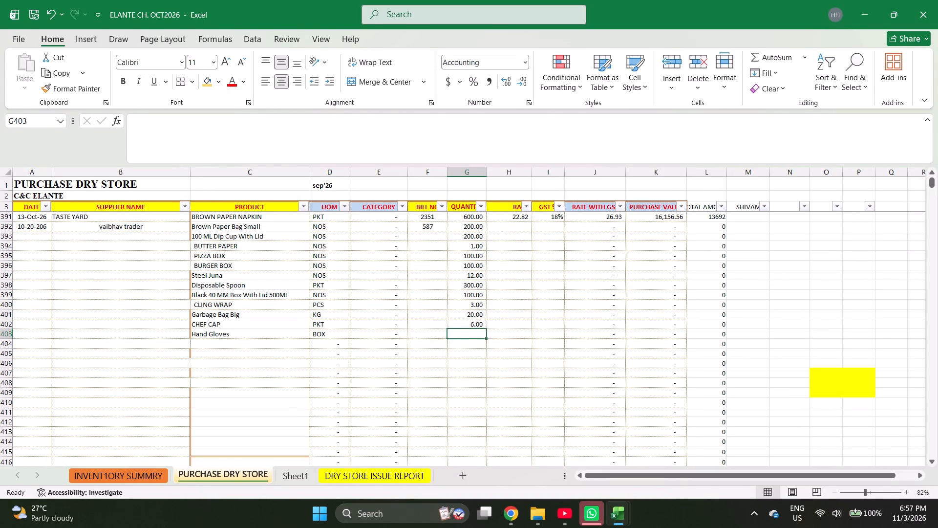
pyautogui.press('Return')
# Enter the rates 6, 2.54, 180 and 14 for the products in rows 392 to 395.
pyautogui.press('Right')
pyautogui.hotkey('ctrl', 'Up')
pyautogui.press('Down')
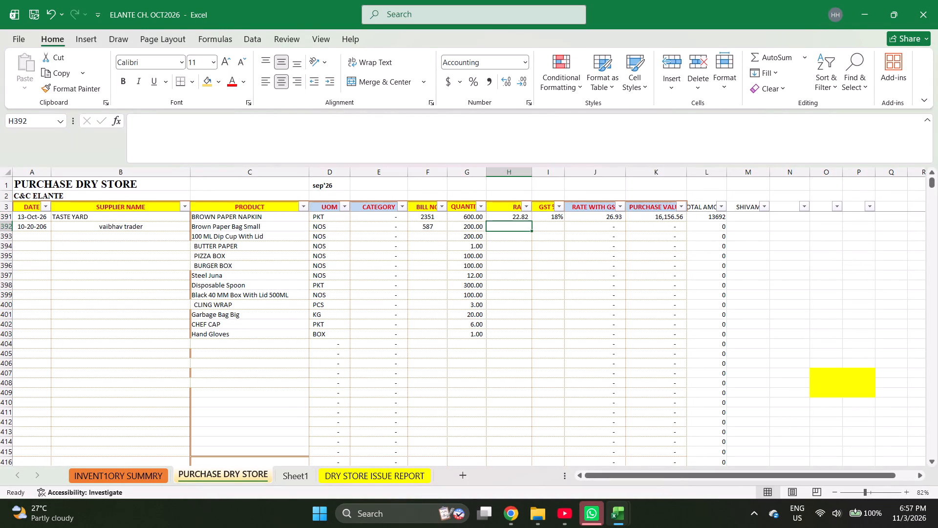
pyautogui.press('6')
pyautogui.press('Return')
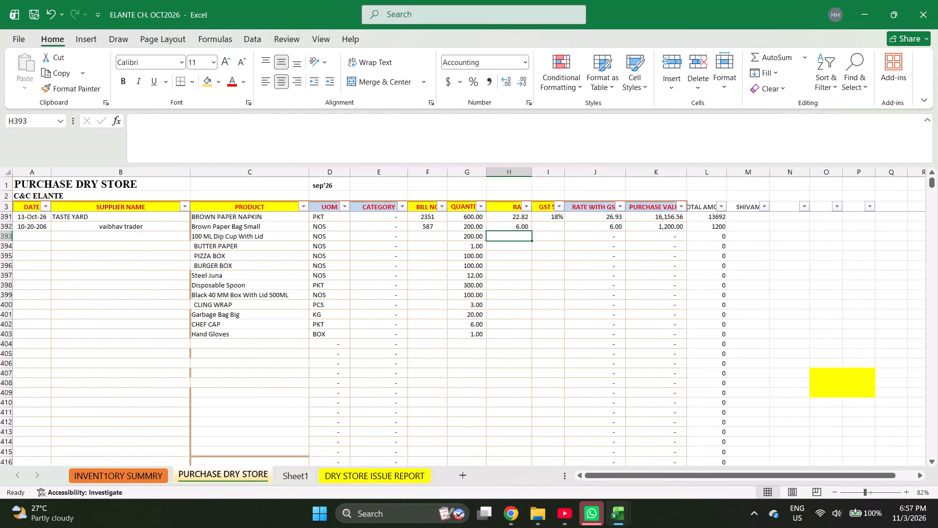
pyautogui.write('2.54')
pyautogui.press('Return')
pyautogui.write('180')
pyautogui.press('Return')
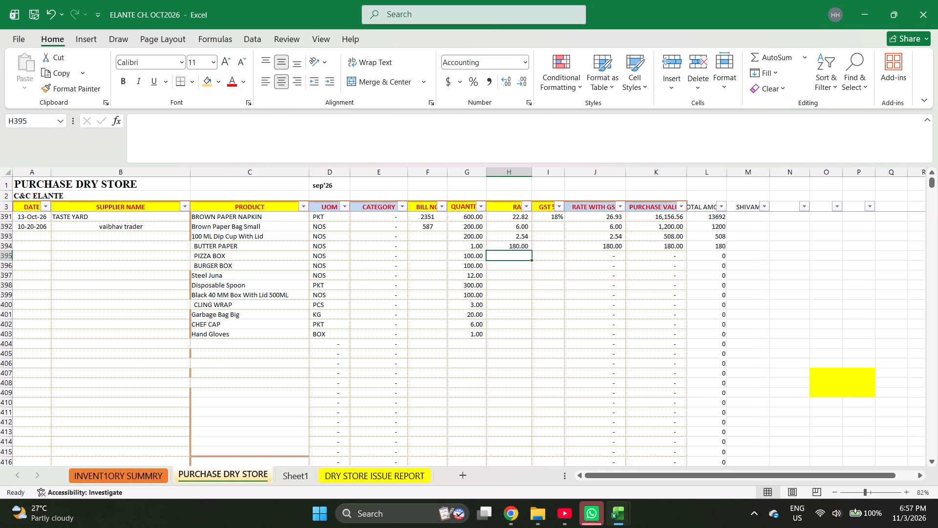
pyautogui.write('14')
pyautogui.press('Return')
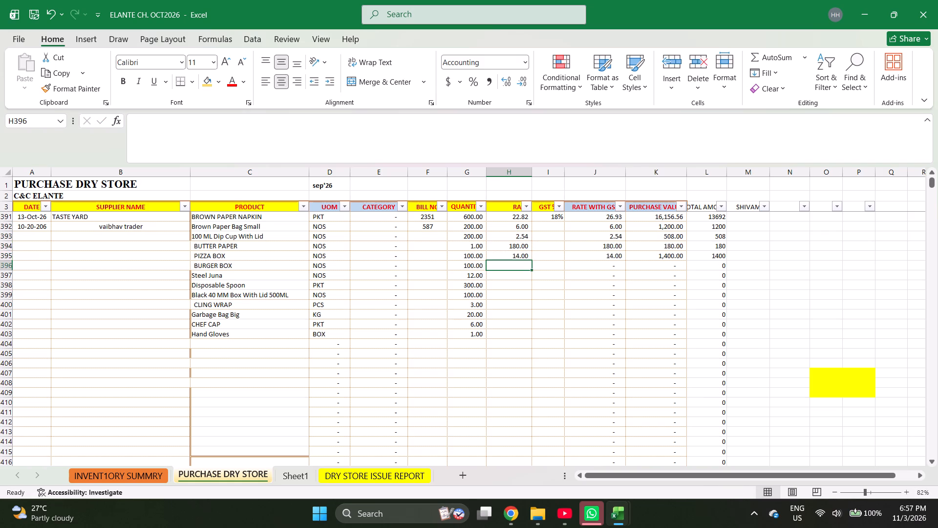
# Enter the rates 6, 17 and 70 for BURGER BOX, Steel Juna and Disposable Spoon in rows 396 to 398.
pyautogui.press('6')
pyautogui.press('Return')
pyautogui.write('17')
pyautogui.press('Return')
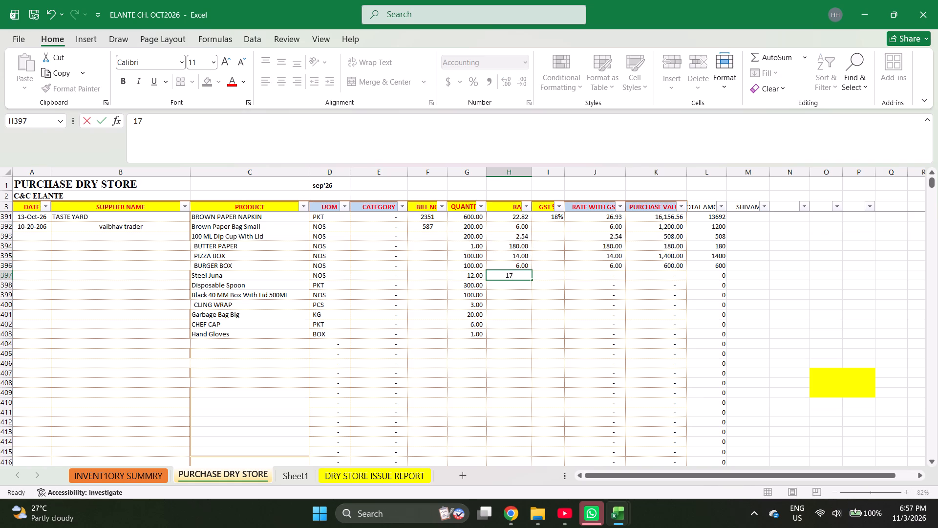
pyautogui.write('70')
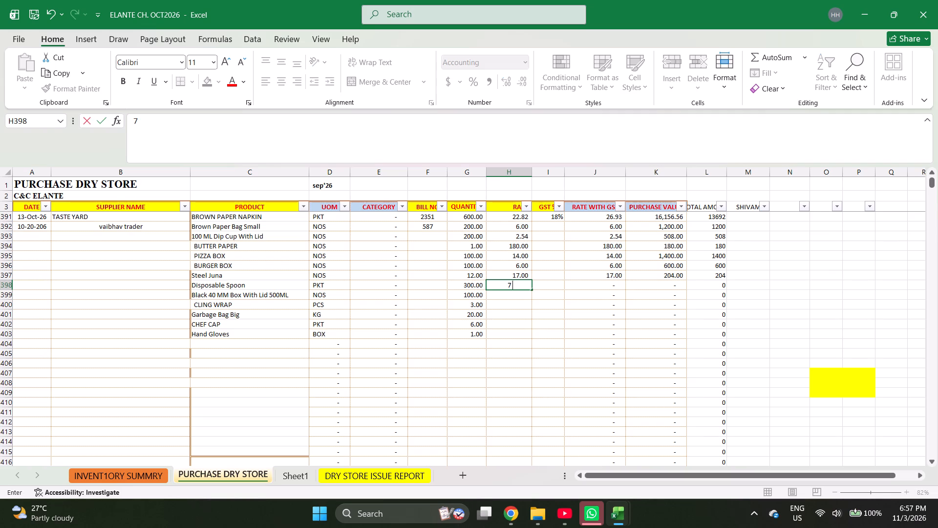
pyautogui.press('Return')
# Set the quantity of Disposable Spoon in row 398 to 7.
pyautogui.press('Up')
pyautogui.press('Left')
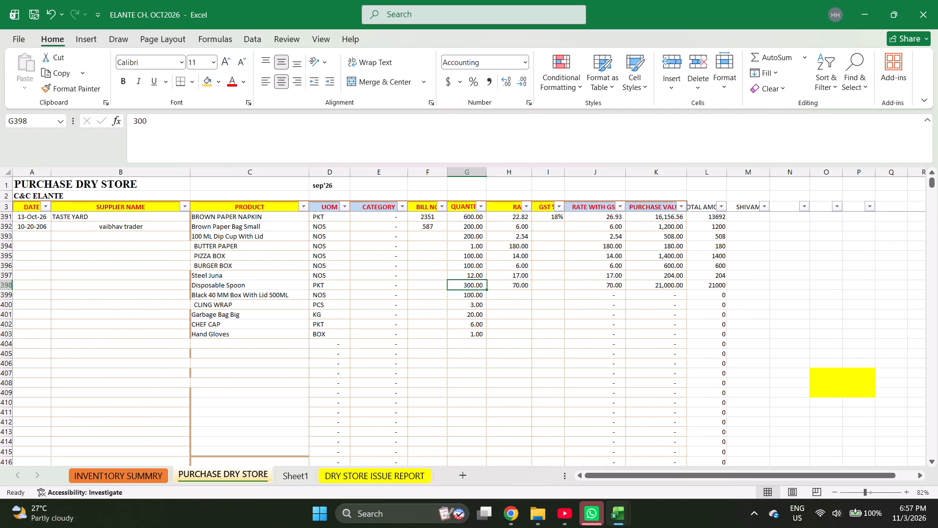
pyautogui.press('Left')
pyautogui.press('Left')
pyautogui.press('Left')
pyautogui.press('Left')
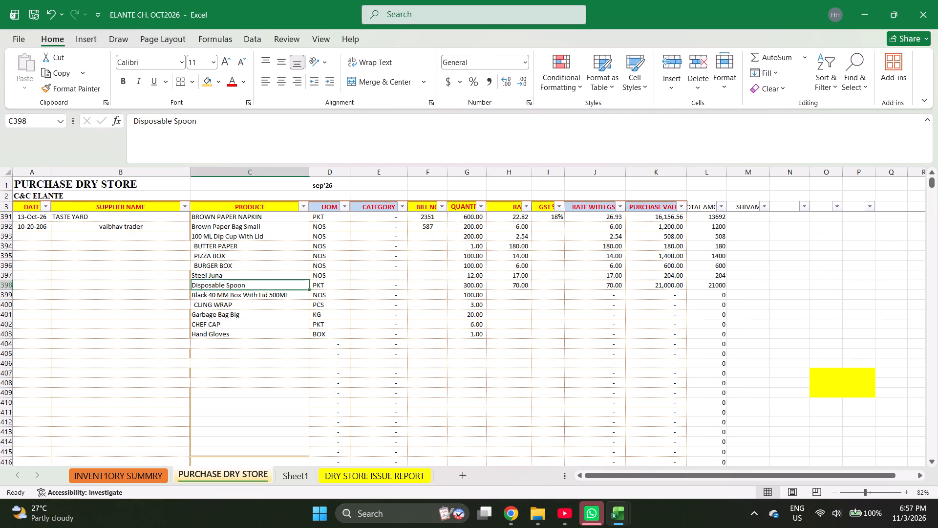
pyautogui.press('Right')
pyautogui.press('Right')
pyautogui.press('Right')
pyautogui.press('Right')
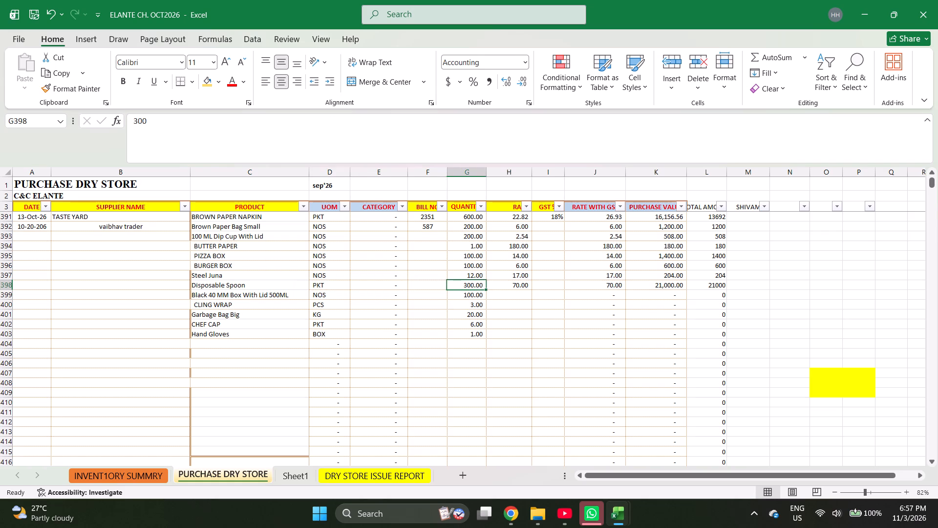
pyautogui.press('7')
pyautogui.press('Return')
# Enter the rates 7.20, 380, 100, 60 and 240 for the products in rows 399 to 403.
pyautogui.press('Right')
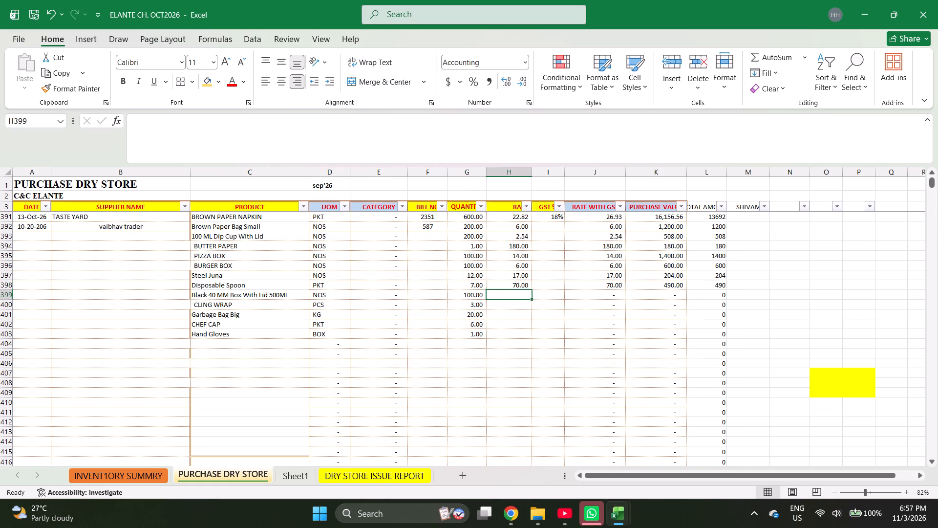
pyautogui.write('7.20')
pyautogui.press('Return')
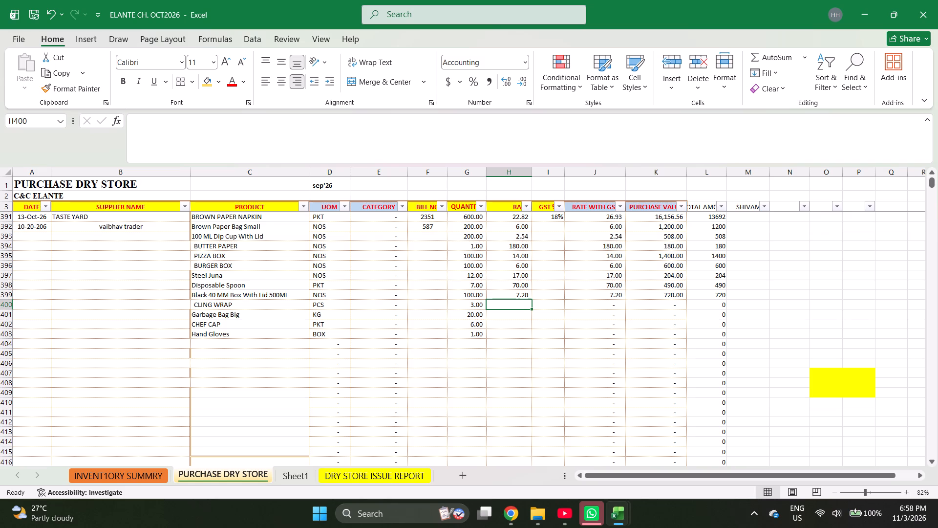
pyautogui.write('380')
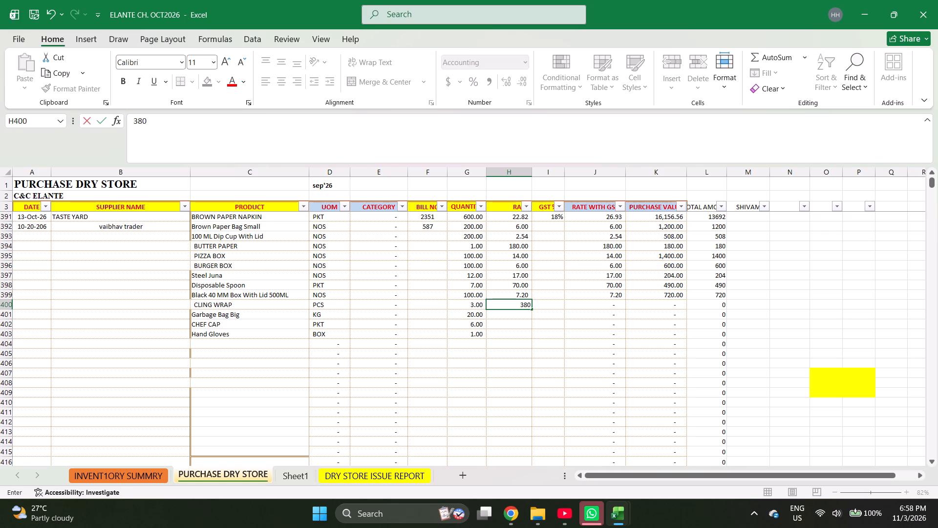
pyautogui.press('Return')
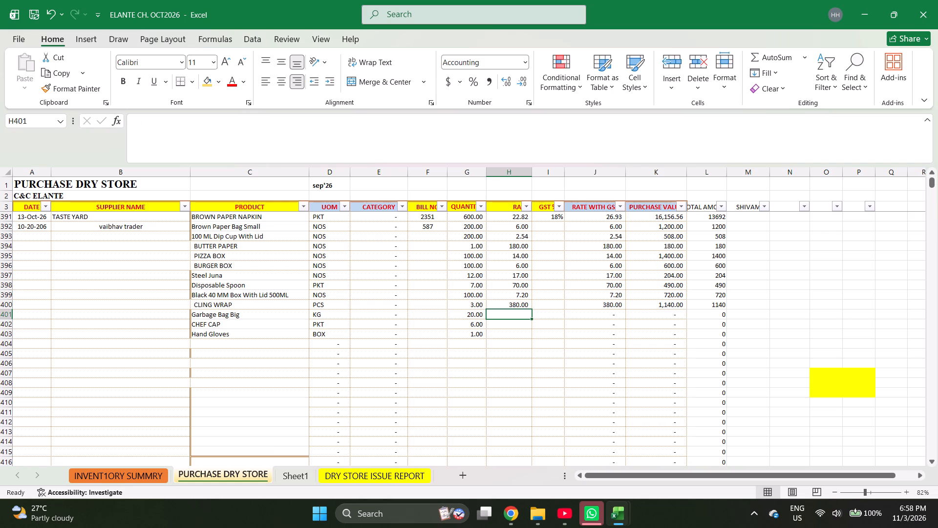
pyautogui.write('100')
pyautogui.press('Return')
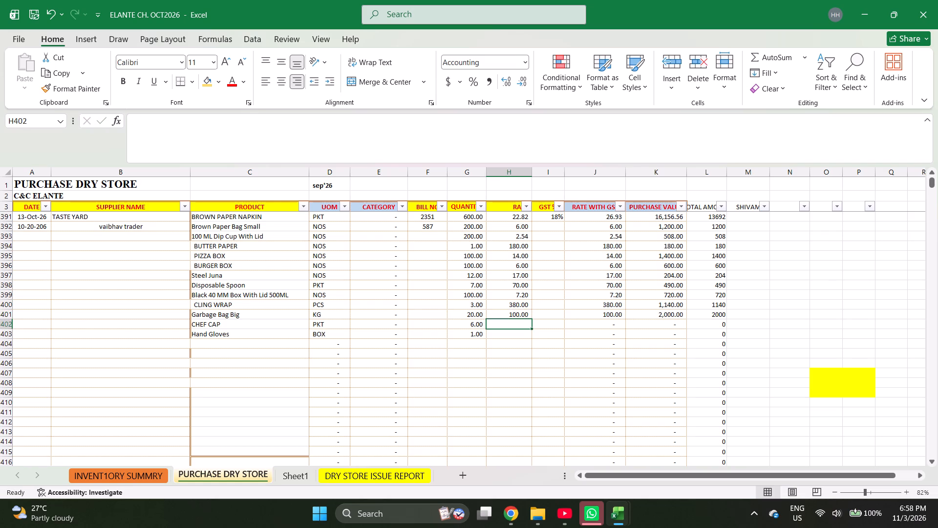
pyautogui.write('60')
pyautogui.press('Return')
pyautogui.write('240')
pyautogui.press('Return')
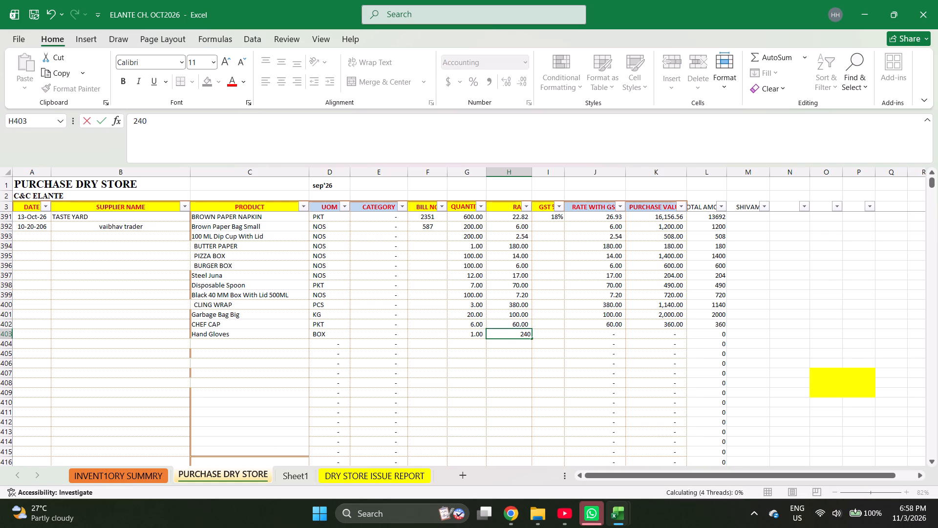
# Enter GST of 18% for the products in rows 392 to 394 and 5% for PIZZA BOX and BURGER BOX.
pyautogui.press('Right')
pyautogui.hotkey('ctrl', 'Up')
pyautogui.press('Down')
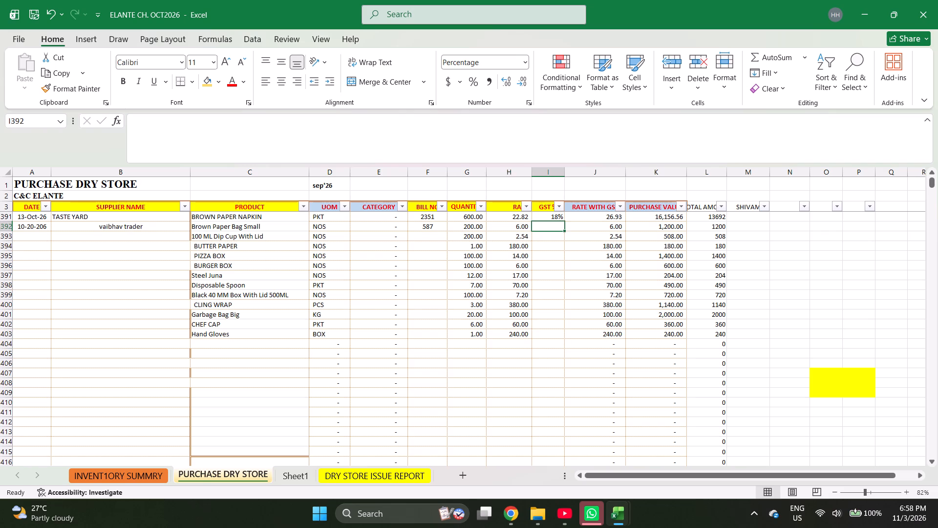
pyautogui.write('18')
pyautogui.press('Return')
pyautogui.write('18')
pyautogui.press('Return')
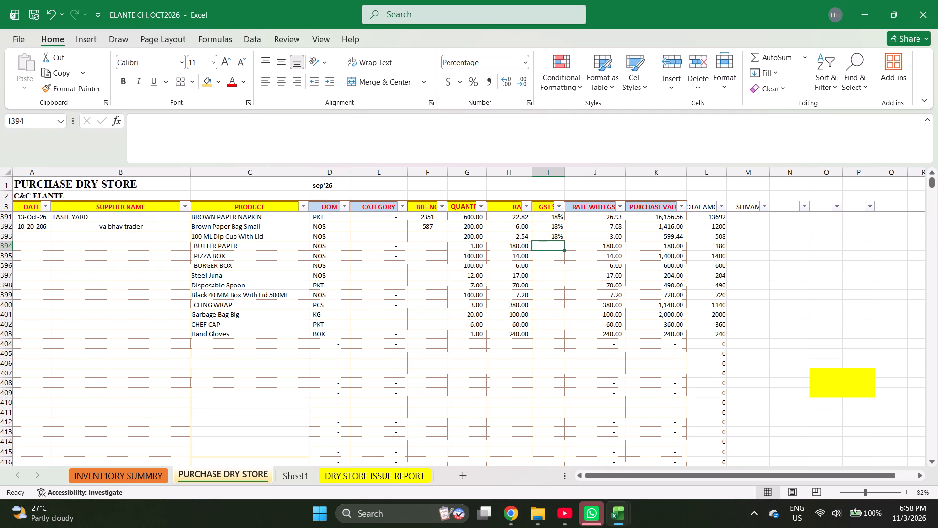
pyautogui.write('18')
pyautogui.press('Return')
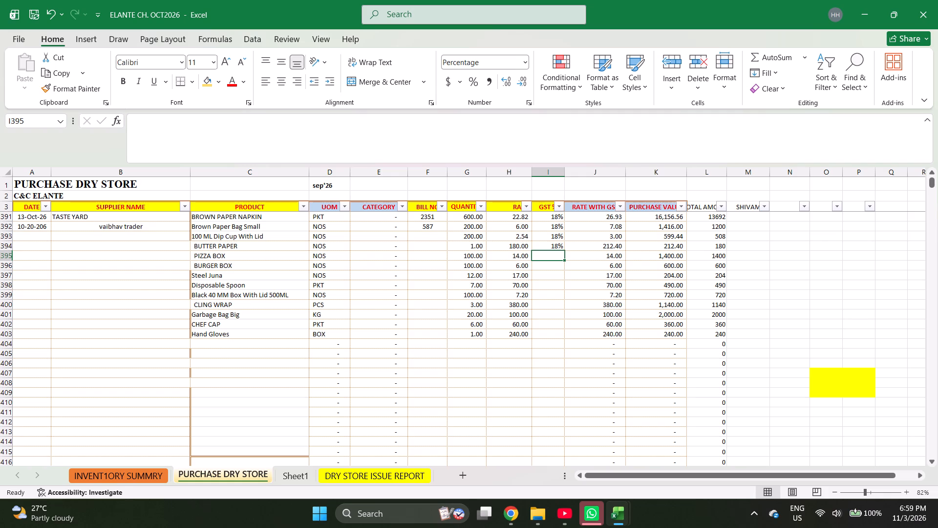
pyautogui.press('5')
pyautogui.press('Return')
pyautogui.press('5')
pyautogui.press('Return')
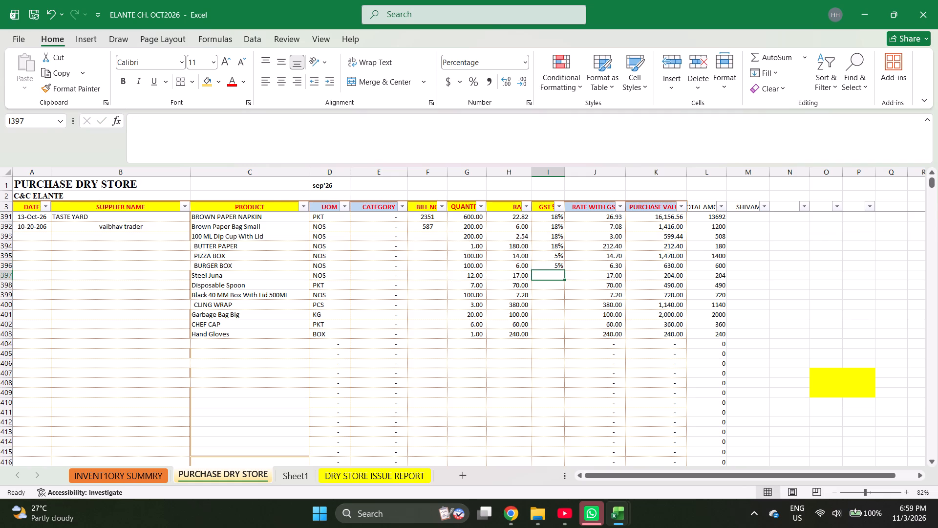
# Enter GST of 18%, 5% and 18% for Steel Juna, Disposable Spoon and the Black 40 MM Box in rows 397 to 399.
pyautogui.write('18')
pyautogui.press('Return')
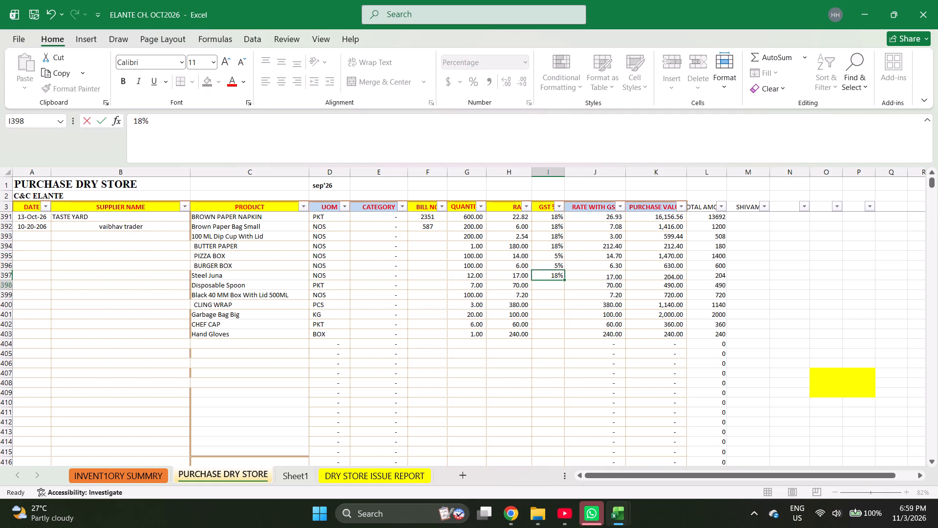
pyautogui.press('5')
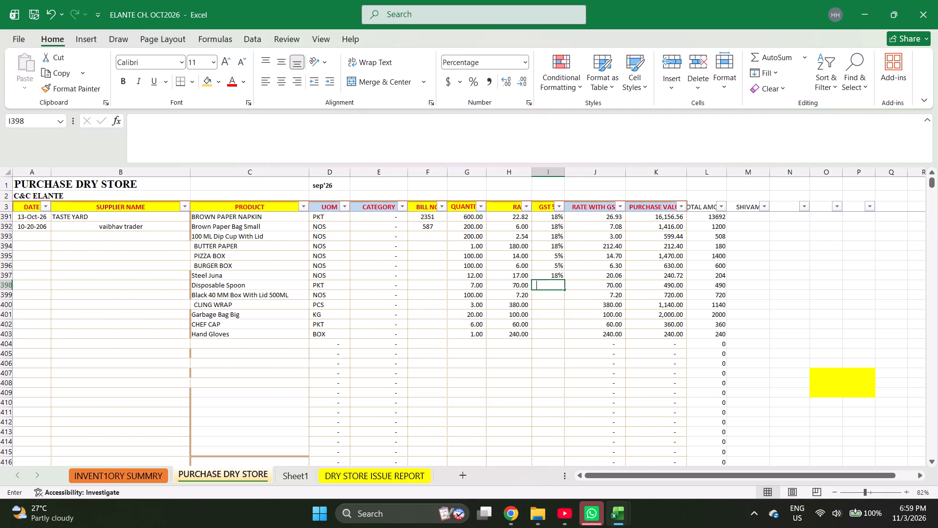
pyautogui.press('Return')
pyautogui.write('18')
pyautogui.press('Return')
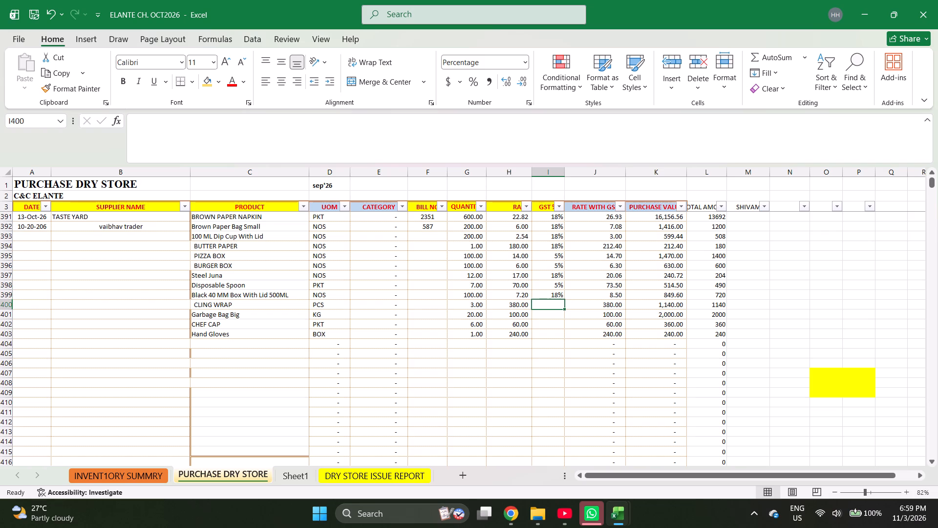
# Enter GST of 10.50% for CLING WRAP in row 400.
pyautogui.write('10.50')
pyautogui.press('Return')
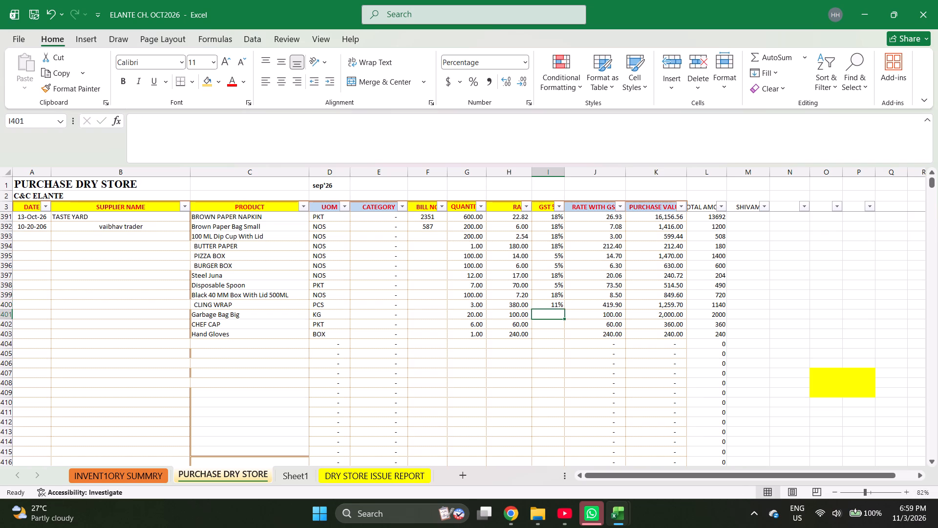
# Re-enter 18% GST in row 399, and set GST to 18%, 18%, 5% and 18% for the products in rows 400 to 403.
pyautogui.press('Up')
pyautogui.press('Up')
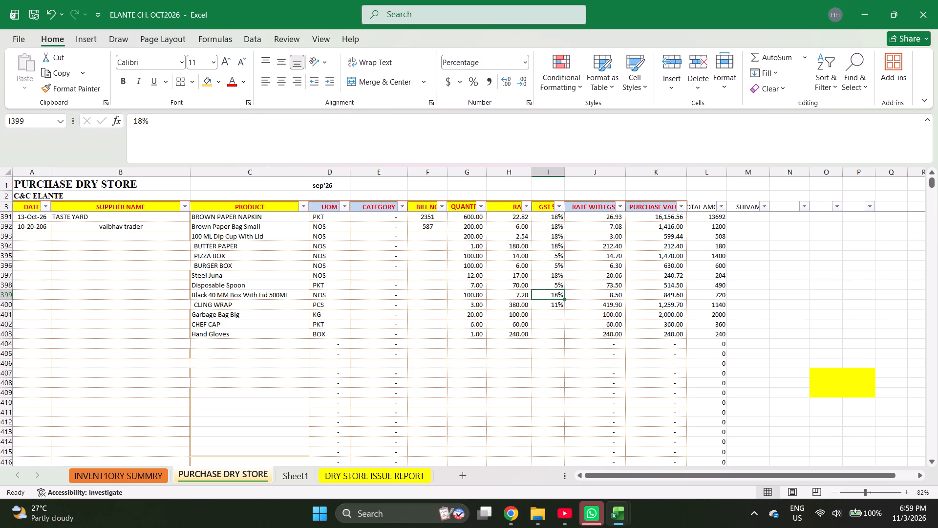
pyautogui.write('18')
pyautogui.press('Return')
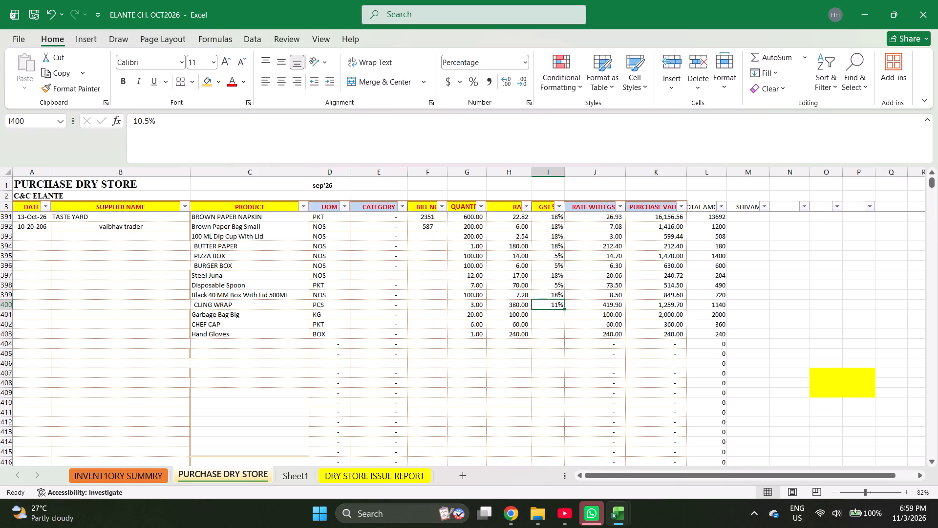
pyautogui.write('18')
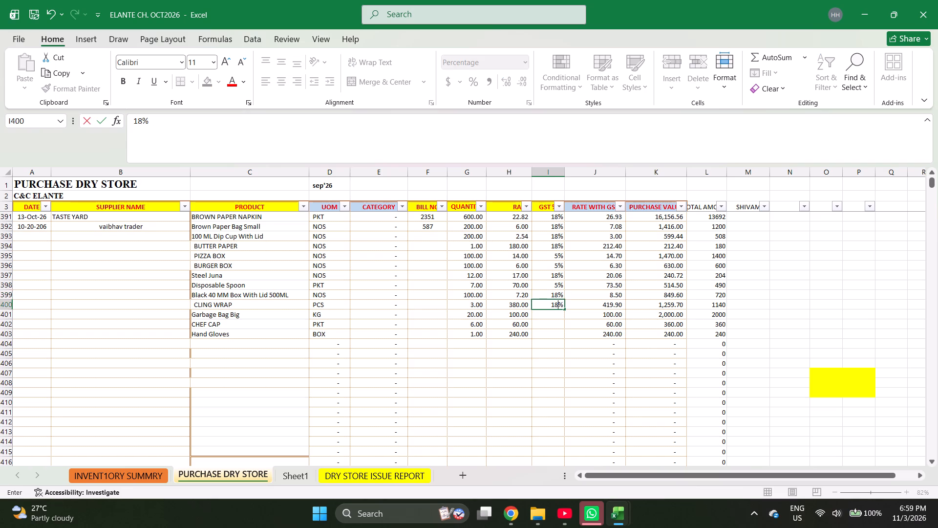
pyautogui.press('Return')
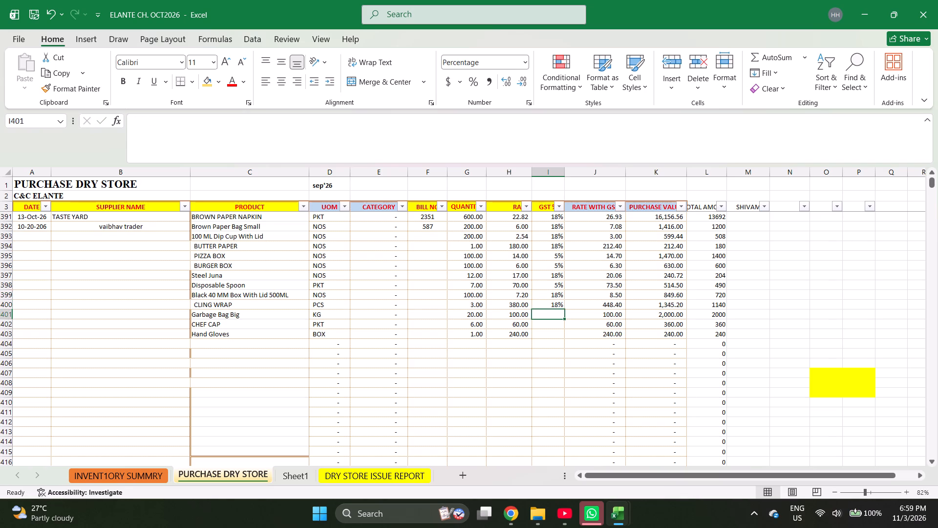
pyautogui.write('18')
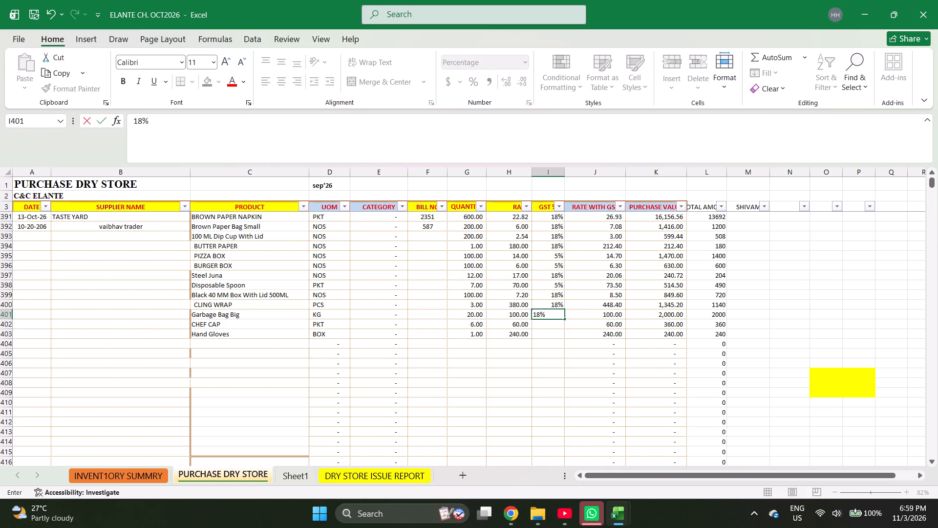
pyautogui.press('Return')
pyautogui.press('5')
pyautogui.press('Return')
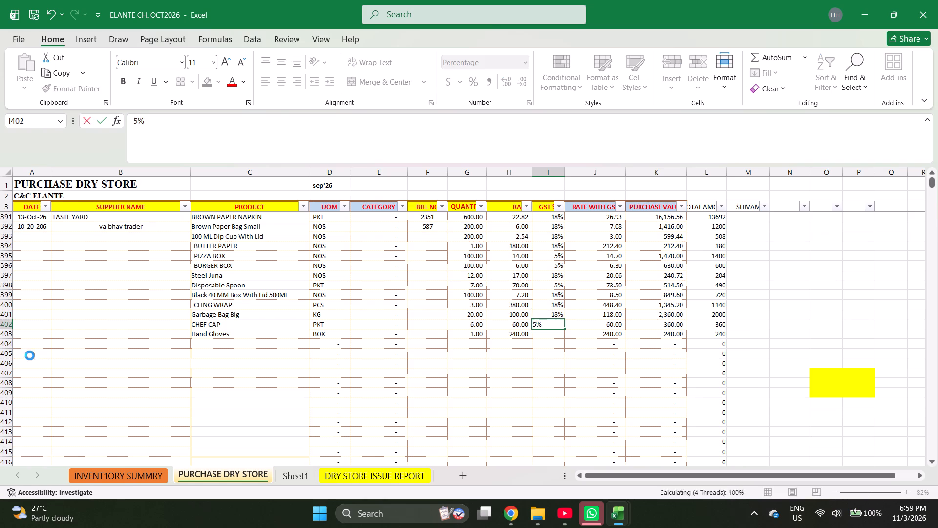
pyautogui.write('18')
pyautogui.press('Return')
# Select the purchase values of the vaibhav trader bill in rows 392 to 403 to check their sum.
pyautogui.press('Right')
pyautogui.press('Right')
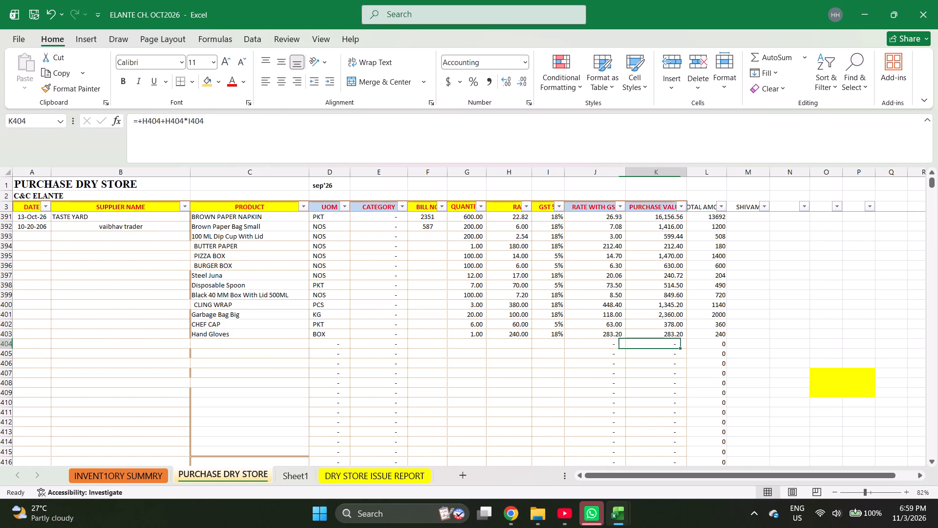
pyautogui.press('Left')
pyautogui.press('Left')
pyautogui.press('Left')
pyautogui.press('Left')
pyautogui.press('Left')
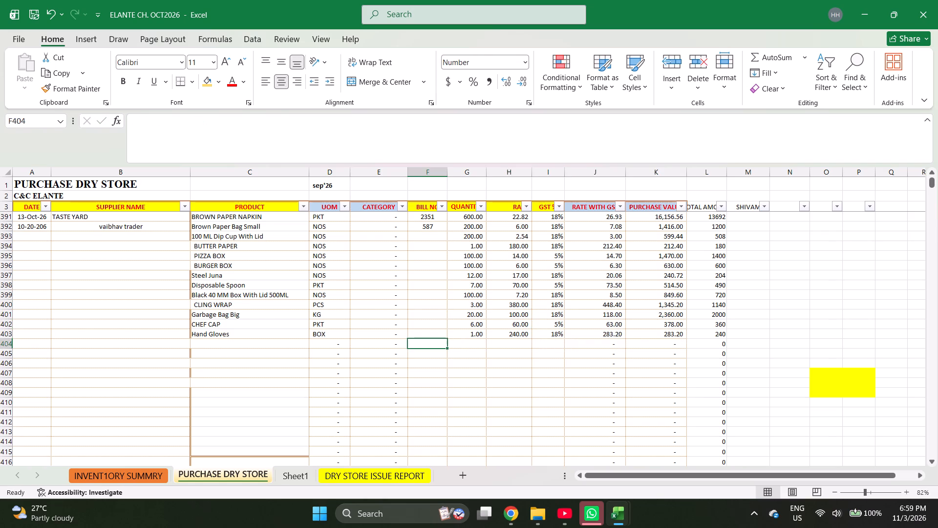
pyautogui.hotkey('ctrl', 'Up')
pyautogui.hotkey('shift', 'Right')
pyautogui.press('Right')
pyautogui.press('Right')
pyautogui.press('Right')
pyautogui.press('Right')
pyautogui.press('Right')
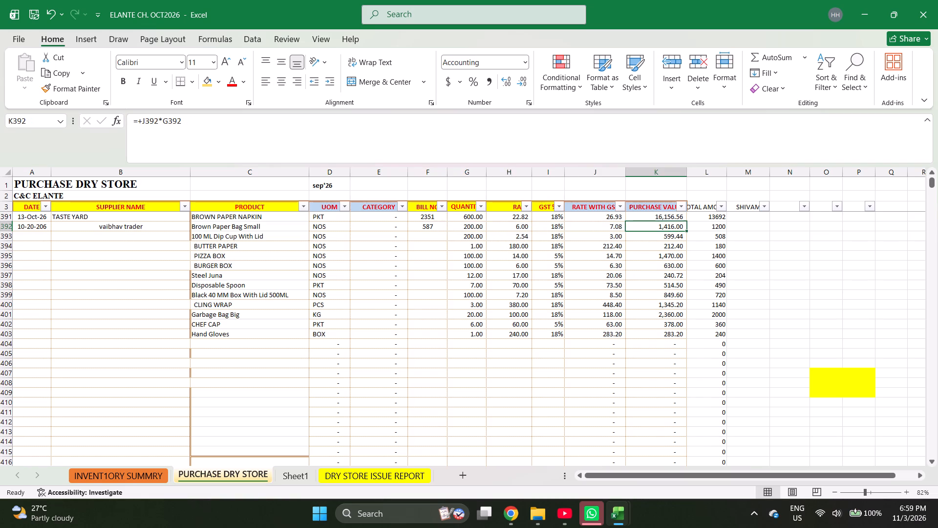
pyautogui.hotkey('ctrl', 'shift', 'Down')
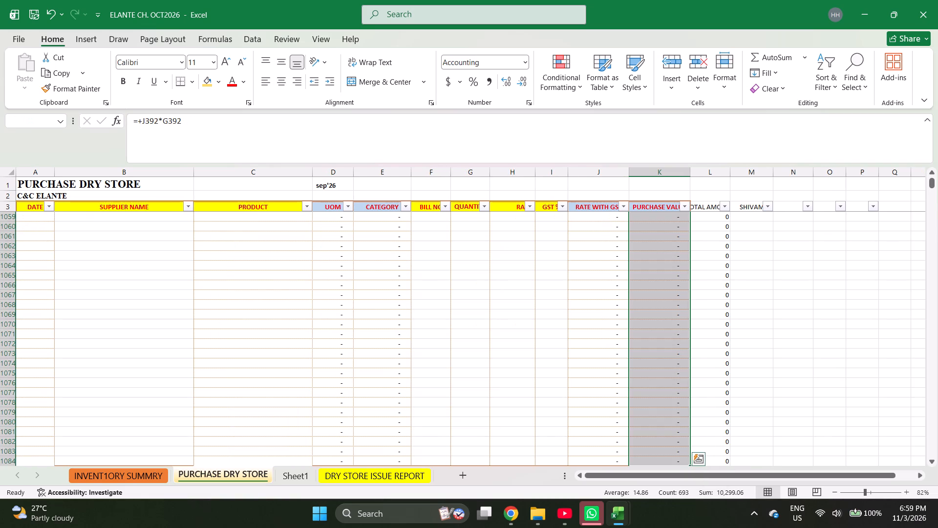
pyautogui.press('Left')
pyautogui.press('Right')
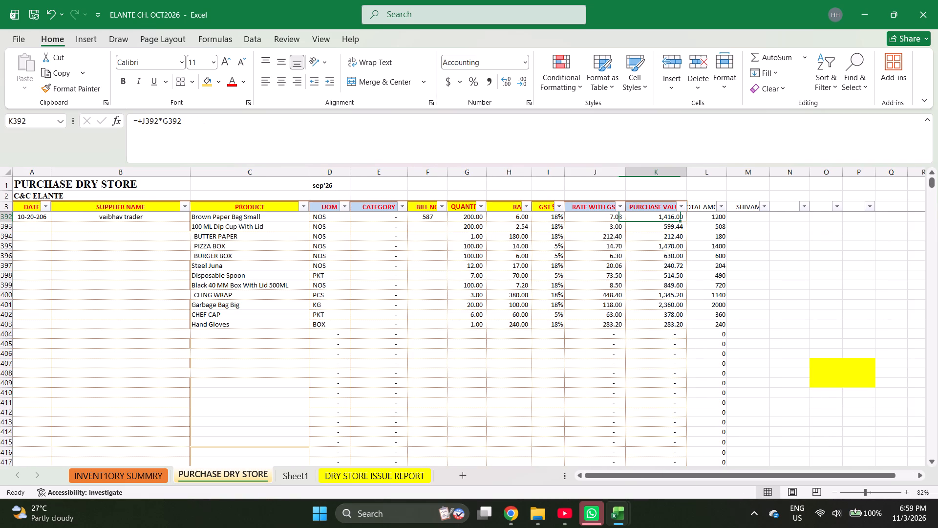
pyautogui.hotkey('shift', 'Down')
pyautogui.hotkey('shift', 'Down')
pyautogui.hotkey('shift', 'Down')
pyautogui.hotkey('shift', 'Down')
pyautogui.hotkey('shift', 'Down')
pyautogui.hotkey('shift', 'Down')
pyautogui.hotkey('shift', 'Down')
pyautogui.hotkey('shift', 'Down')
pyautogui.hotkey('shift', 'Down')
pyautogui.hotkey('shift', 'Down')
pyautogui.hotkey('shift', 'Down')
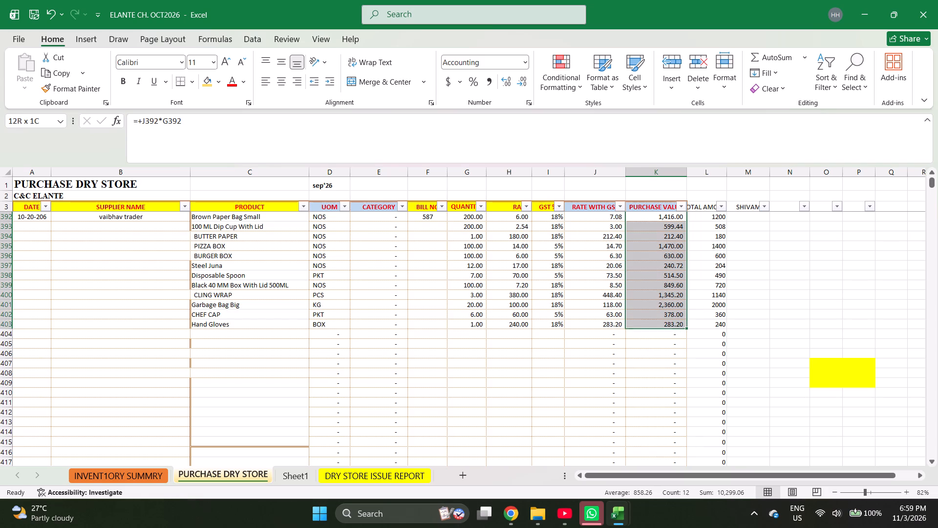
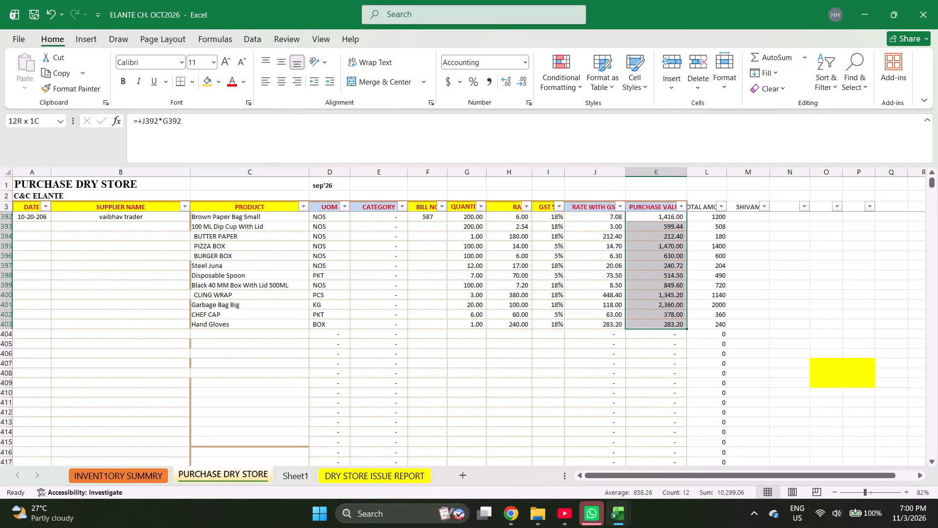
# Review the product, quantity, rate, GST and purchase value of Steel Juna in row 397.
pyautogui.click(550, 264)
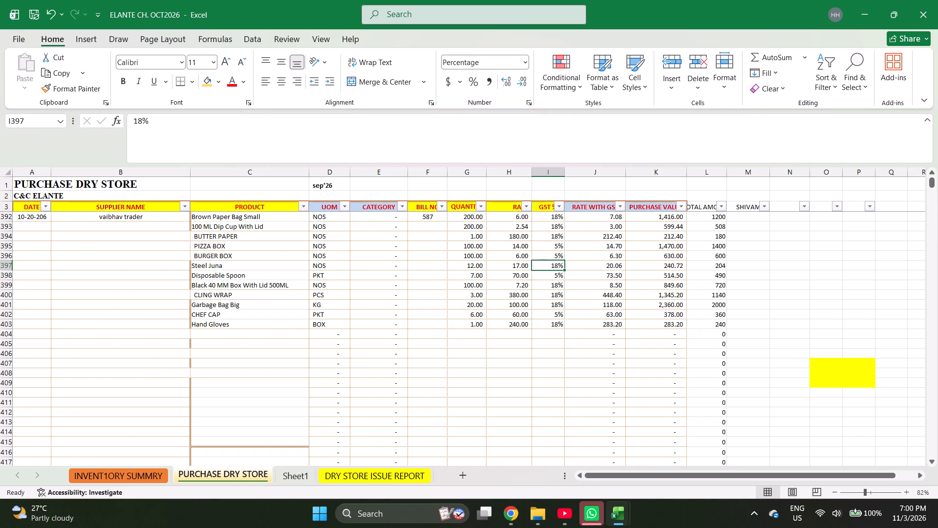
pyautogui.press('Left')
pyautogui.press('Left')
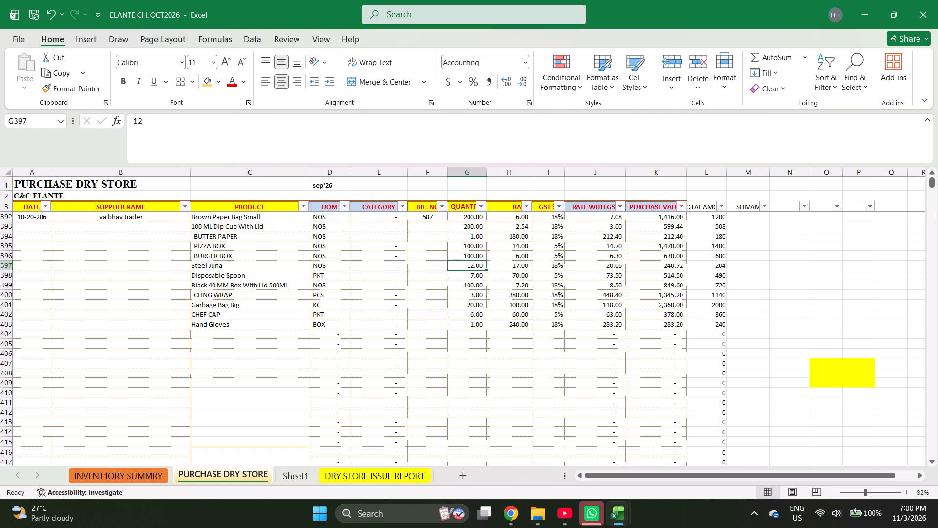
pyautogui.press('Left')
pyautogui.press('Left')
pyautogui.press('Left')
pyautogui.press('Left')
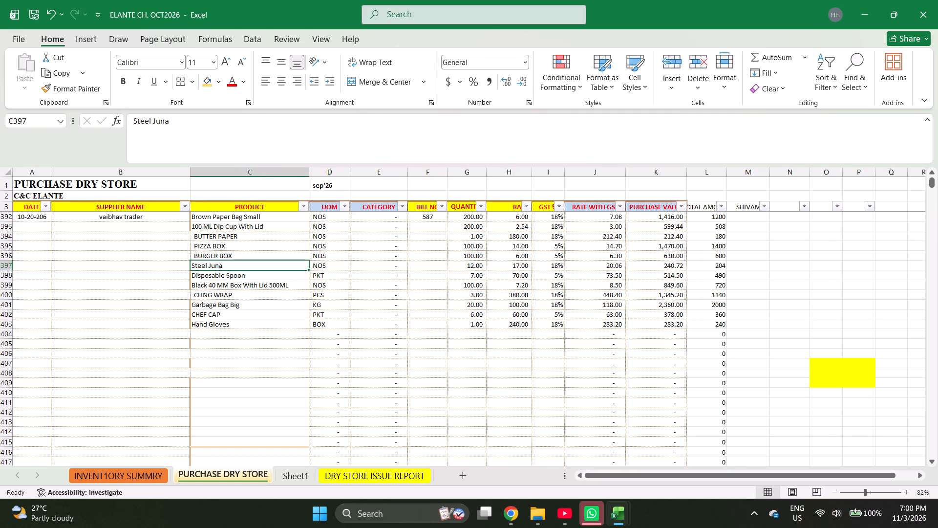
pyautogui.press('Right')
pyautogui.press('Right')
pyautogui.press('Right')
pyautogui.press('Right')
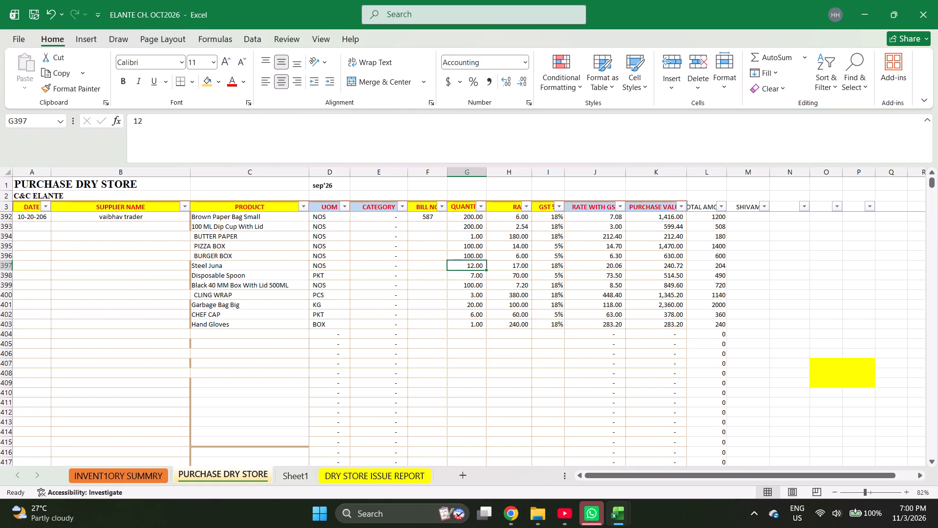
pyautogui.press('Right')
pyautogui.press('Right')
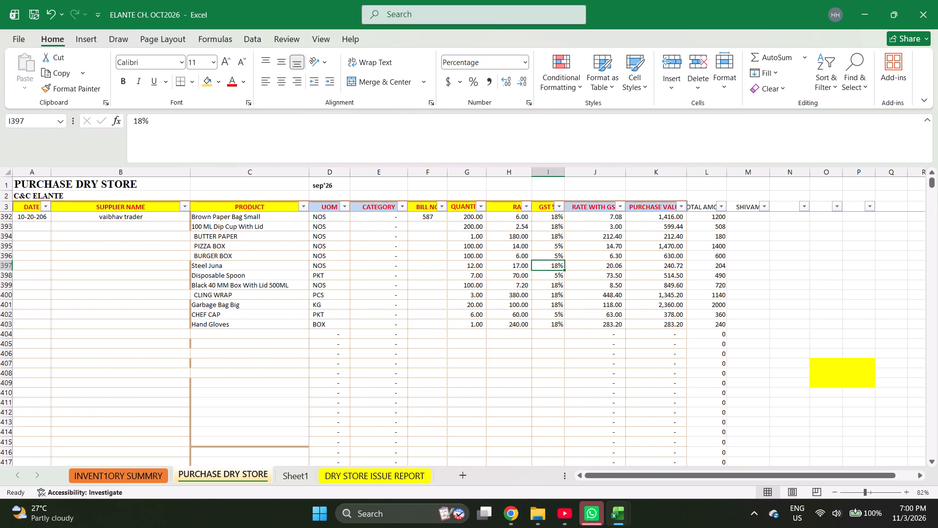
pyautogui.press('Right')
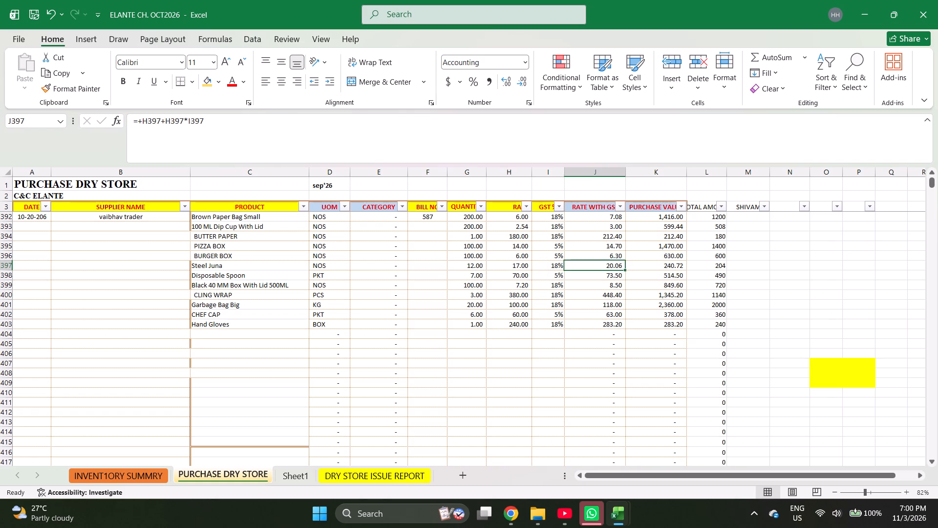
pyautogui.press('Right')
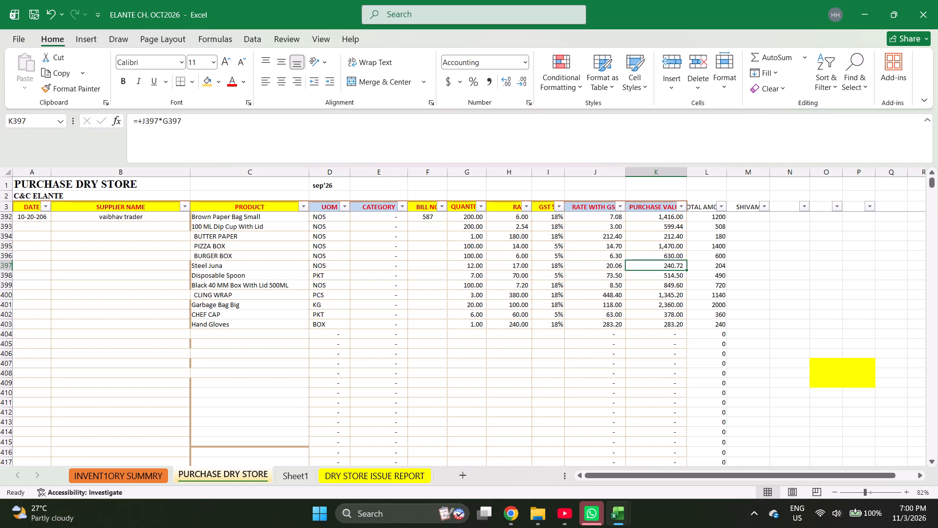
# Correct the quantity of Disposable Spoon in row 398 to 3.
pyautogui.press('Down')
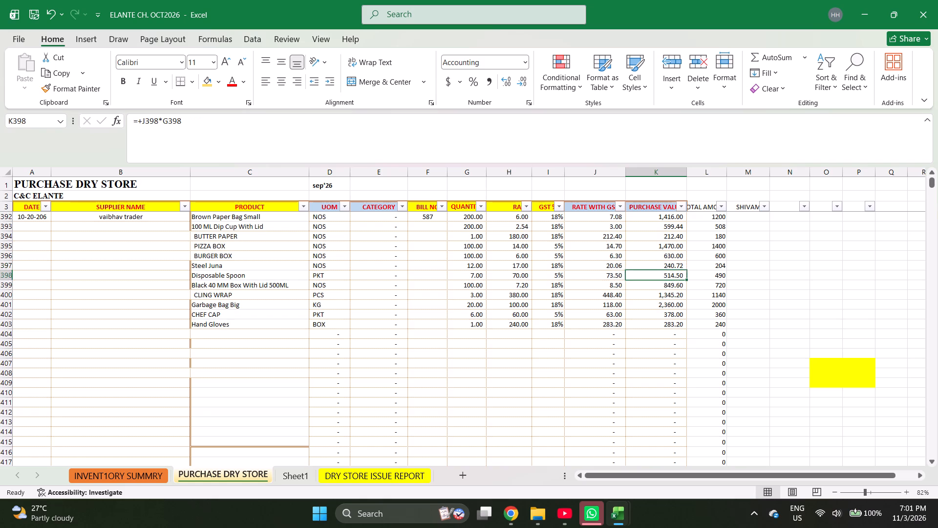
pyautogui.press('Left')
pyautogui.press('Left')
pyautogui.press('Left')
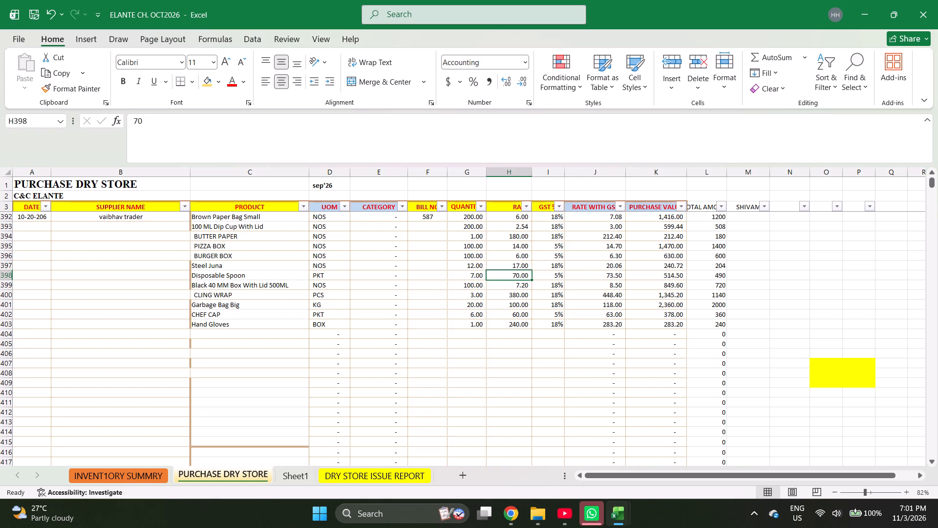
pyautogui.press('Left')
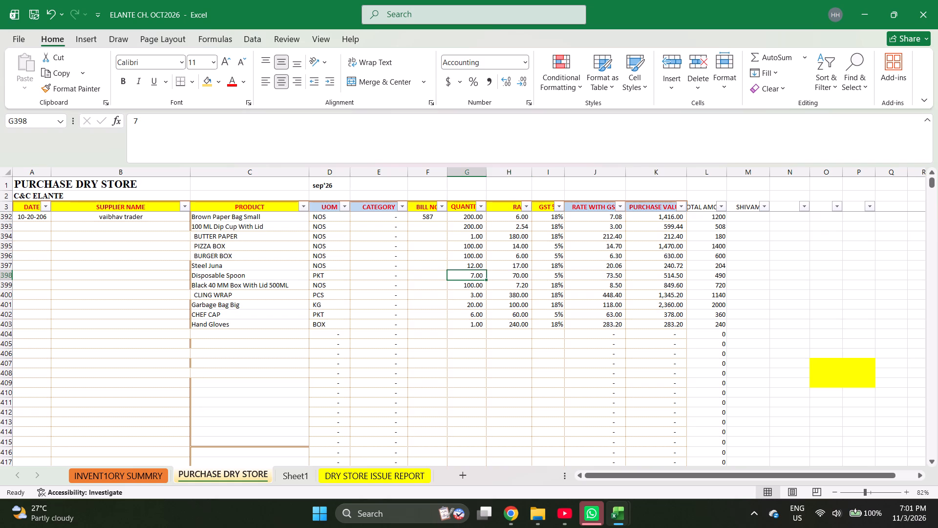
pyautogui.press('3')
pyautogui.press('Right')
pyautogui.press('Right')
pyautogui.press('Right')
pyautogui.press('Right')
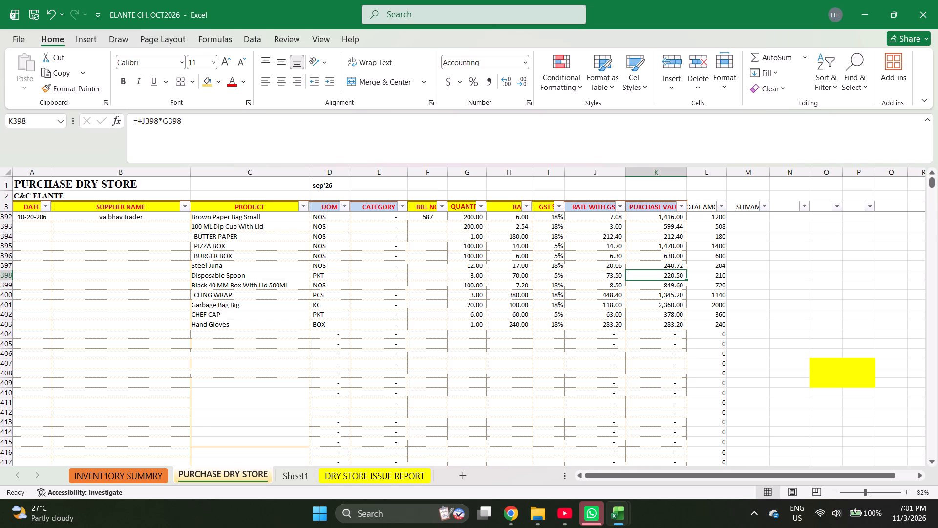
# Fill the date 10-20-206 and supplier vaibhav trader from row 392 down through row 403.
pyautogui.hotkey('ctrl', 'Left')
pyautogui.hotkey('ctrl', 'Left')
pyautogui.hotkey('ctrl', 'Left')
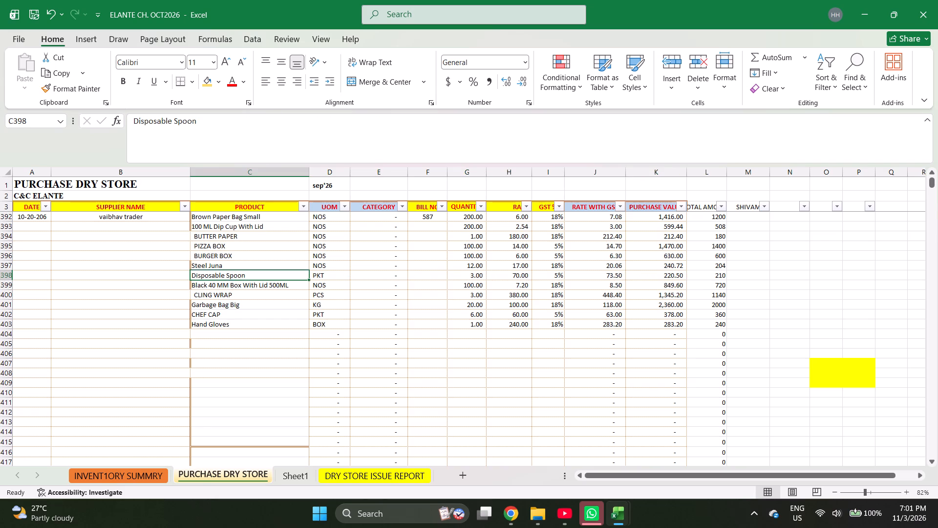
pyautogui.hotkey('ctrl', 'Left')
pyautogui.hotkey('ctrl', 'Up')
pyautogui.hotkey('shift', 'Right')
pyautogui.hotkey('shift', 'Down')
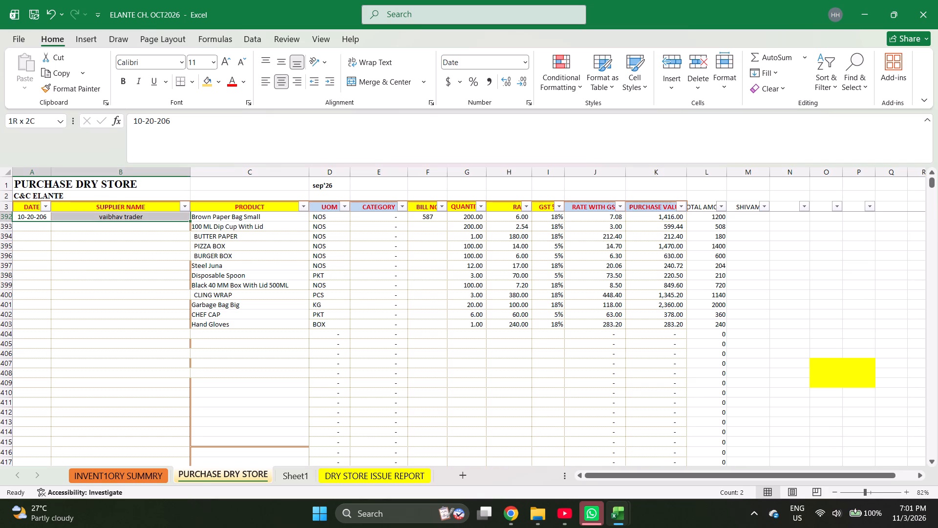
pyautogui.hotkey('shift', 'Down')
pyautogui.hotkey('shift', 'Down')
pyautogui.hotkey('shift', 'Down')
pyautogui.hotkey('shift', 'Down')
pyautogui.hotkey('shift', 'Down')
pyautogui.hotkey('shift', 'Down')
pyautogui.hotkey('shift', 'Down')
pyautogui.hotkey('shift', 'Down')
pyautogui.hotkey('shift', 'Down')
pyautogui.hotkey('shift', 'Down')
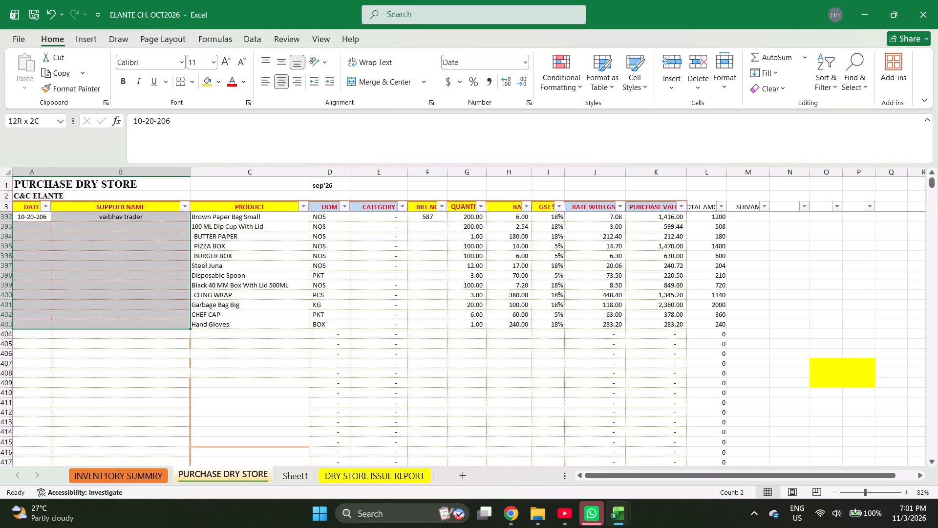
pyautogui.hotkey('ctrl', 'd')
# Fill bill number 587 from row 392 down through row 403.
pyautogui.press('Down')
pyautogui.hotkey('ctrl', 'Right')
pyautogui.press('Right')
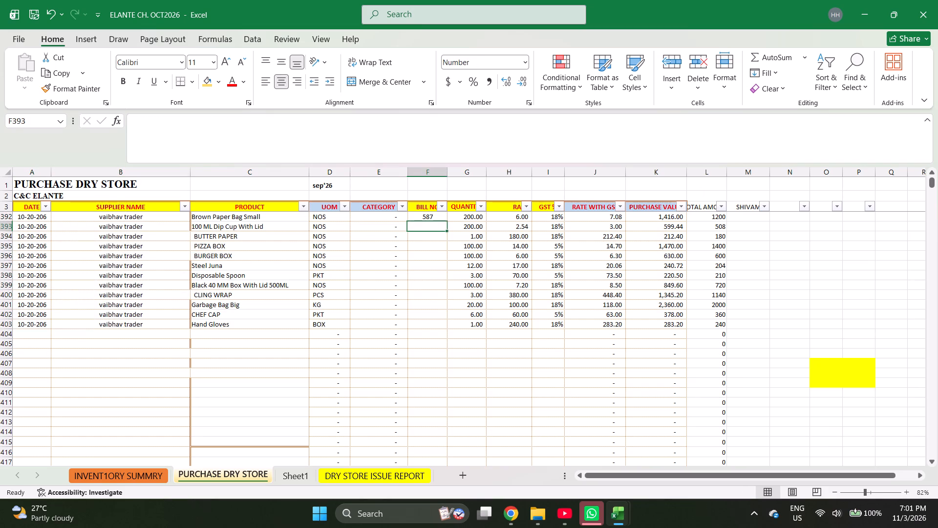
pyautogui.hotkey('shift', 'Up')
pyautogui.press('Down')
pyautogui.press('Up')
pyautogui.press('Up')
pyautogui.hotkey('shift', 'Down')
pyautogui.hotkey('shift', 'Down')
pyautogui.hotkey('shift', 'Down')
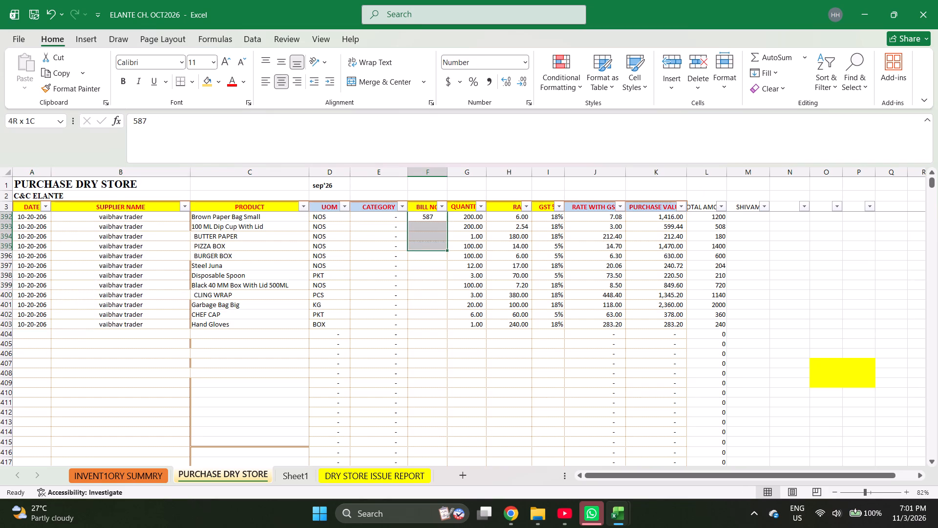
pyautogui.hotkey('shift', 'Down')
pyautogui.hotkey('shift', 'Down')
pyautogui.hotkey('shift', 'Down')
pyautogui.hotkey('shift', 'Down')
pyautogui.hotkey('shift', 'Down')
pyautogui.hotkey('shift', 'Down')
pyautogui.hotkey('shift', 'Down')
pyautogui.hotkey('shift', 'Down')
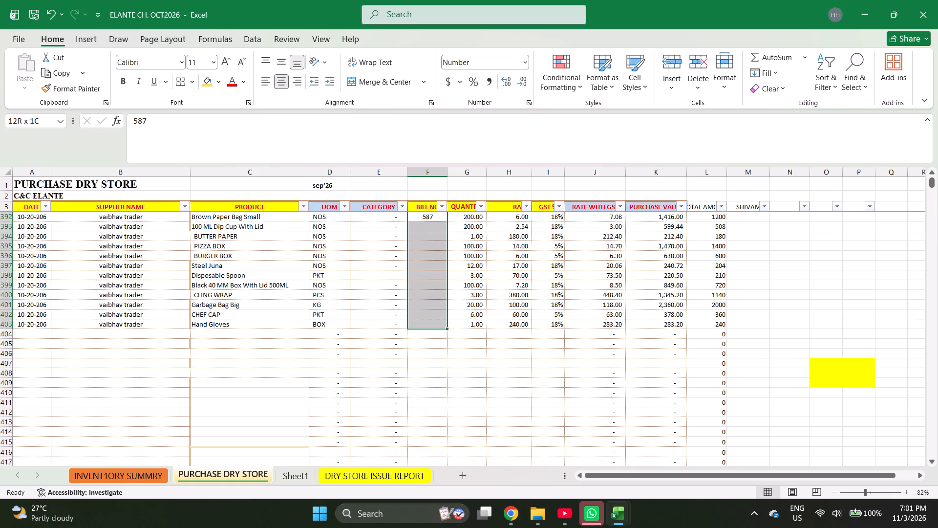
pyautogui.hotkey('ctrl', 'd')
# Start a new purchase entry in row 404 with date 10-13-2026 and the supplier vaibhav trader repeated from the row above.
pyautogui.hotkey('ctrl', 'Left')
pyautogui.hotkey('ctrl', 'Down')
pyautogui.hotkey('ctrl', 'Down')
pyautogui.hotkey('ctrl', 'Up')
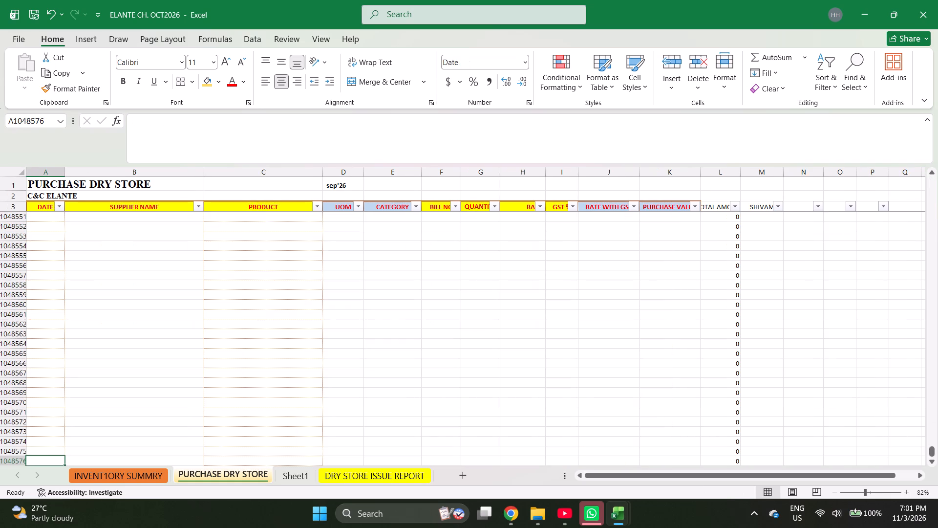
pyautogui.press('Down')
pyautogui.write('10')
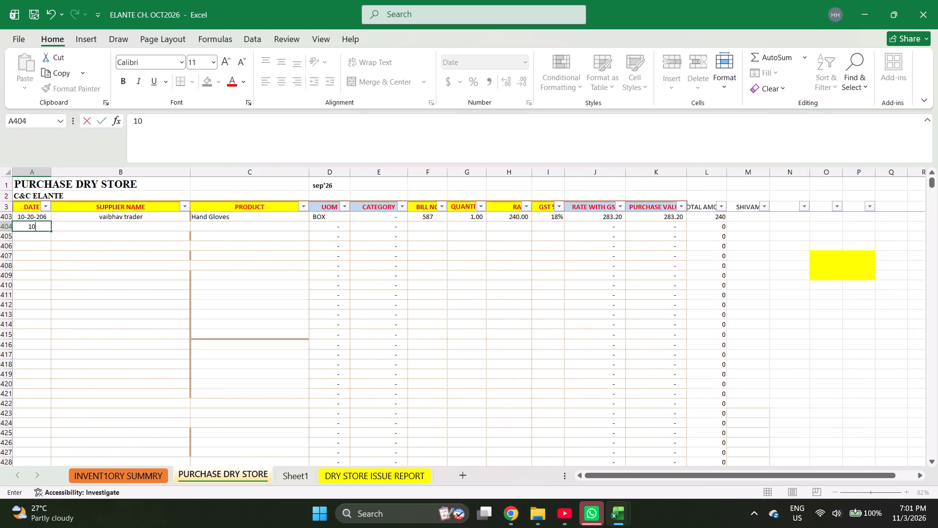
pyautogui.write('-13*')
pyautogui.press('BackSpace')
pyautogui.write('-2026')
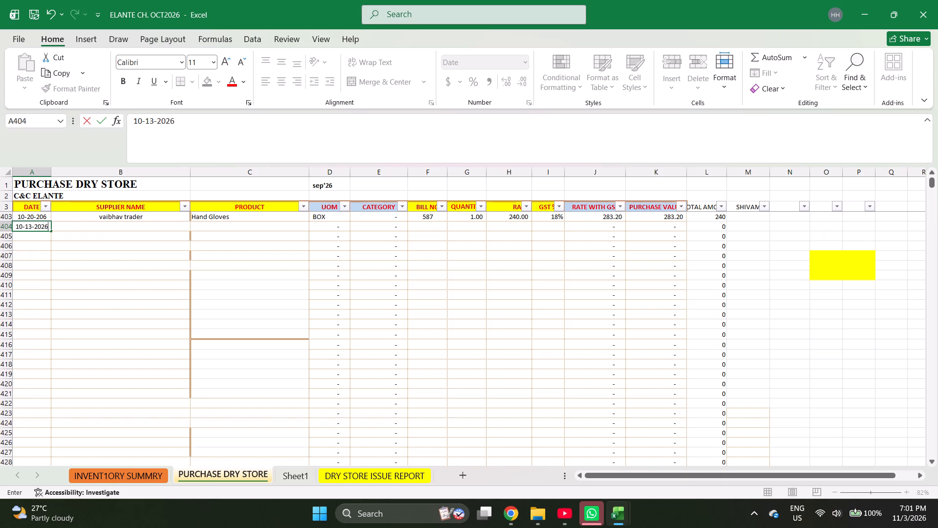
pyautogui.press('Right')
pyautogui.hotkey('ctrl', 'd')
pyautogui.press('Right')
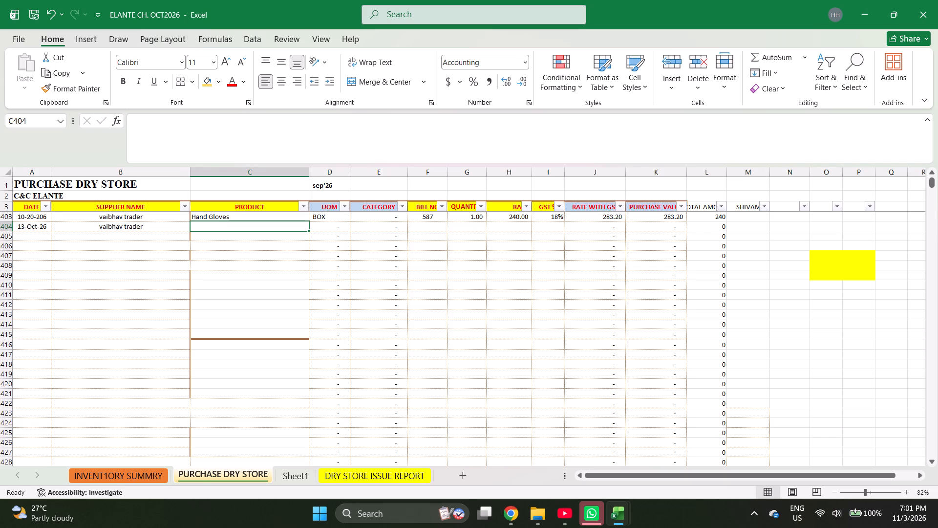
# Search the BILL NO filter values for 565, leaving the table unfiltered.
pyautogui.click(442, 206)
pyautogui.press('e')
pyautogui.write('56')
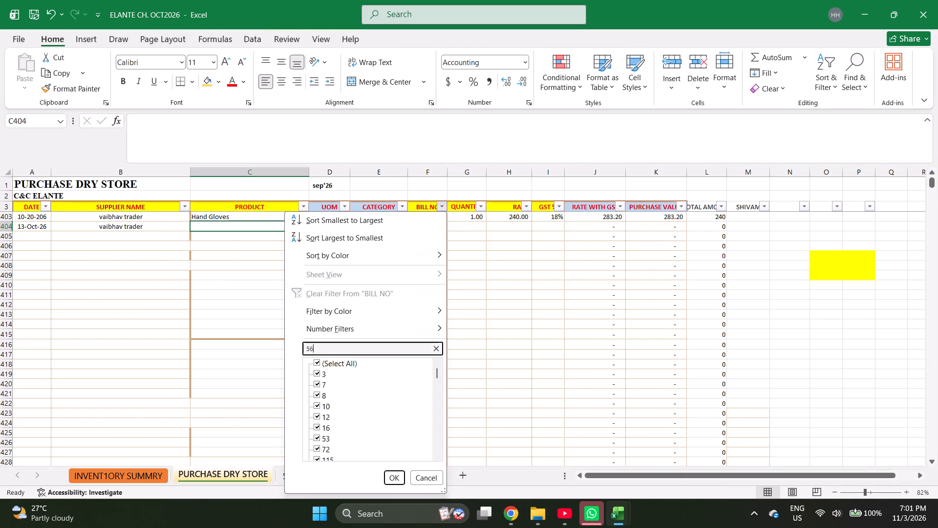
pyautogui.press('5')
pyautogui.press('Escape')
pyautogui.press('Escape')
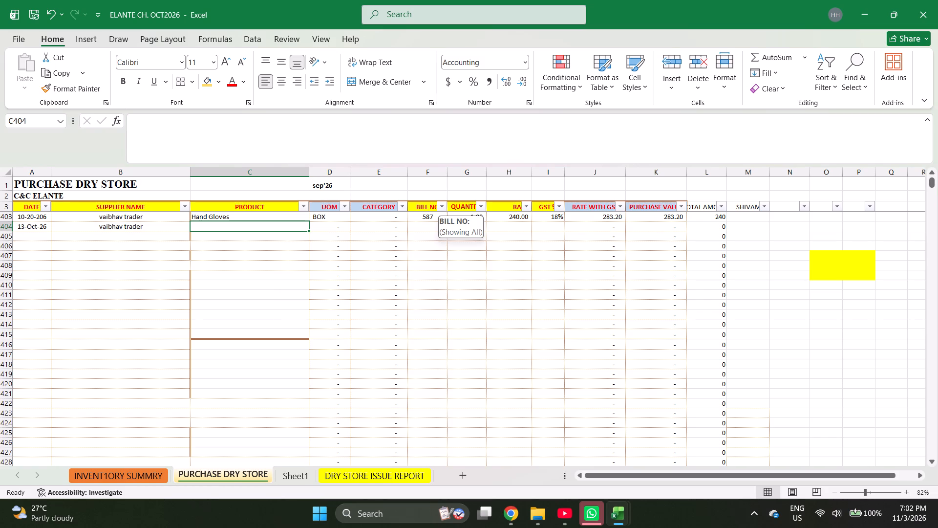
# Change the date in row 404 to 10-5-2026.
pyautogui.hotkey('ctrl', 'Left')
pyautogui.hotkey('ctrl', 'Left')
pyautogui.write('10-5-2026')
pyautogui.press('Right')
pyautogui.press('Right')
pyautogui.press('Right')
pyautogui.press('Left')
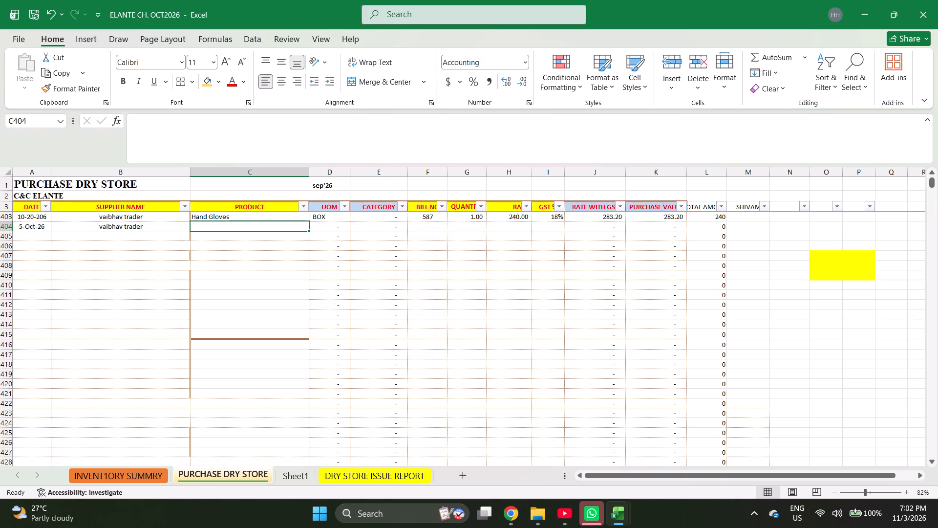
# Find Brown Paper Bag Small in INVENT1ORY SUMMRY by searching for BROWN, and copy its name into the product cell of row 404.
pyautogui.write('BRO')
pyautogui.write('WN PAP')
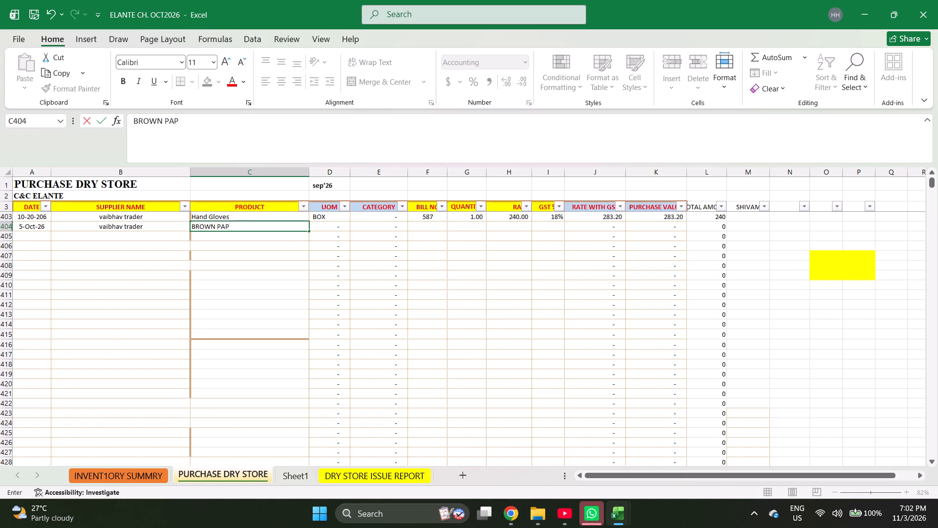
pyautogui.hotkey('ctrl', 'pageup')
pyautogui.hotkey('ctrl', 'f')
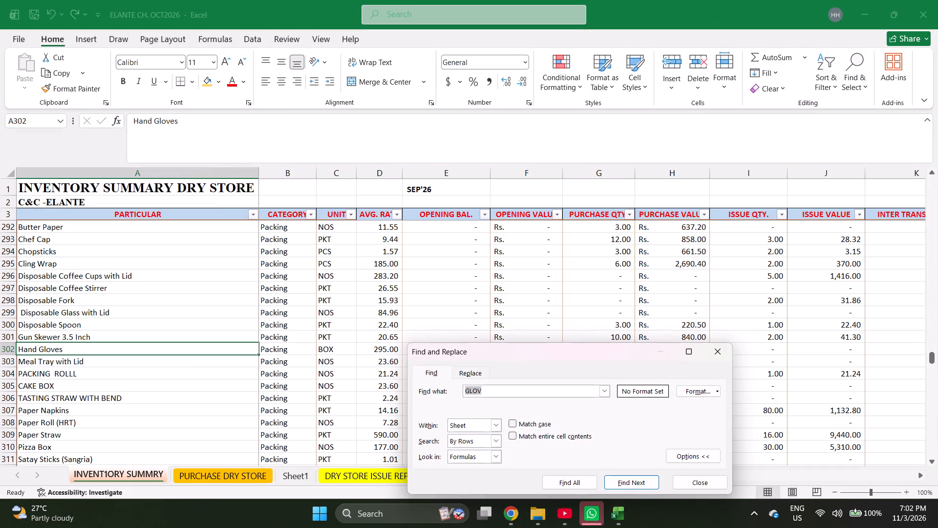
pyautogui.write('BROWN')
pyautogui.press('Return')
pyautogui.press('Escape')
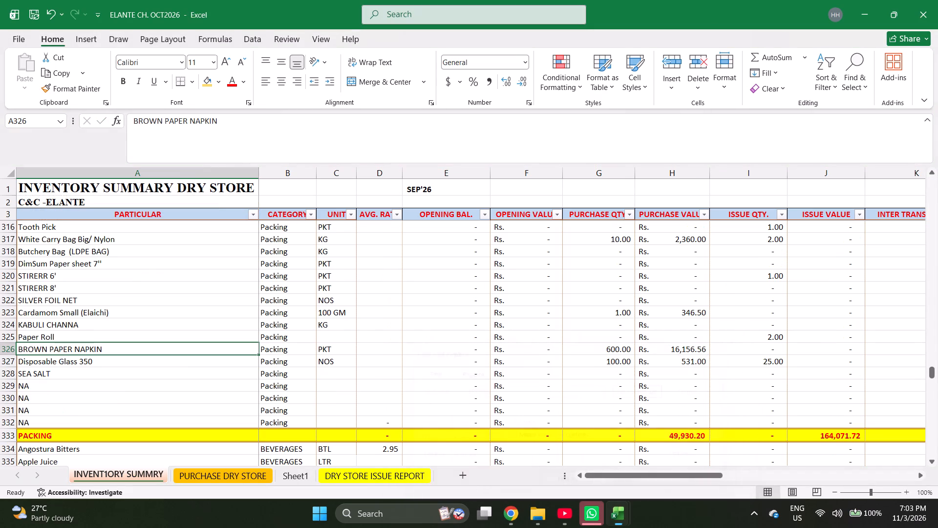
pyautogui.hotkey('ctrl', 'f')
pyautogui.press('Return')
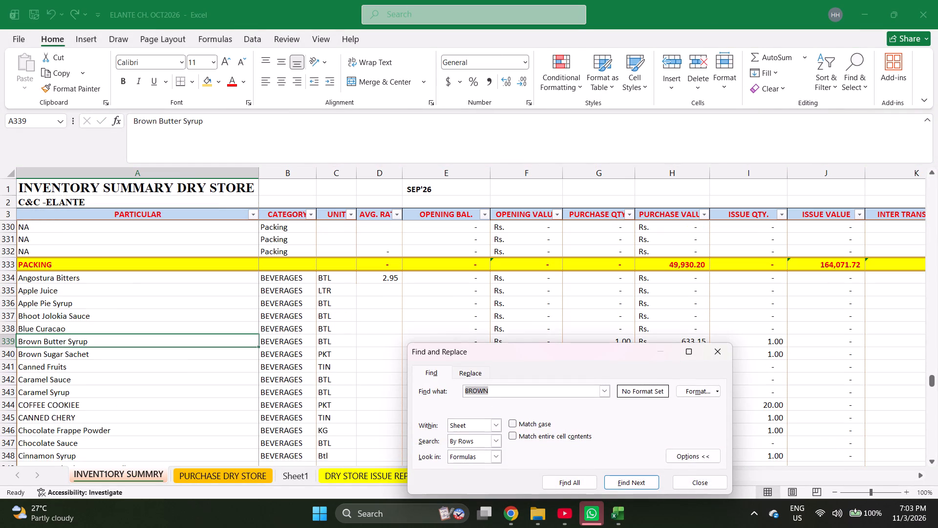
pyautogui.press('Return')
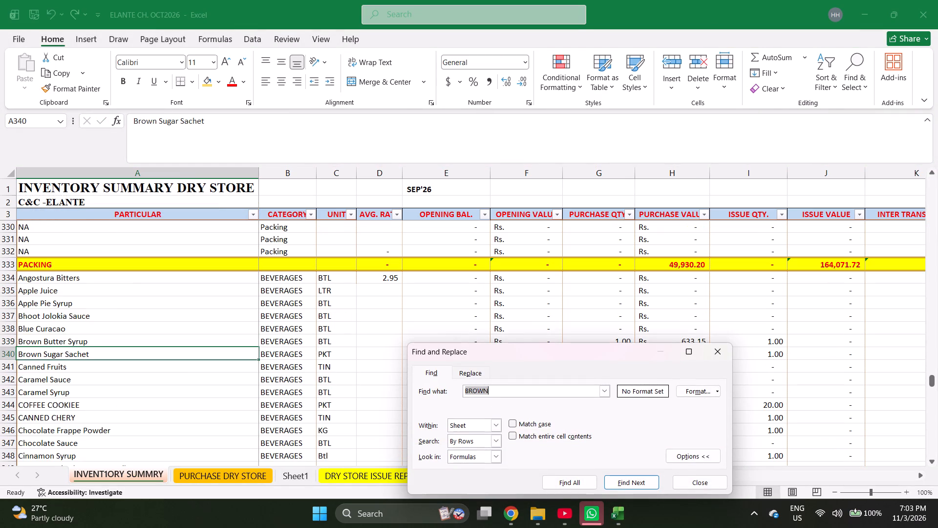
pyautogui.press('Return')
pyautogui.press('Return')
pyautogui.press('Escape')
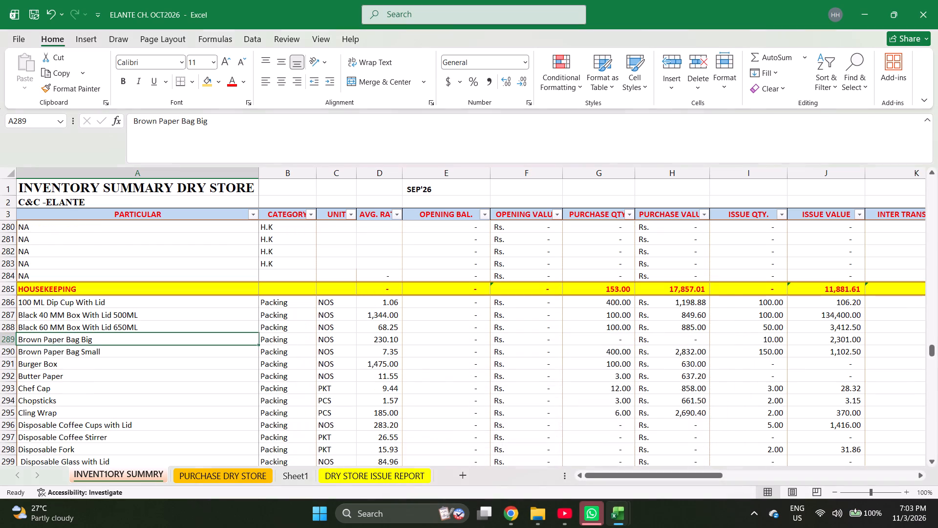
pyautogui.press('Down')
pyautogui.hotkey('ctrl', 'c')
pyautogui.hotkey('ctrl', 'pagedown')
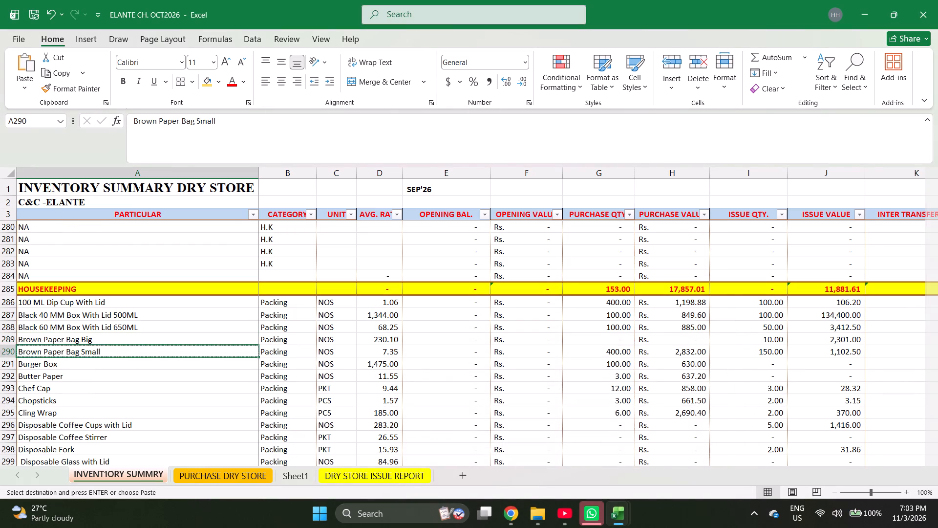
pyautogui.press('Return')
pyautogui.press('Return')
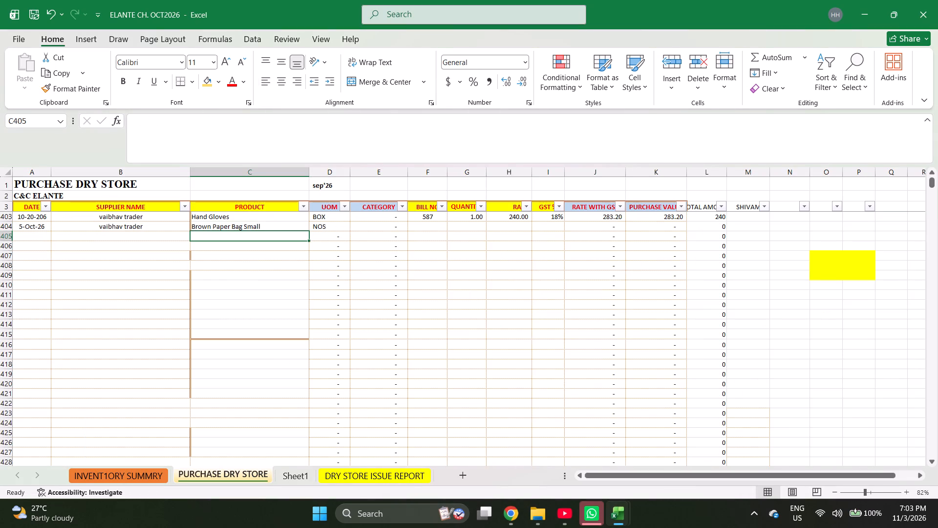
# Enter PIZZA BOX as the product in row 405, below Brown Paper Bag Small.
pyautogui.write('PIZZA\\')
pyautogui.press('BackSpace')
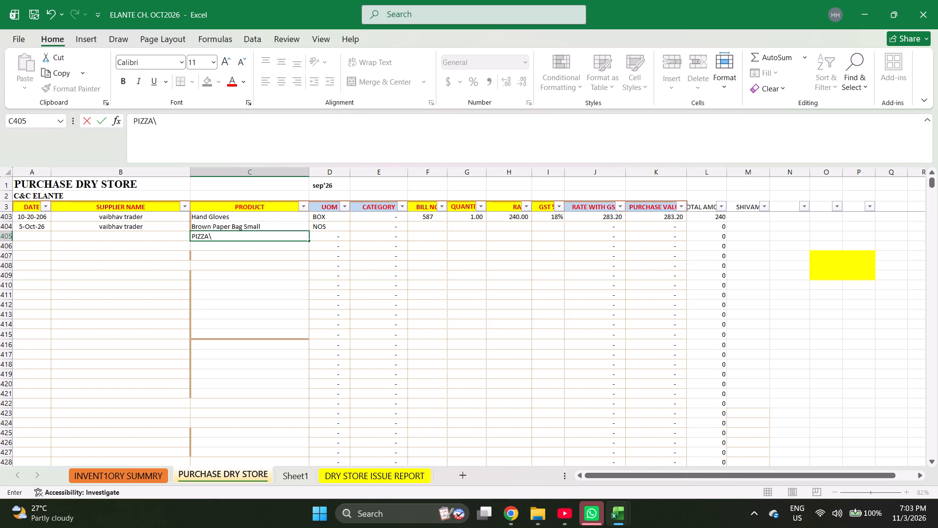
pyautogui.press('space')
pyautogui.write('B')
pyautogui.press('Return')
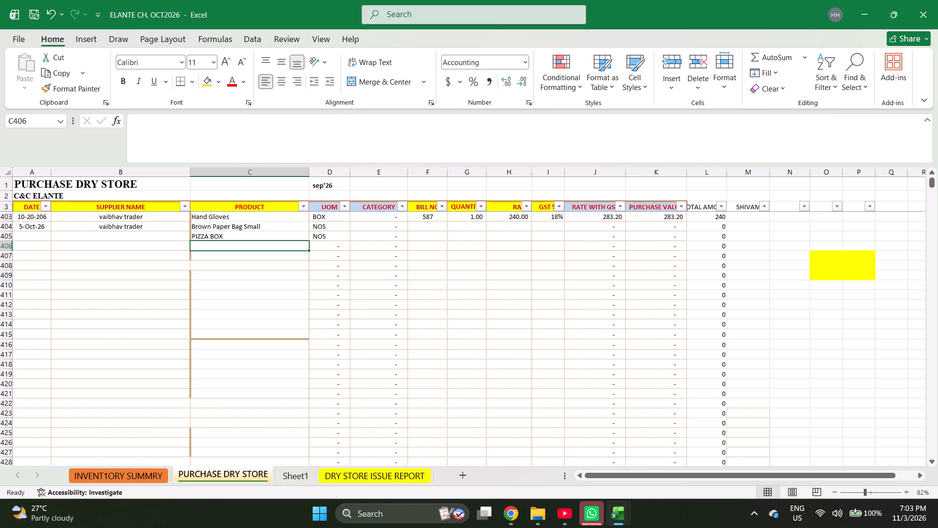
# Undo the product entries in rows 405 and 404, back to an empty product cell in row 404.
pyautogui.hotkey('ctrl', 'z')
pyautogui.hotkey('ctrl', 'z')
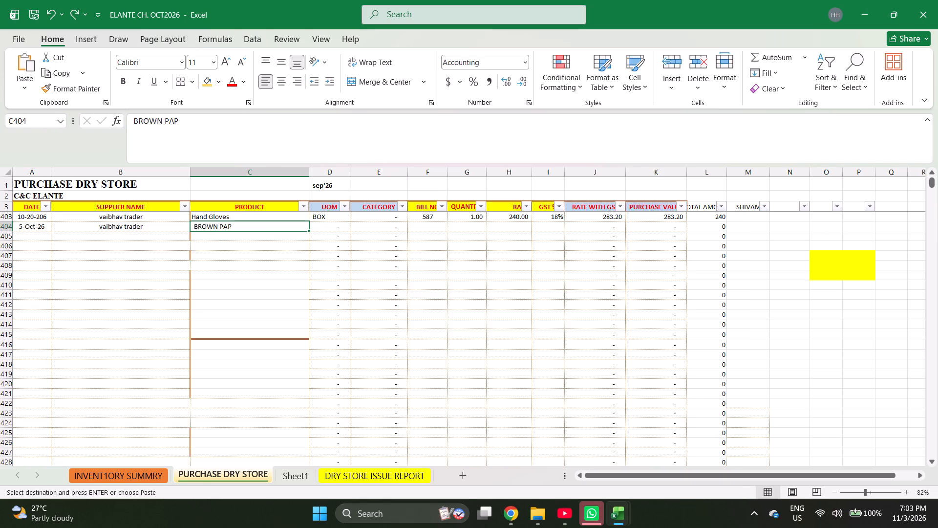
pyautogui.hotkey('ctrl', 'z')
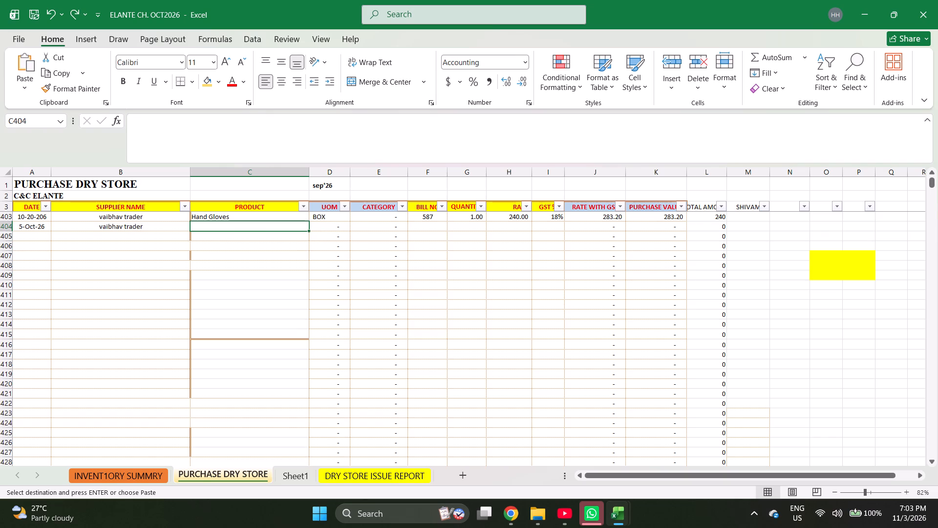
# Clear the date and supplier name from row 404 and save the workbook.
pyautogui.press('Left')
pyautogui.press('Left')
pyautogui.hotkey('shift', 'Right')
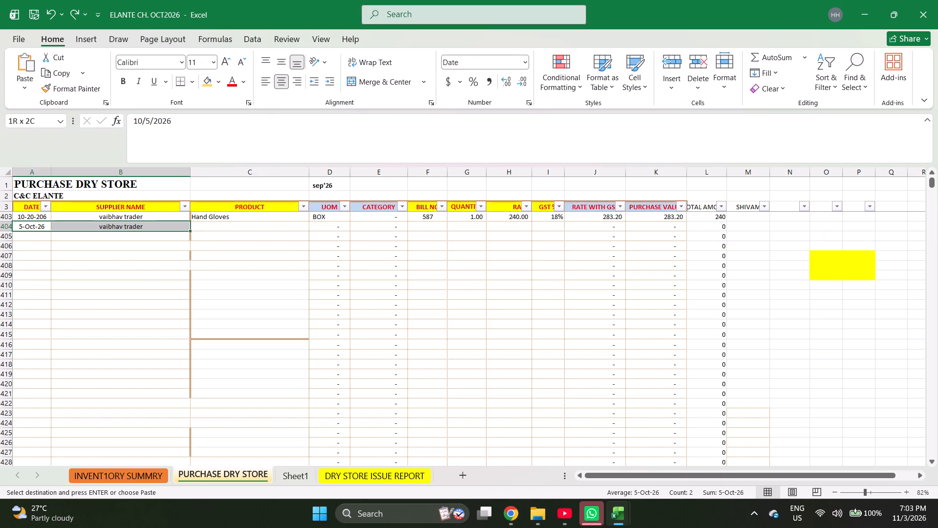
pyautogui.press('Delete')
pyautogui.press('Down')
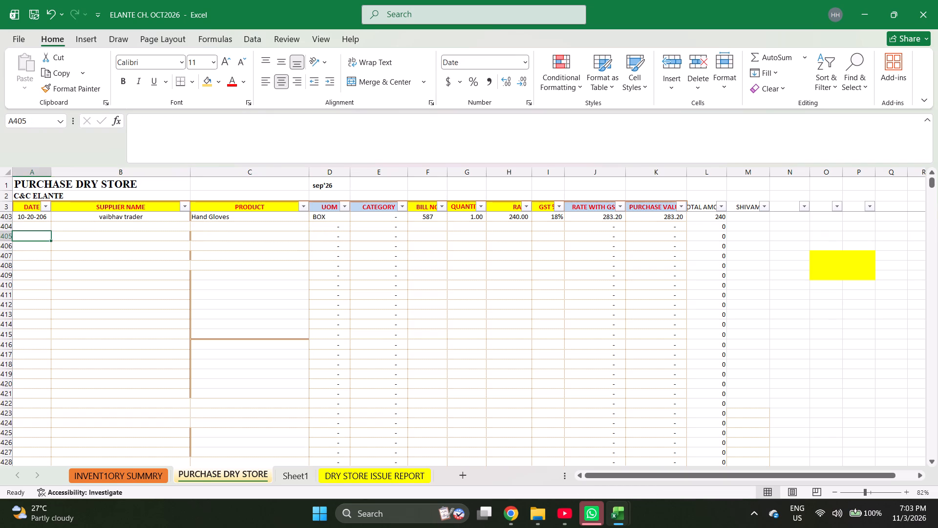
pyautogui.press('Down')
pyautogui.hotkey('ctrl', 's')
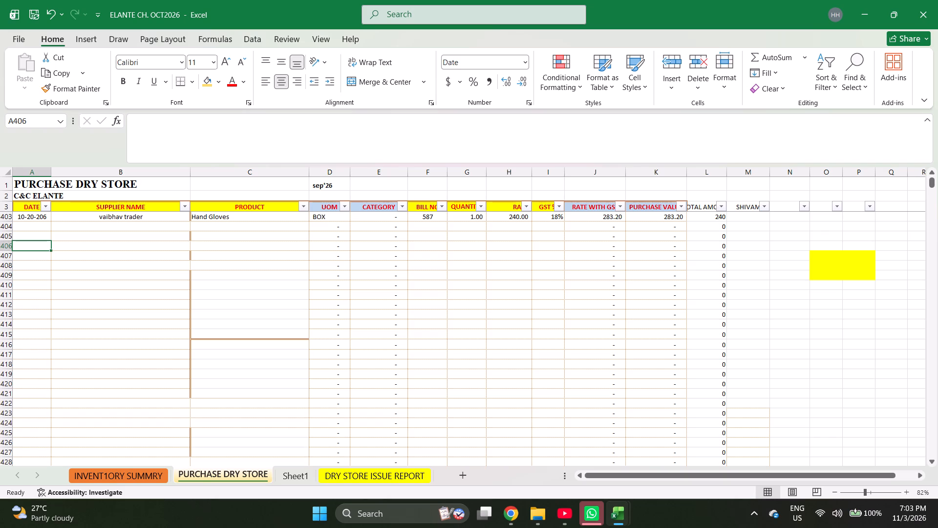
# Search the BILL NO filter values for 692, leaving the table unfiltered.
pyautogui.click(442, 203)
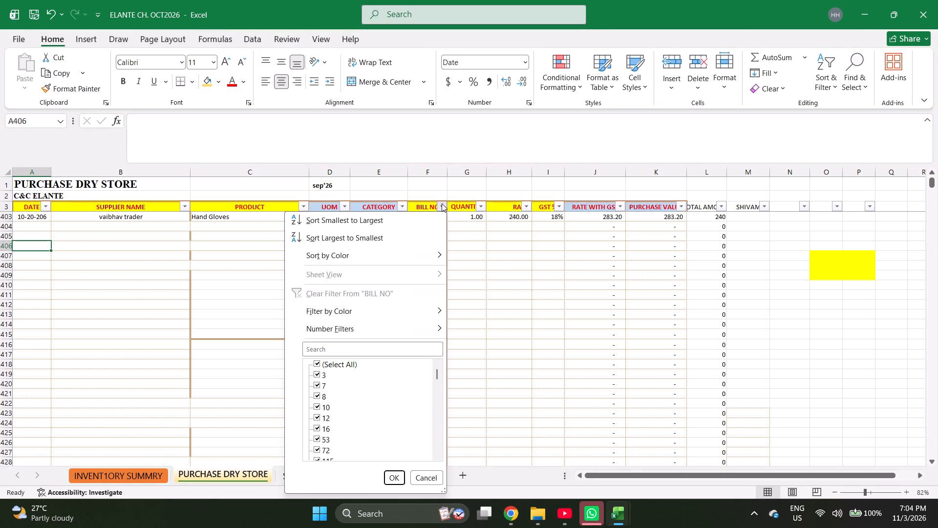
pyautogui.click(380, 346)
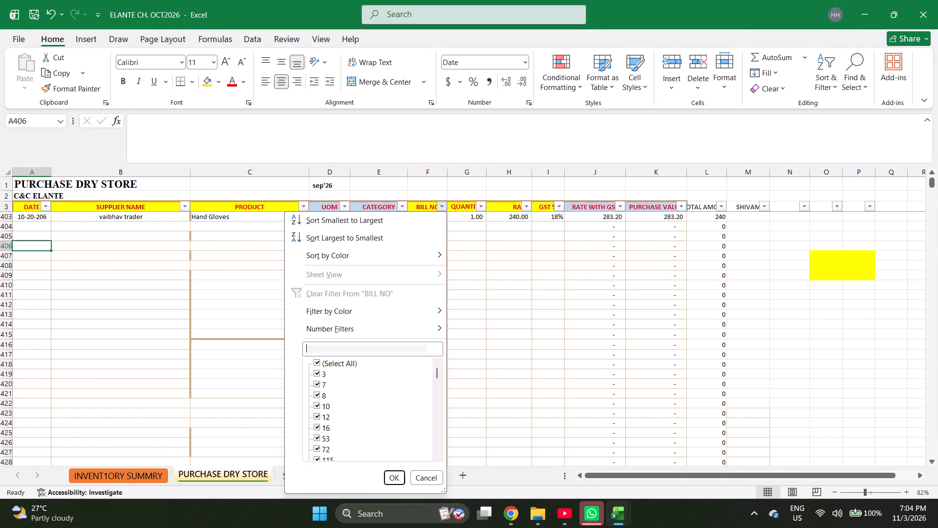
pyautogui.write('692')
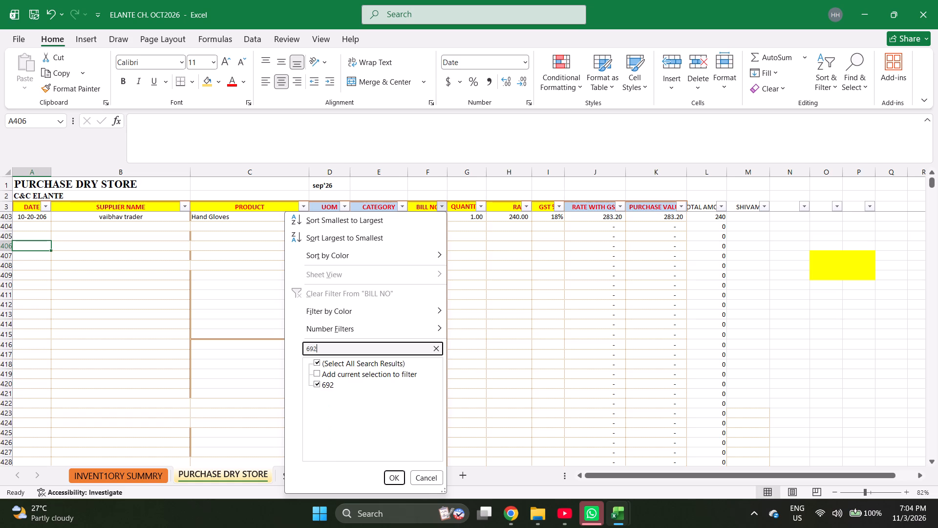
pyautogui.press('Escape')
pyautogui.press('Escape')
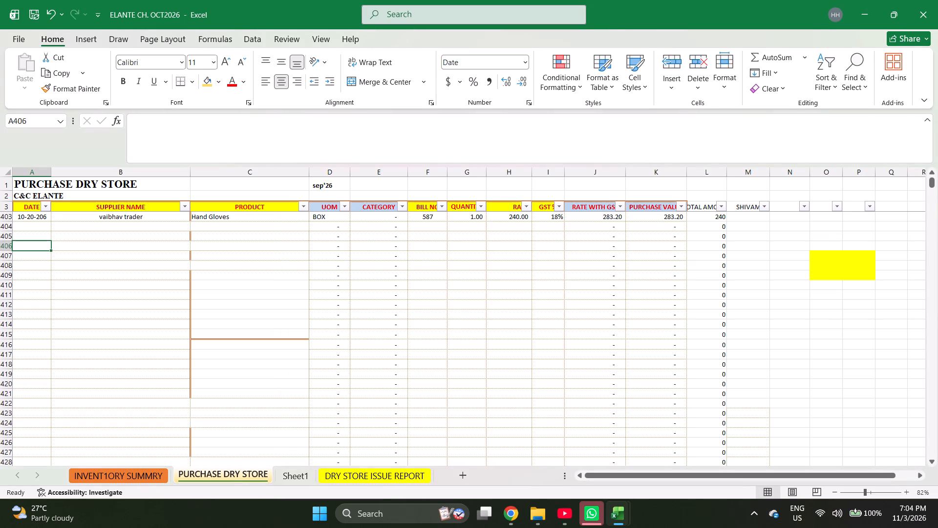
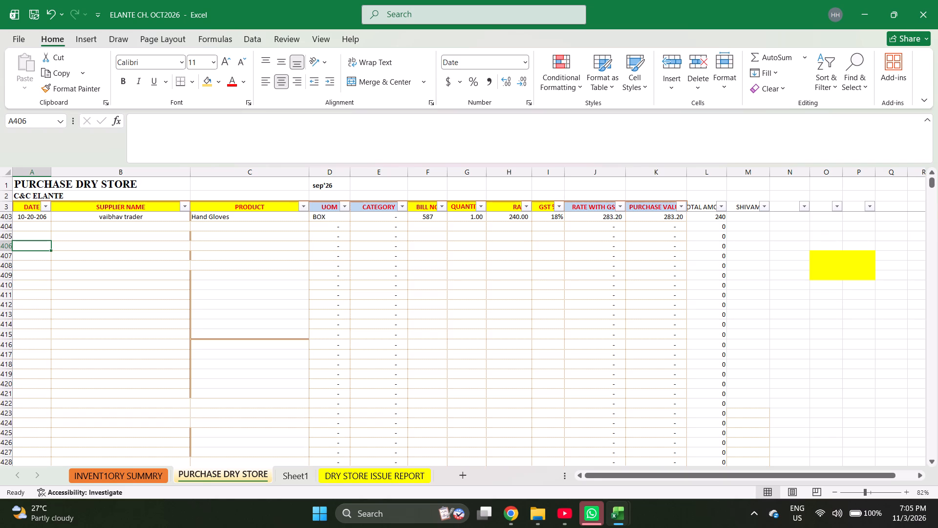
# Show the hidden background apps in the Windows system tray.
pyautogui.click(752, 515)
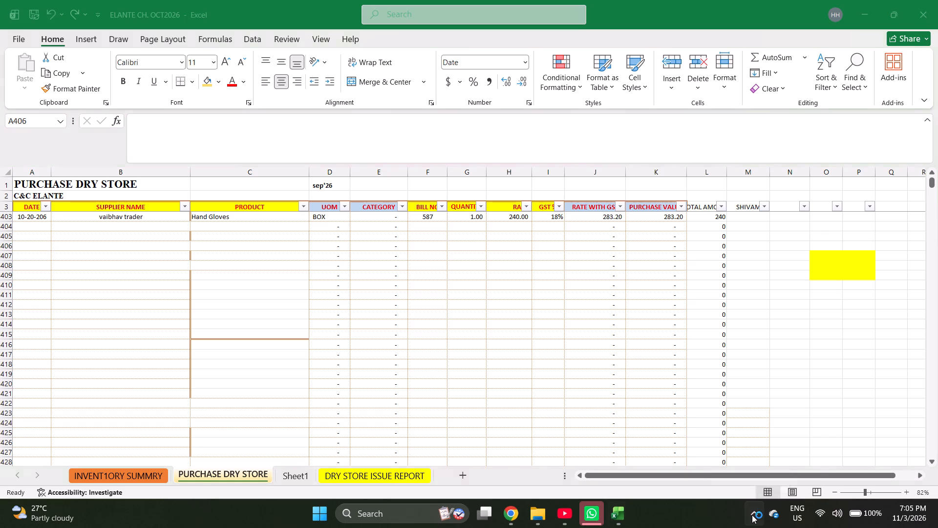